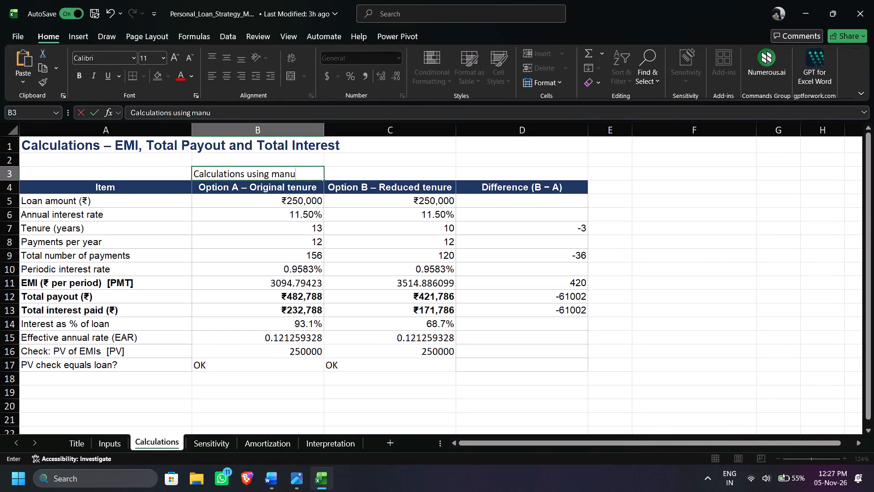
# Switch to the Corporate Finance document in Word and read the assignment's model requirements, sample scenarios and deliverables, especially the Personal Loan Strategy scenario.
pyautogui.click(102, 441)
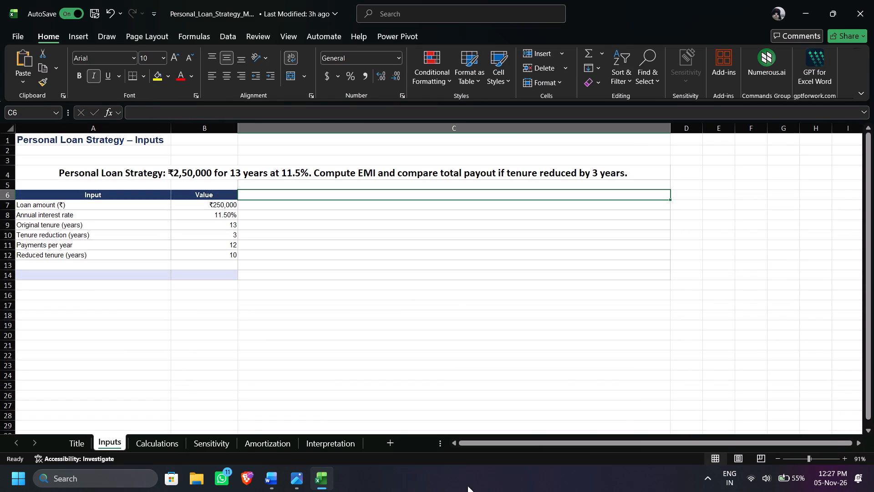
pyautogui.click(270, 477)
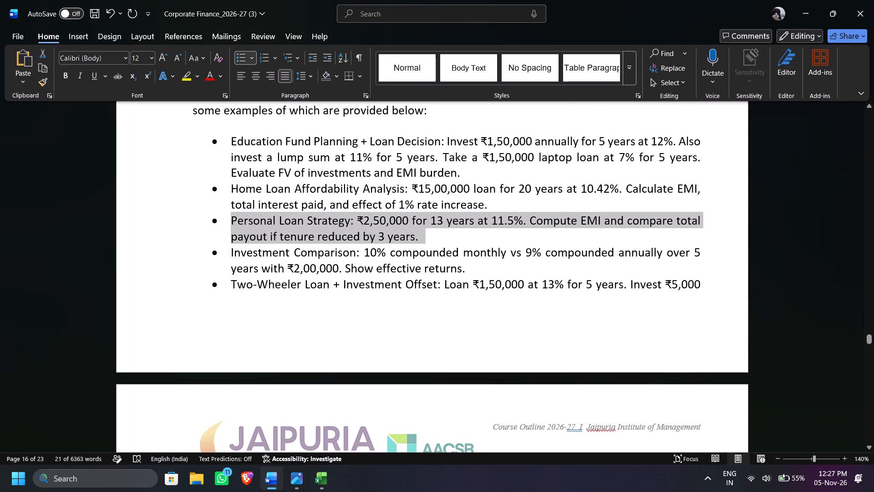
pyautogui.scroll(1, 298, 192)
pyautogui.moveTo(233, 219); pyautogui.dragTo(732, 369)
pyautogui.scroll(-3, 732, 369)
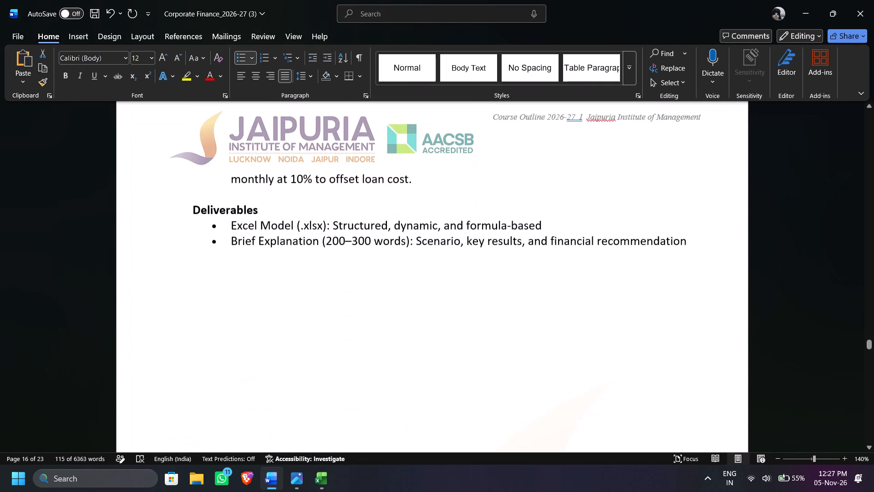
pyautogui.hscroll(1, 732, 369)
pyautogui.scroll(5, 259, 165)
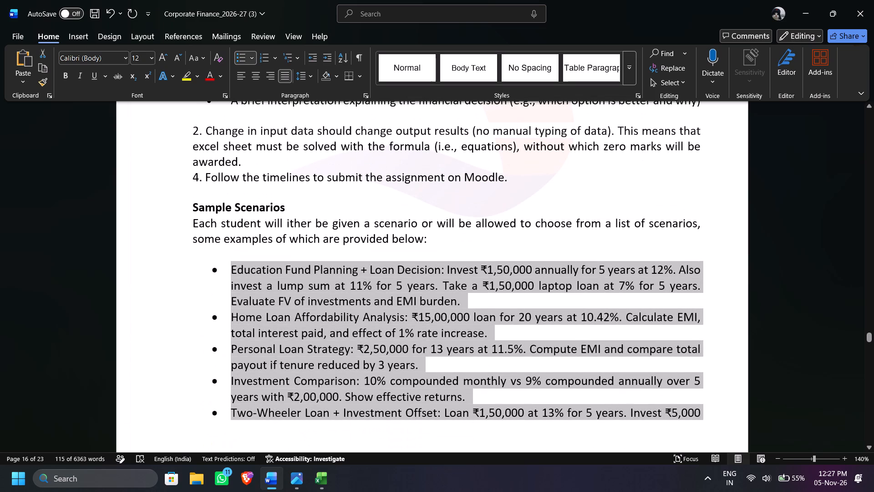
pyautogui.scroll(2, 259, 165)
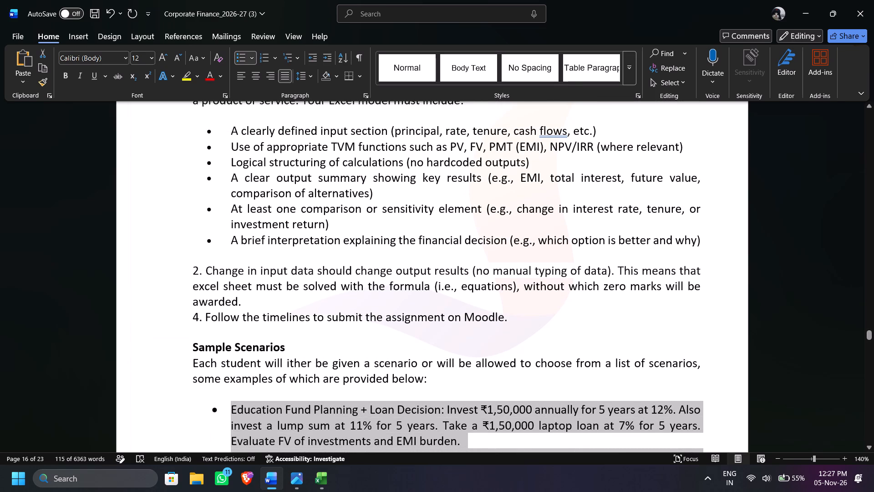
pyautogui.moveTo(477, 162); pyautogui.dragTo(517, 164)
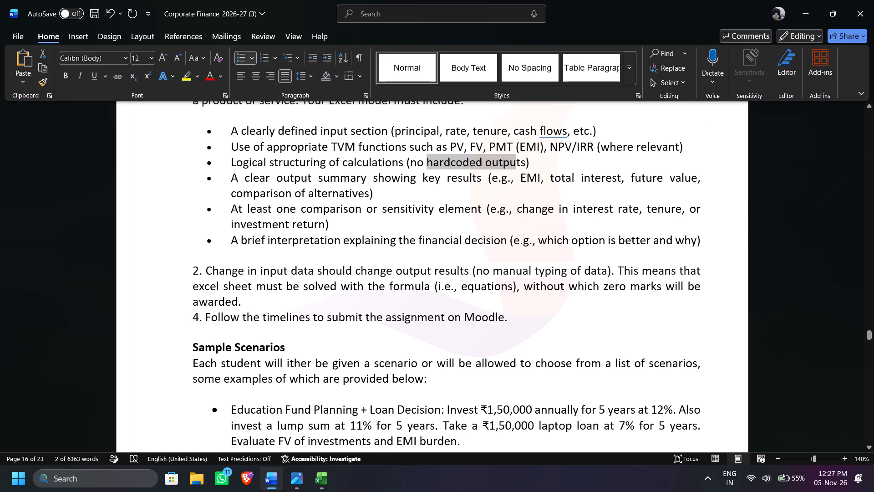
pyautogui.scroll(-2, 308, 375)
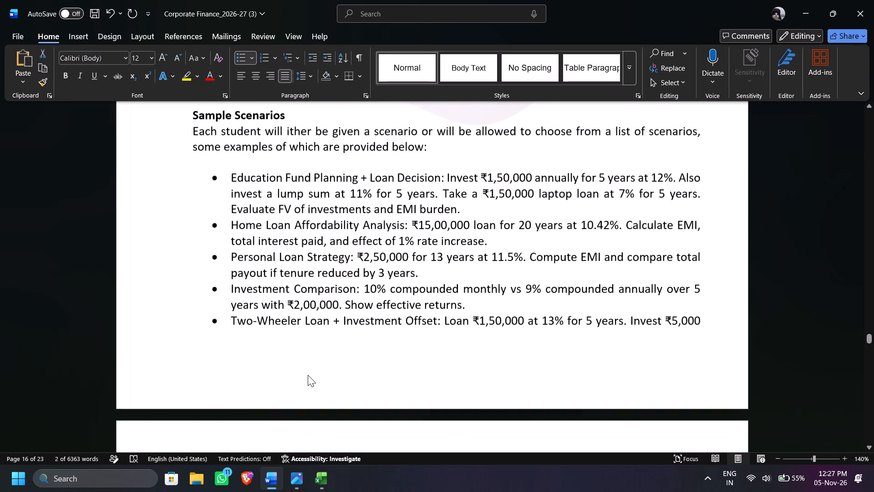
pyautogui.moveTo(229, 247); pyautogui.dragTo(459, 274)
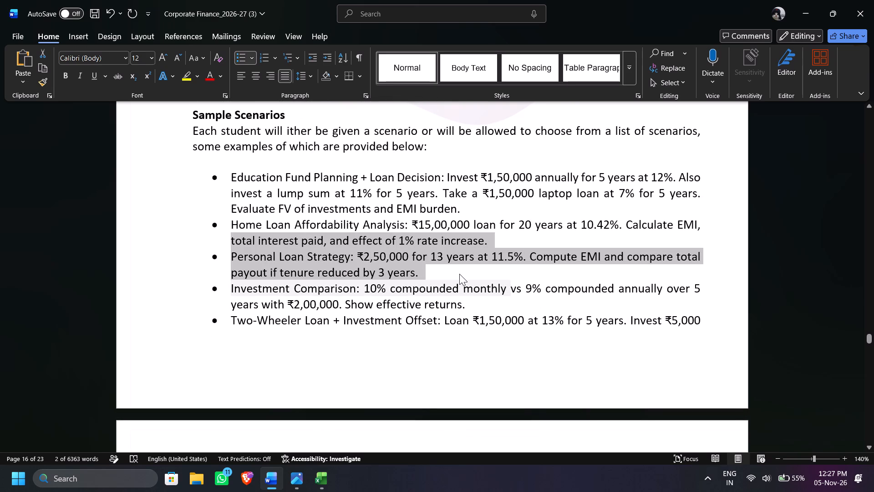
pyautogui.click(459, 274)
# Return to the Excel loan workbook and review the loan amount, rate, tenure and payment rows on the Inputs sheet.
pyautogui.click(301, 486)
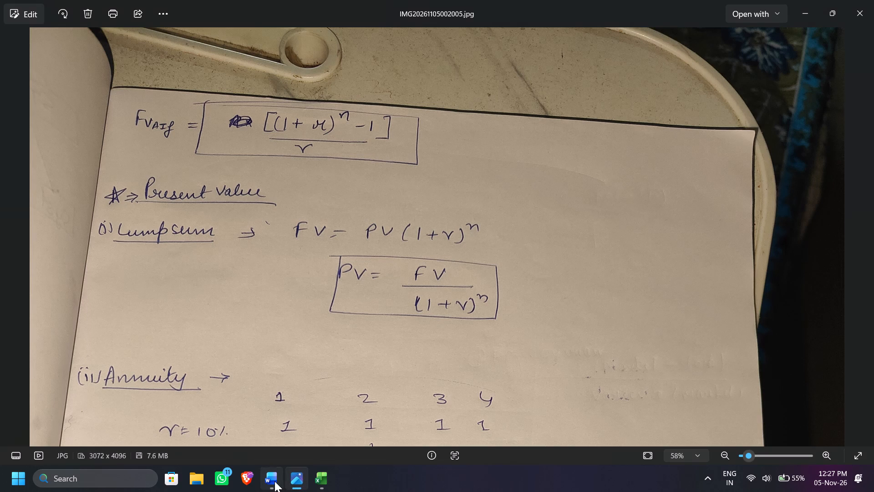
pyautogui.click(314, 474)
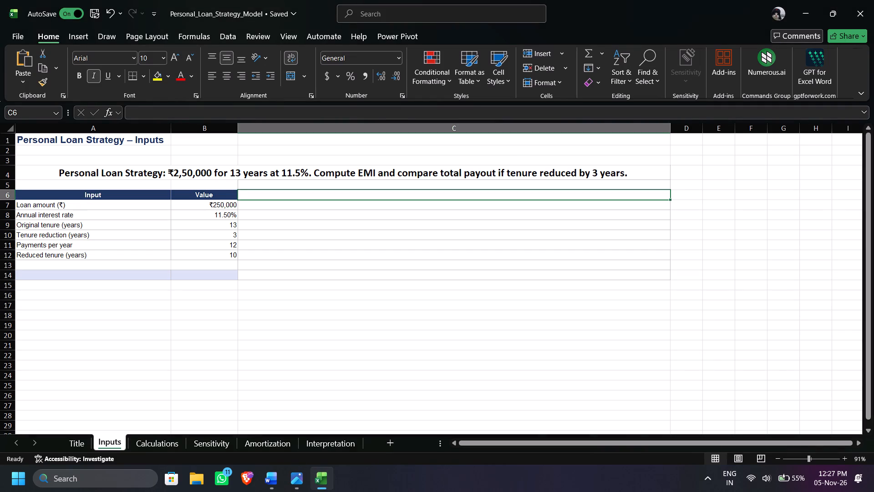
pyautogui.moveTo(37, 209); pyautogui.dragTo(136, 213)
pyautogui.moveTo(49, 217); pyautogui.dragTo(223, 239)
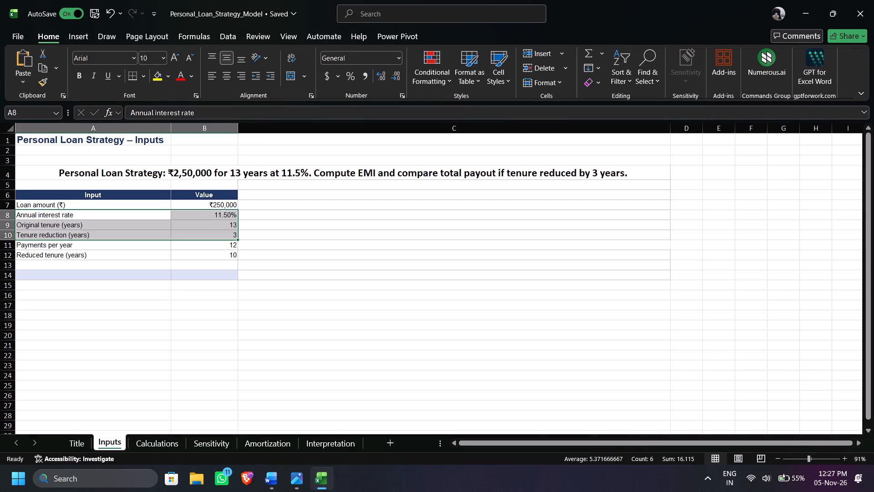
pyautogui.moveTo(49, 228); pyautogui.dragTo(219, 235)
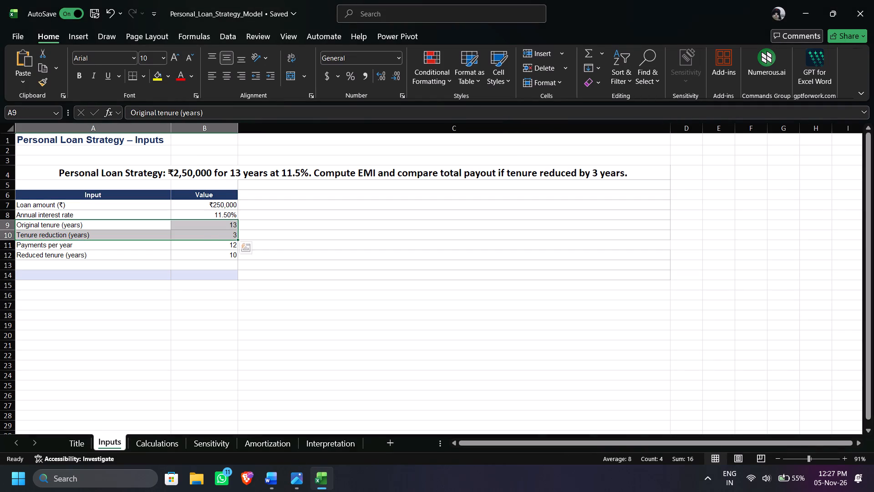
pyautogui.moveTo(63, 245); pyautogui.dragTo(186, 246)
pyautogui.click(116, 265)
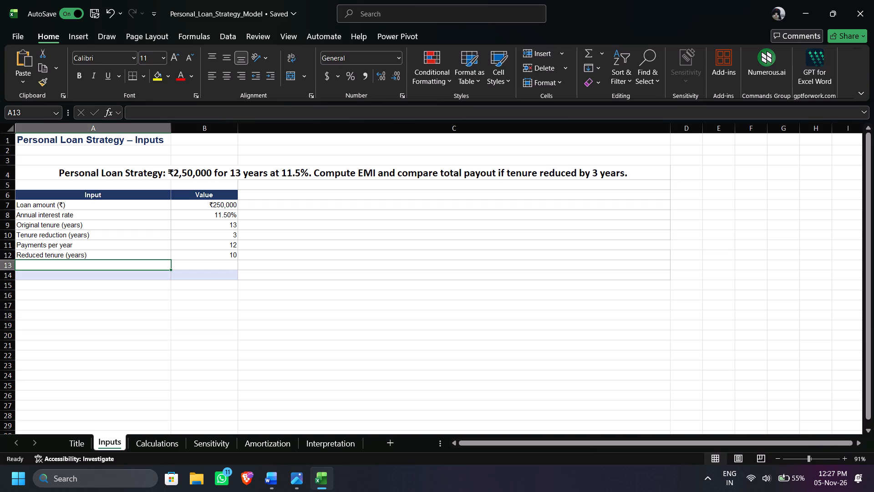
# Clear the unfinished note in cell B3 above the Option A heading on the Calculations sheet.
pyautogui.click(166, 442)
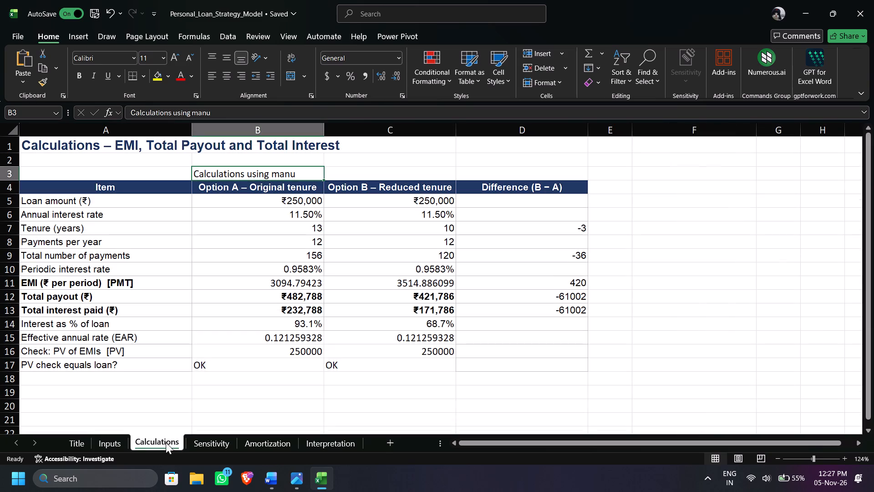
pyautogui.click(269, 173)
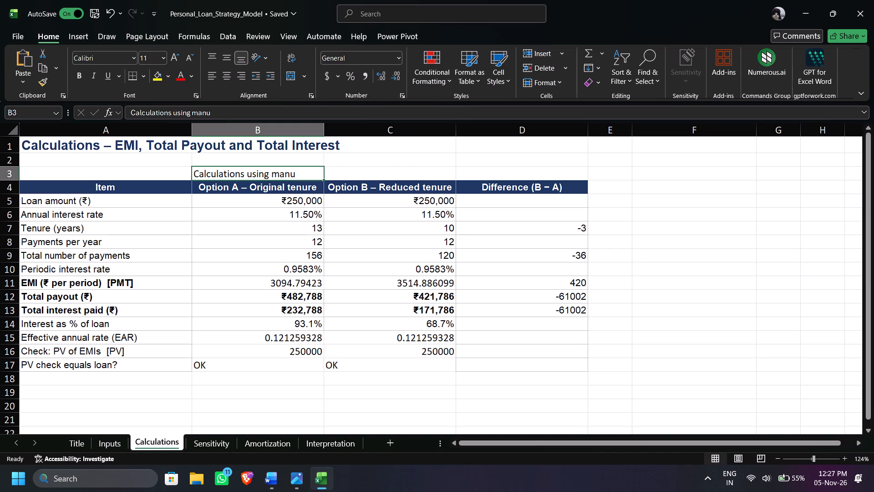
pyautogui.press('Delete')
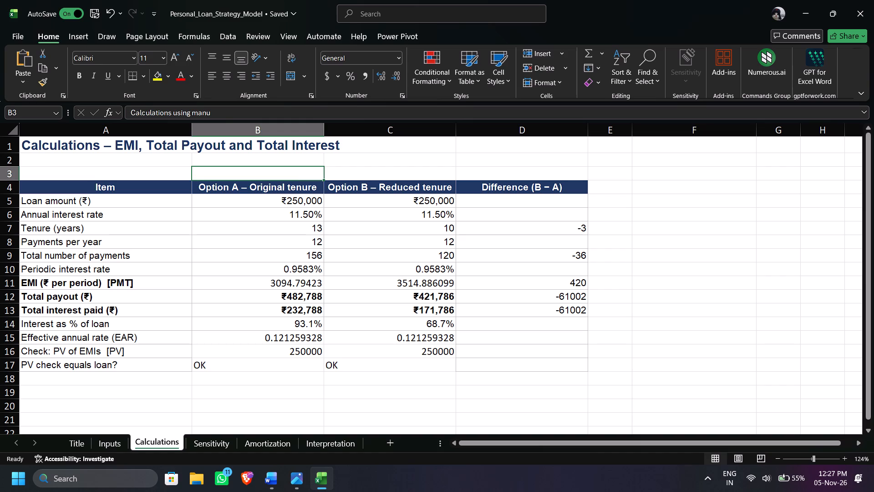
# Examine the annual rate and Option A EMI formulas in the interest rate table on the Sensitivity sheet.
pyautogui.click(204, 441)
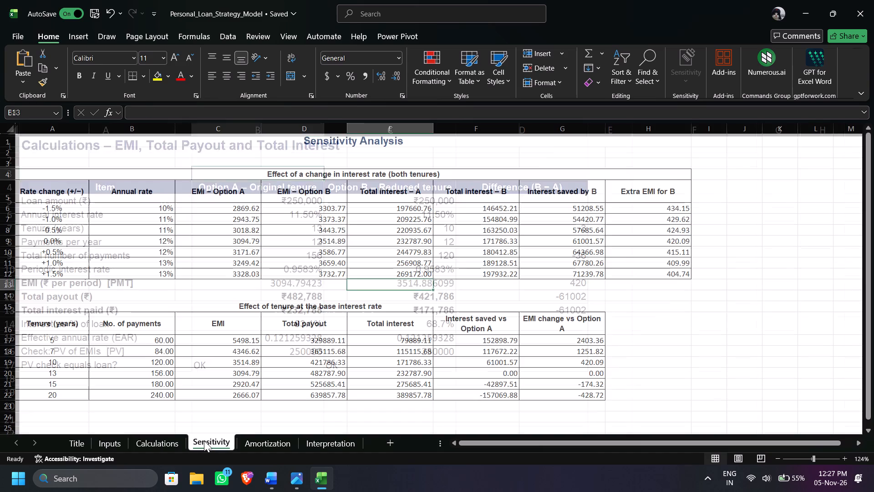
pyautogui.click(320, 227)
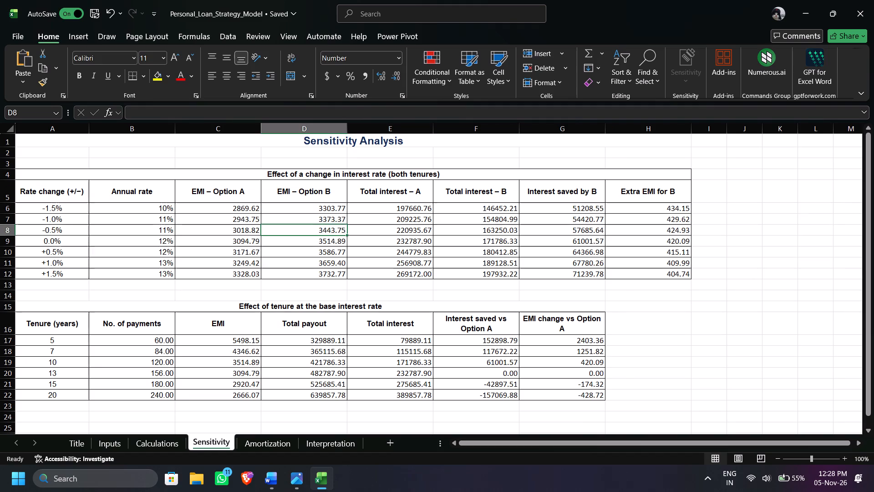
pyautogui.moveTo(146, 218); pyautogui.dragTo(338, 223)
pyautogui.click(217, 214)
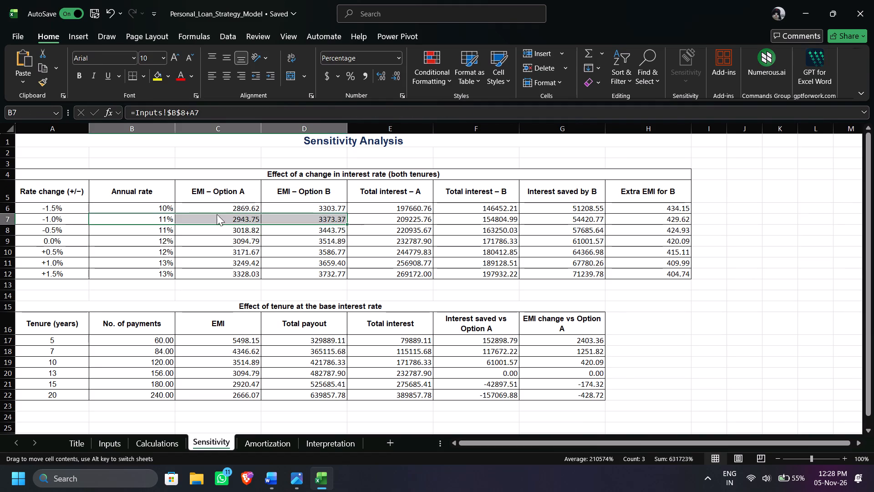
pyautogui.click(220, 209)
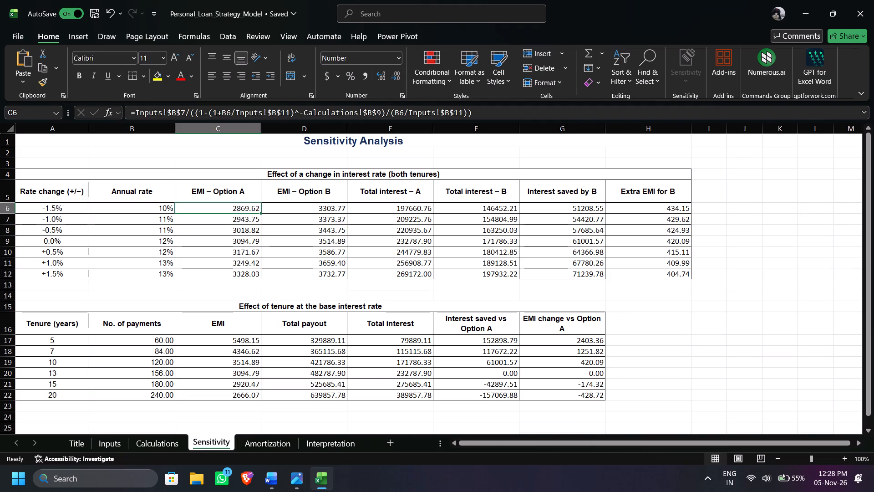
pyautogui.click(212, 219)
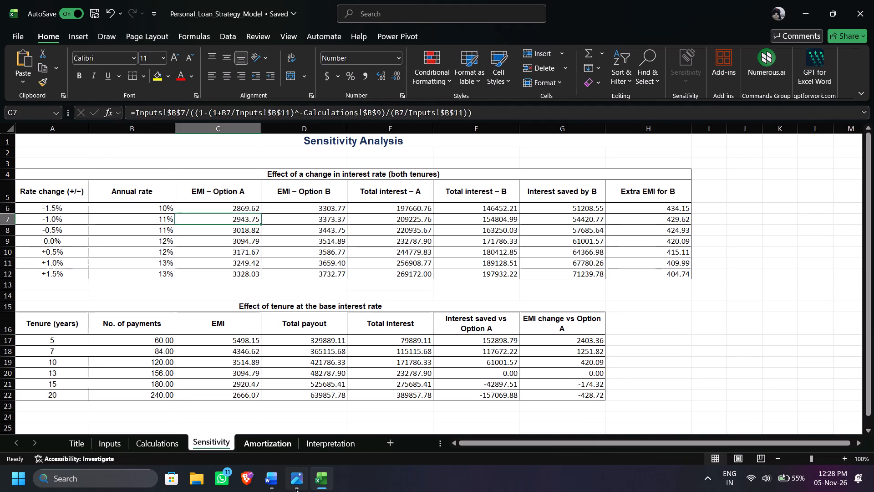
# Switch to the Word brief and reread the requirement on using TVM functions such as PV, FV and PMT (EMI).
pyautogui.click(264, 473)
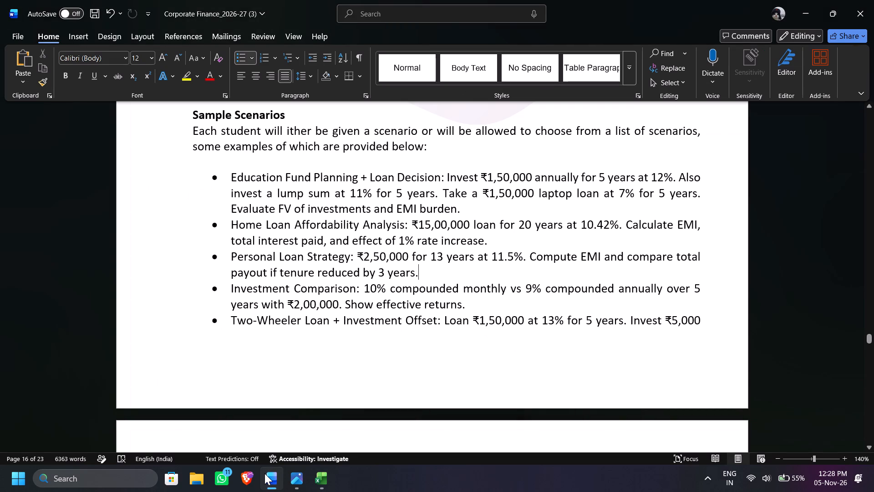
pyautogui.scroll(2, 264, 473)
pyautogui.scroll(2, 334, 367)
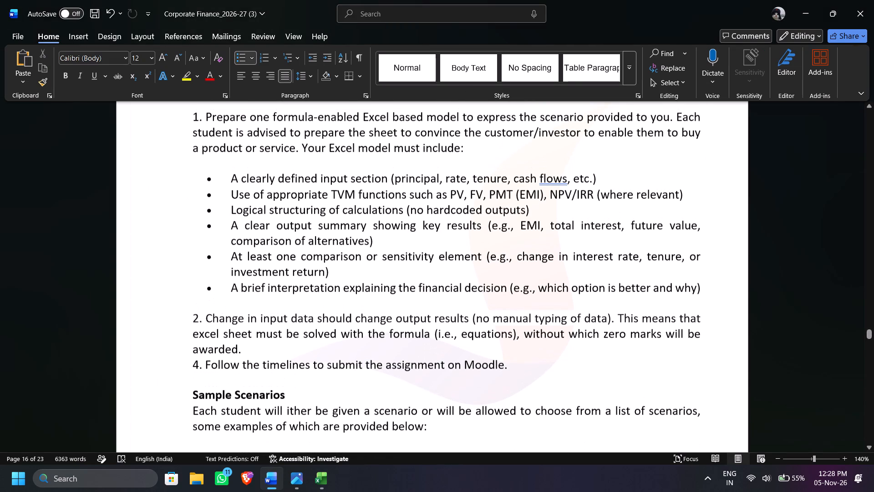
pyautogui.moveTo(452, 197); pyautogui.dragTo(537, 192)
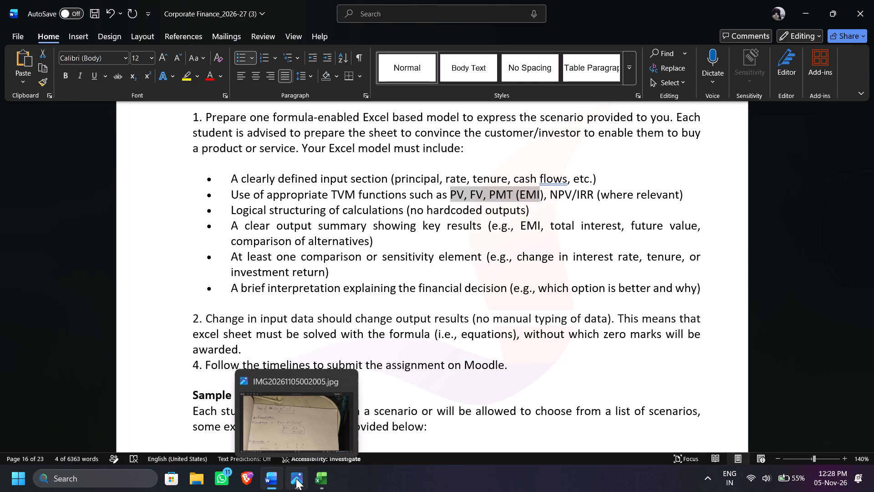
# Switch to the Excel loan workbook and examine the Calculations rows from annual interest rate through effective annual rate.
pyautogui.click(332, 482)
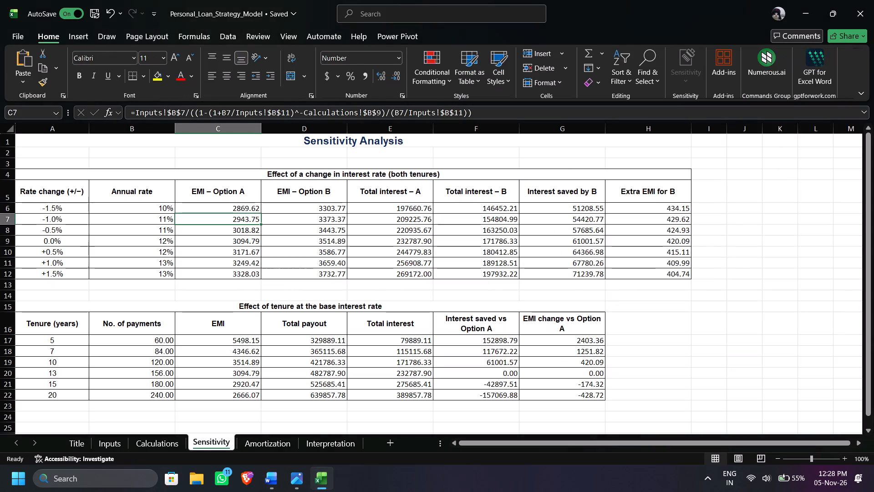
pyautogui.click(161, 437)
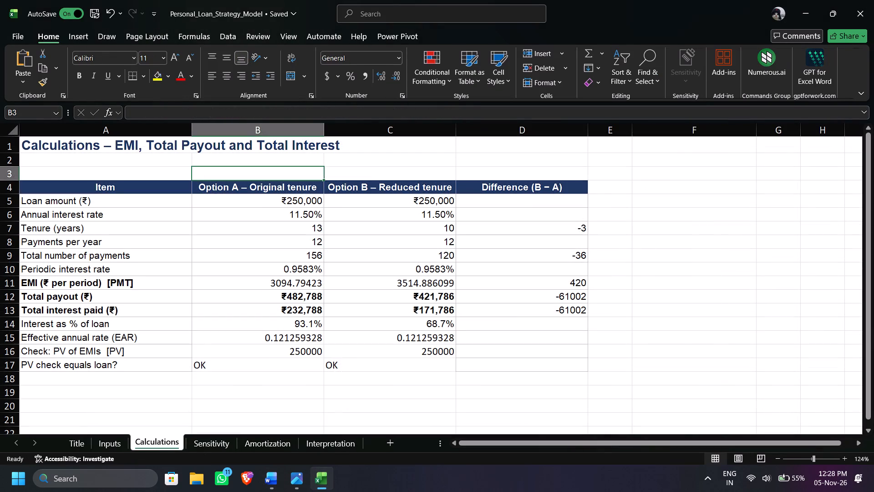
pyautogui.click(97, 220)
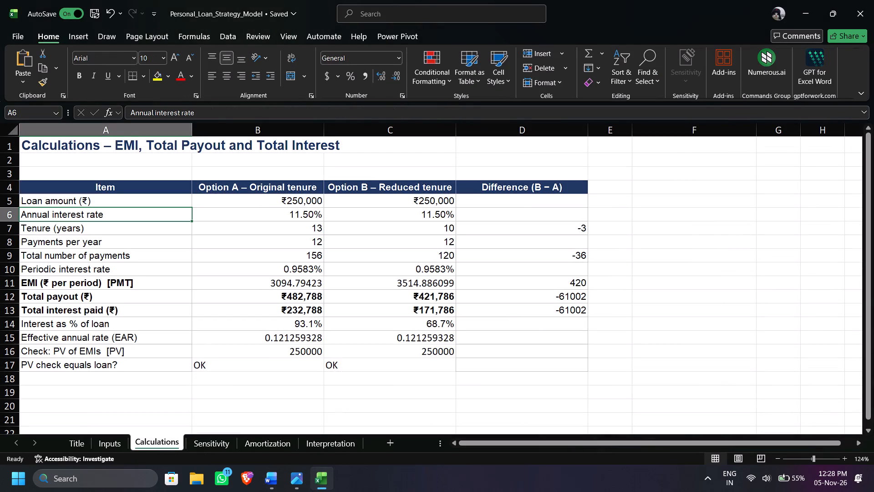
pyautogui.press('Down')
pyautogui.press('Down')
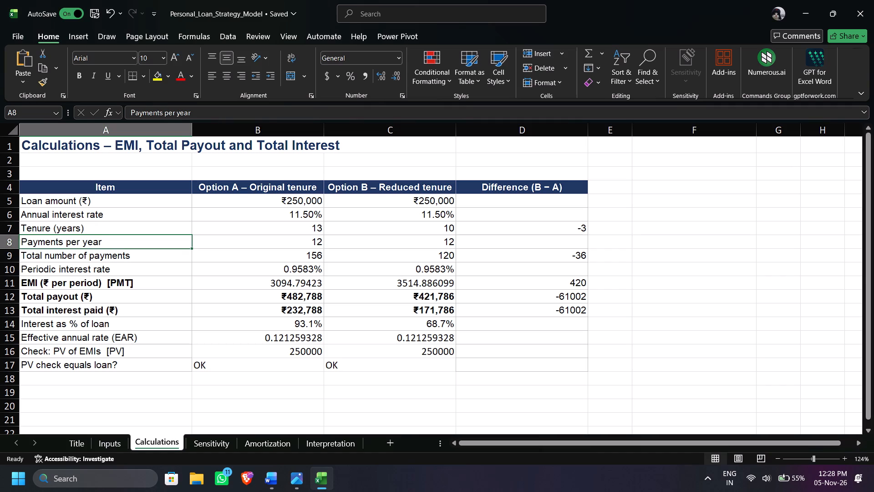
pyautogui.press('Right')
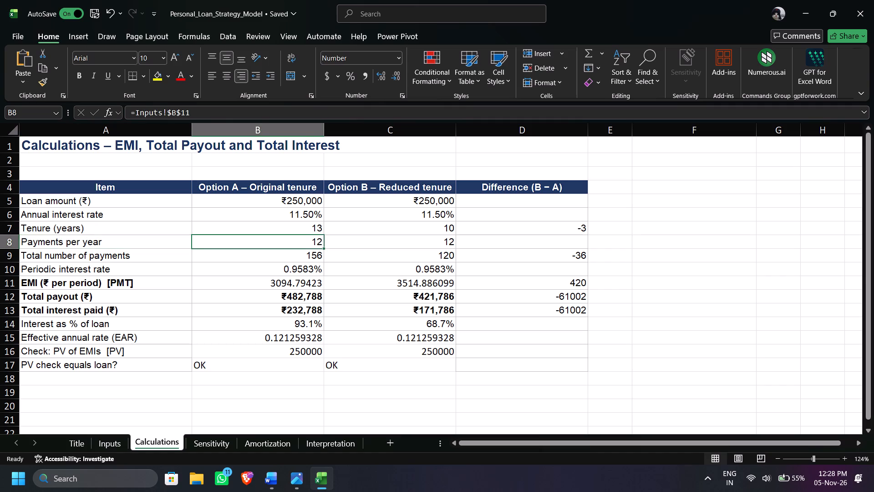
pyautogui.press('Left')
pyautogui.press('Down')
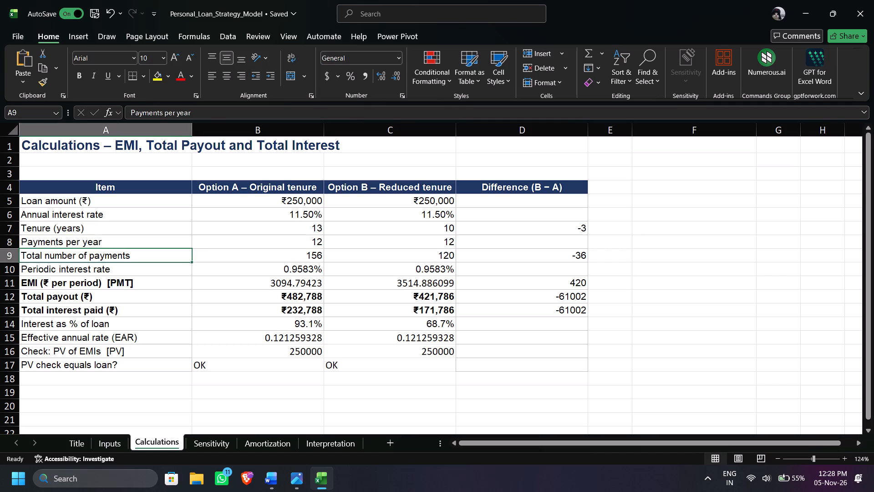
pyautogui.press('Down')
pyautogui.press('Right')
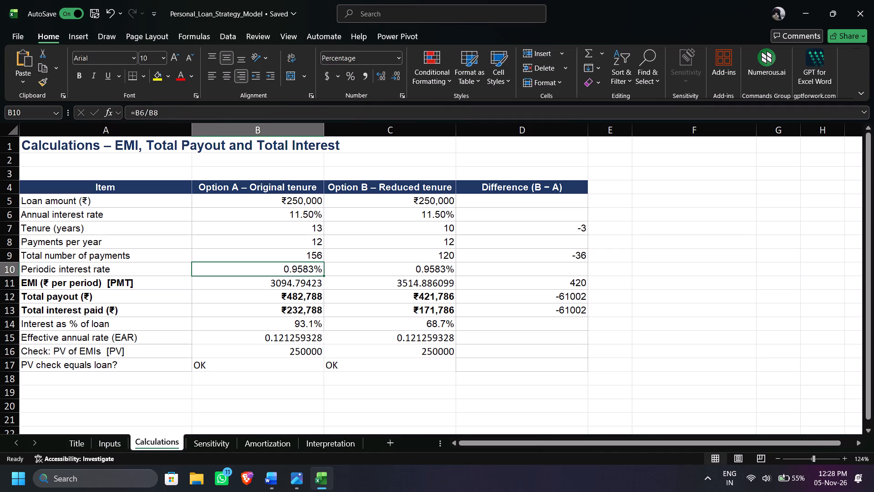
pyautogui.press('Left')
pyautogui.press('Down')
pyautogui.press('Down')
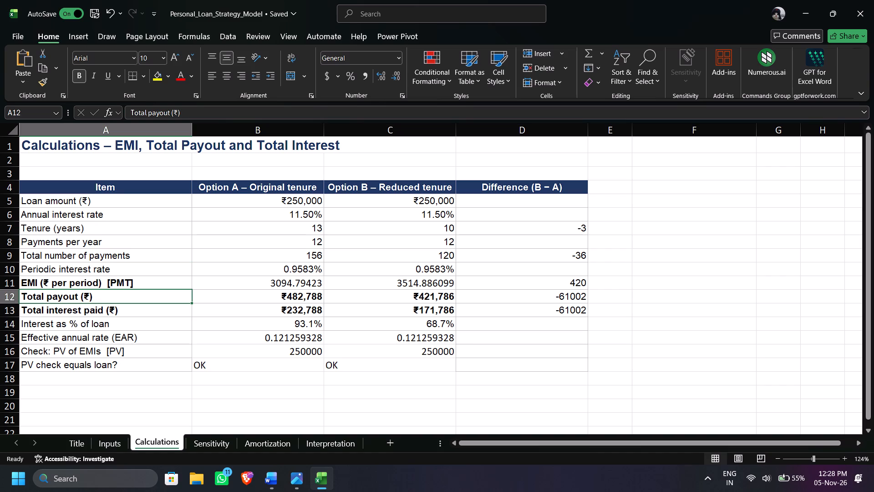
pyautogui.press('Down')
pyautogui.press('Down')
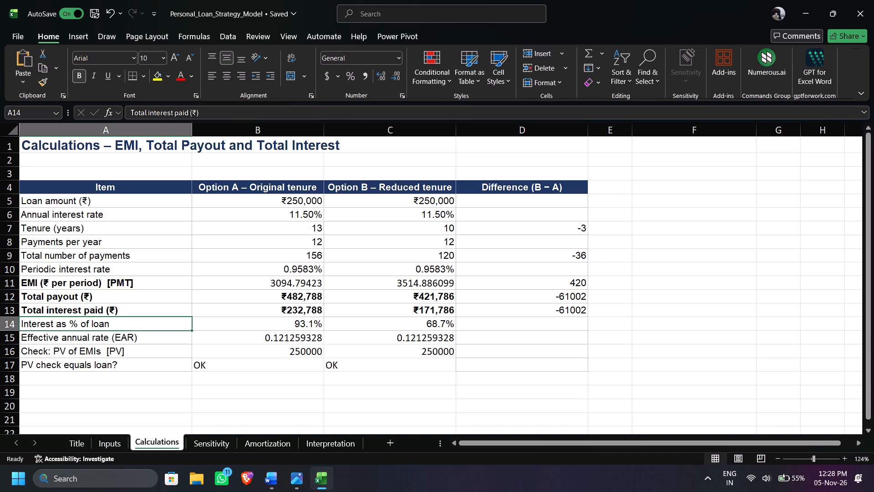
pyautogui.press('Down')
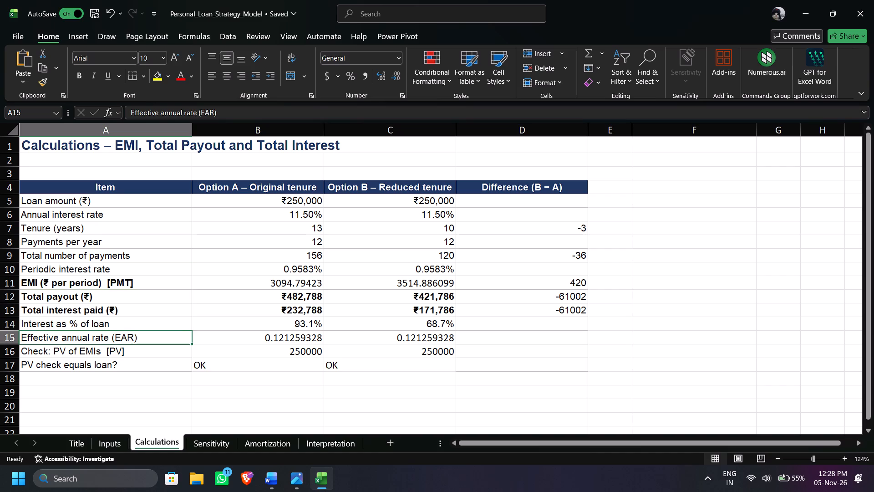
# Examine the PV of EMIs check row for Option A and Option B on the Calculations sheet.
pyautogui.press('Down')
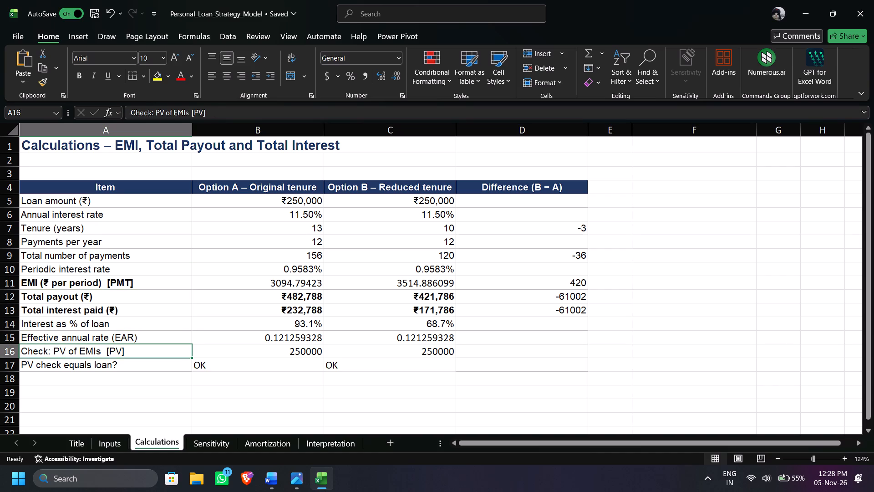
pyautogui.press('Right')
pyautogui.press('Right')
pyautogui.press('Left')
pyautogui.press('Right')
pyautogui.press('Left')
pyautogui.press('Left')
pyautogui.press('Left')
# Read the scenario, key results and recommendation on the Interpretation sheet and glance over the Inputs sheet.
pyautogui.click(302, 448)
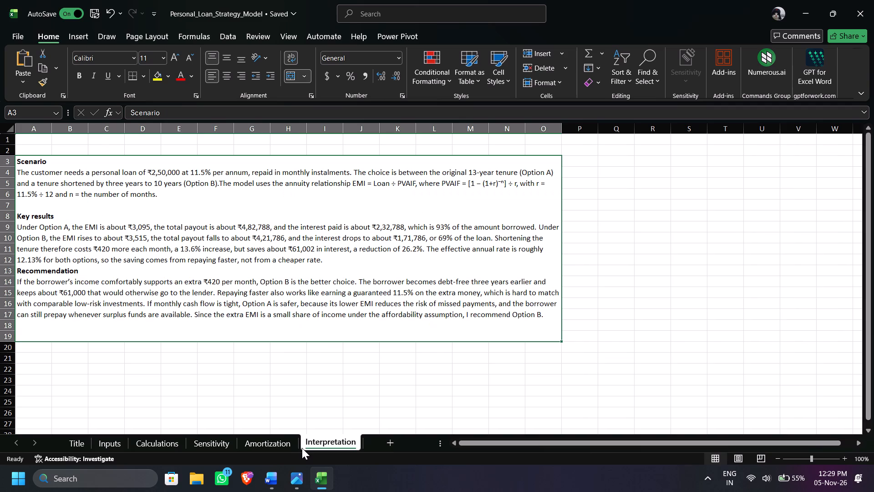
pyautogui.click(120, 442)
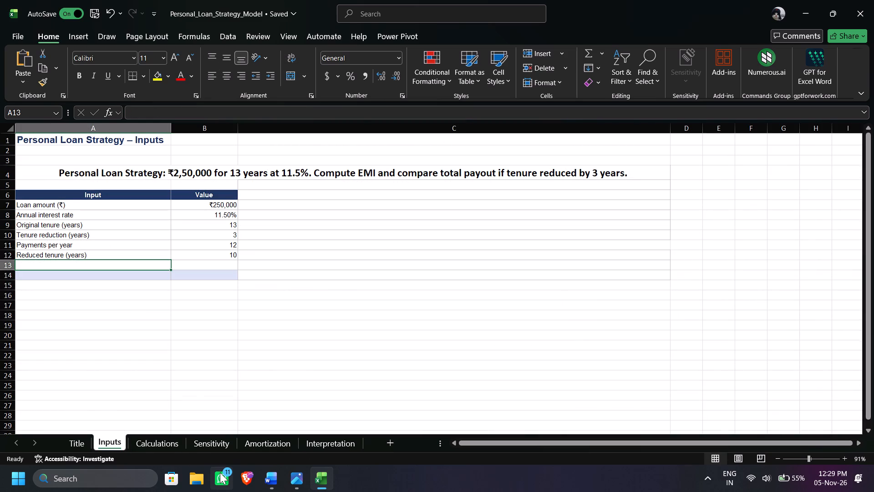
# Insert a blank row above the "Check: PV of EMIs [PV]" row on the Calculations sheet.
pyautogui.click(167, 440)
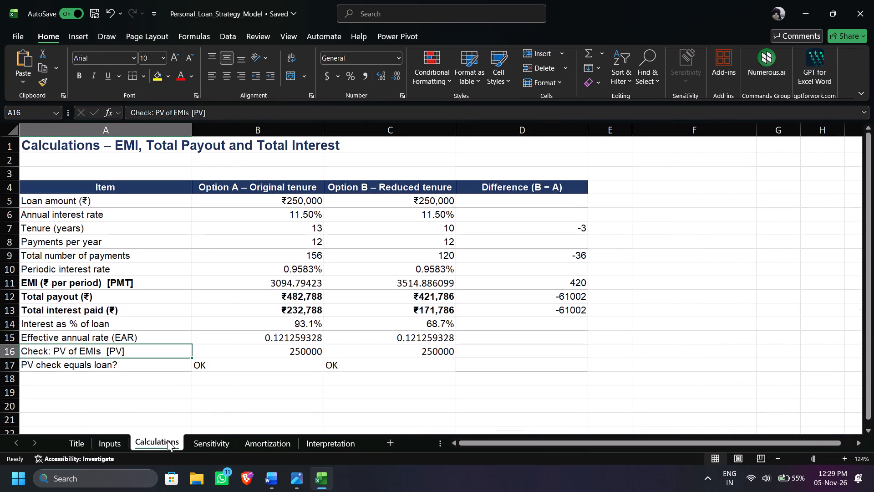
pyautogui.rightClick(10, 348)
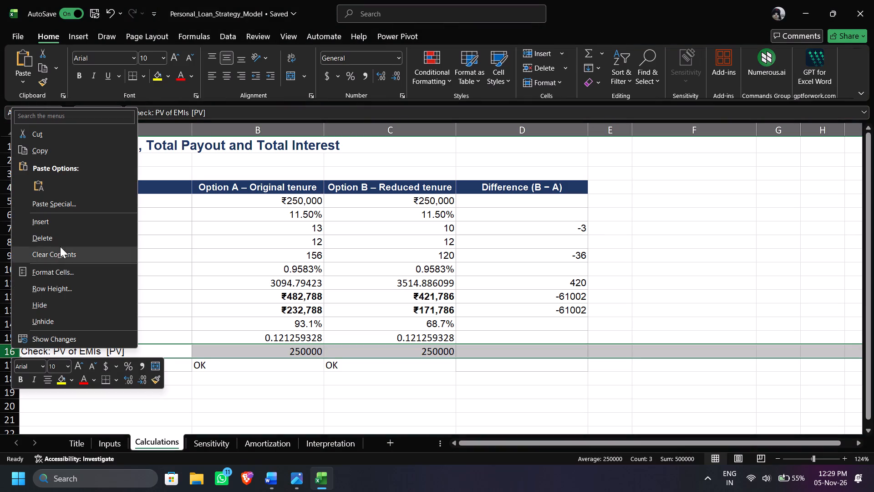
pyautogui.click(65, 224)
# Enter the label "Check using Excel Functions" in cell A16 of the new row.
pyautogui.click(122, 351)
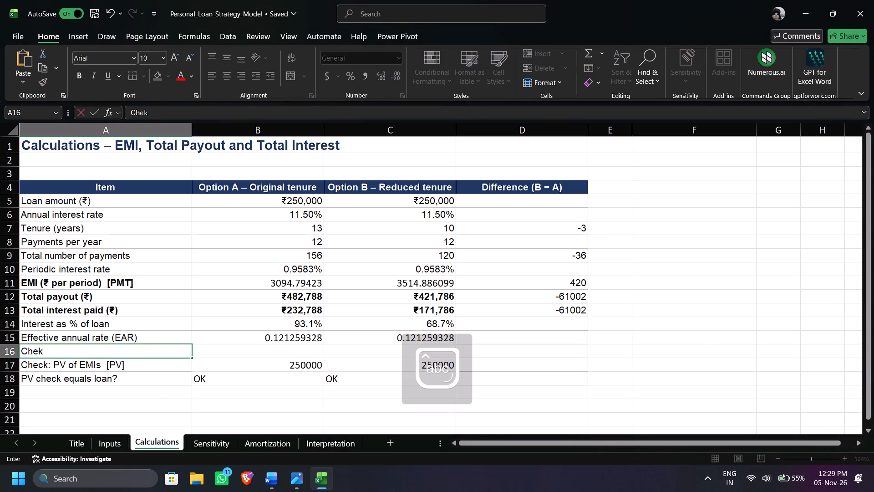
pyautogui.press('BackSpace')
pyautogui.press('BackSpace')
pyautogui.write('ck using')
pyautogui.press('space')
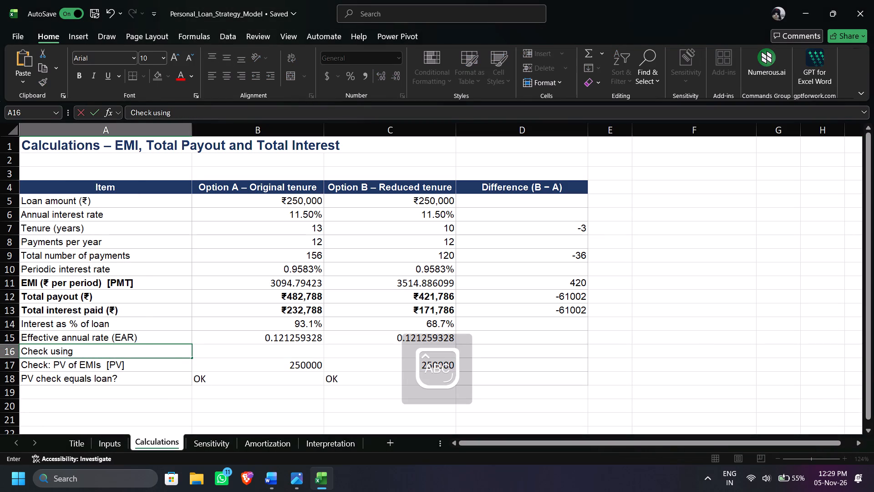
pyautogui.press('d')
pyautogui.press('BackSpace')
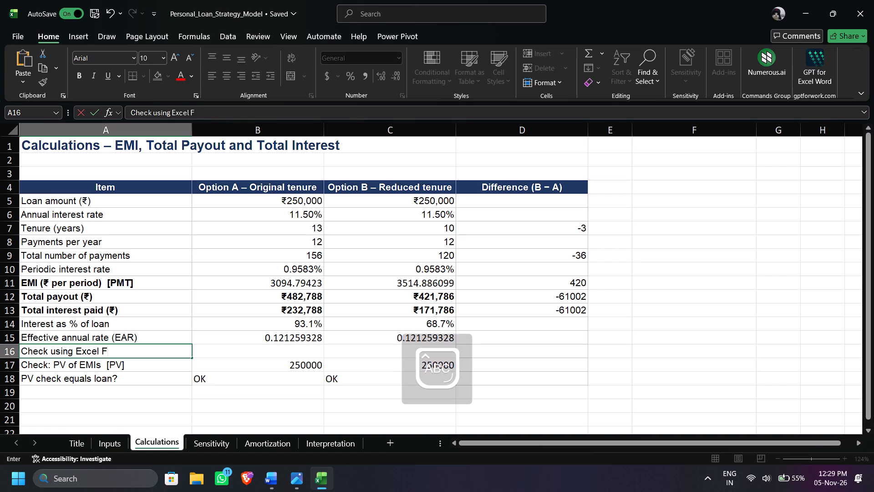
pyautogui.press('BackSpace')
pyautogui.press('BackSpace')
pyautogui.write('unctions')
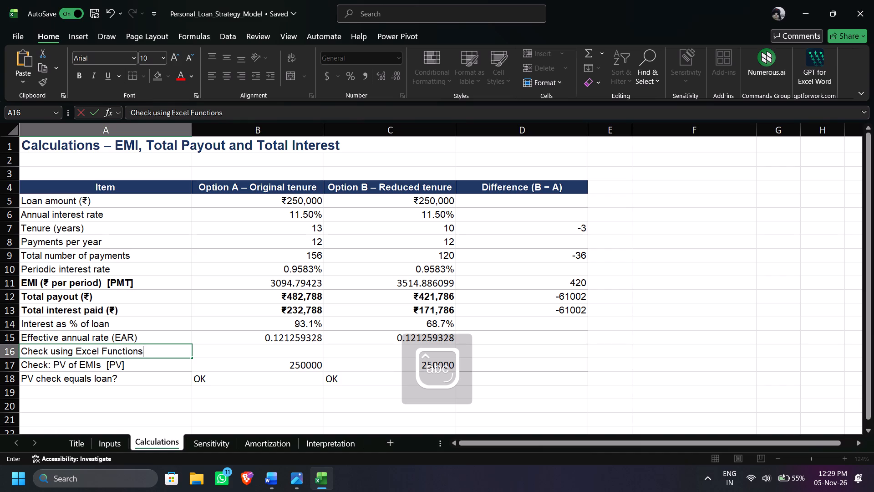
pyautogui.press('space')
pyautogui.click(242, 348)
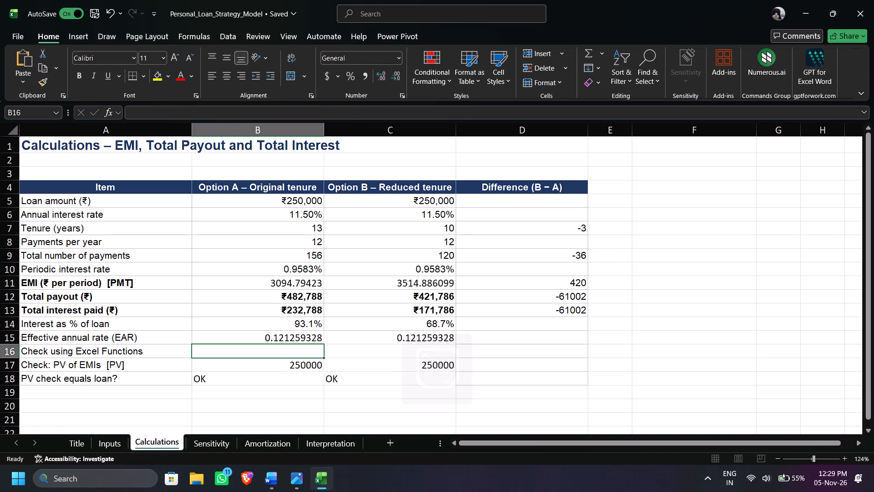
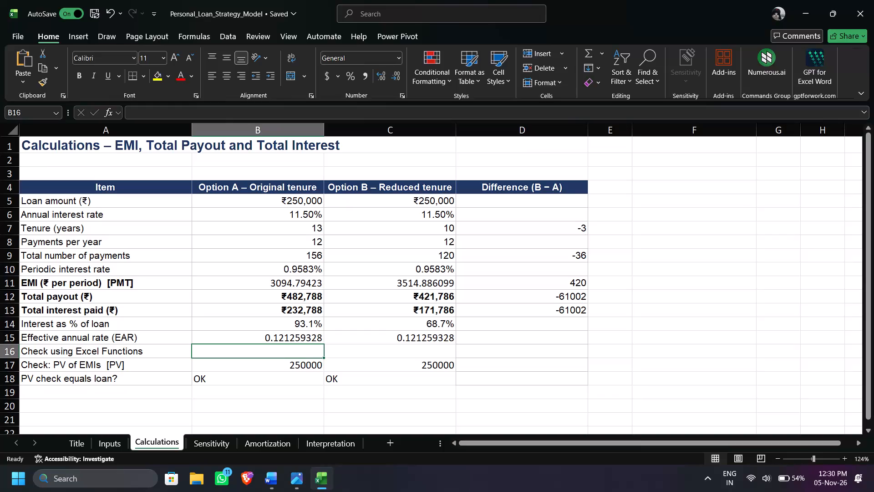
# Insert a row above "Check using Excel Functions" and copy that label into cell A16 of the new row.
pyautogui.rightClick(10, 349)
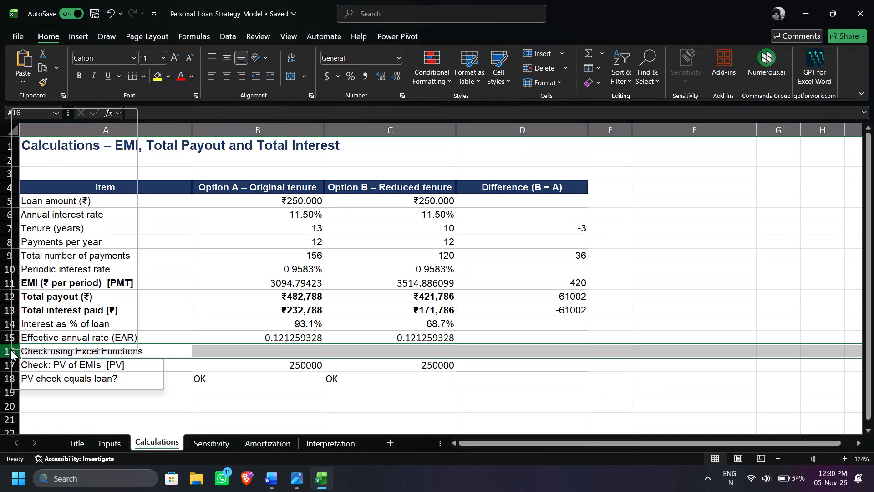
pyautogui.click(85, 225)
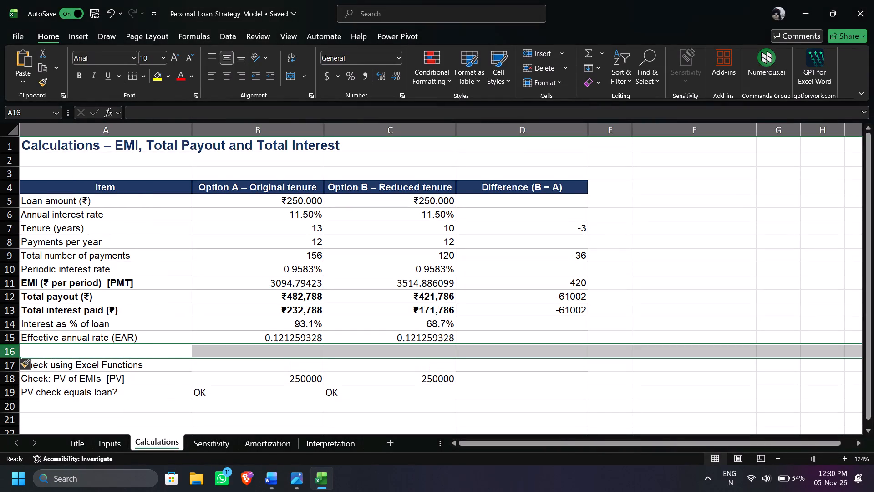
pyautogui.click(122, 364)
pyautogui.hotkey('ctrl', 'c')
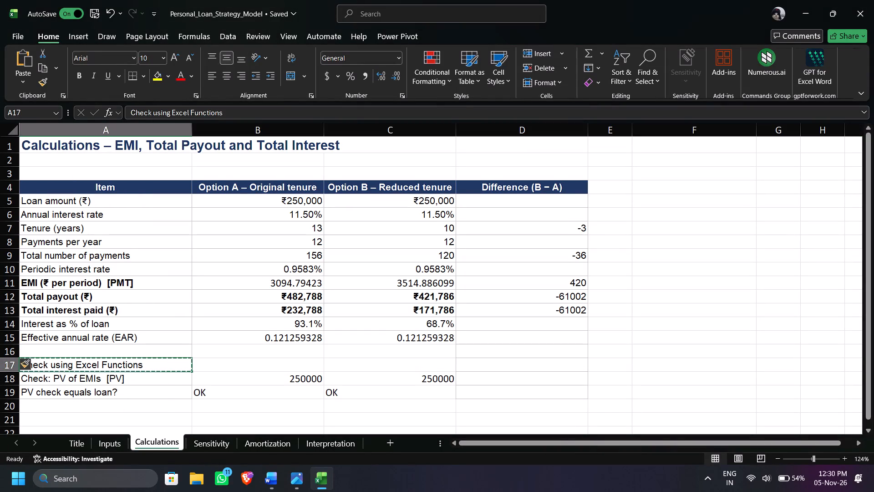
pyautogui.click(127, 353)
pyautogui.hotkey('ctrl', 'v')
# Replace the duplicate label in cell A17 with "PMT".
pyautogui.click(124, 365)
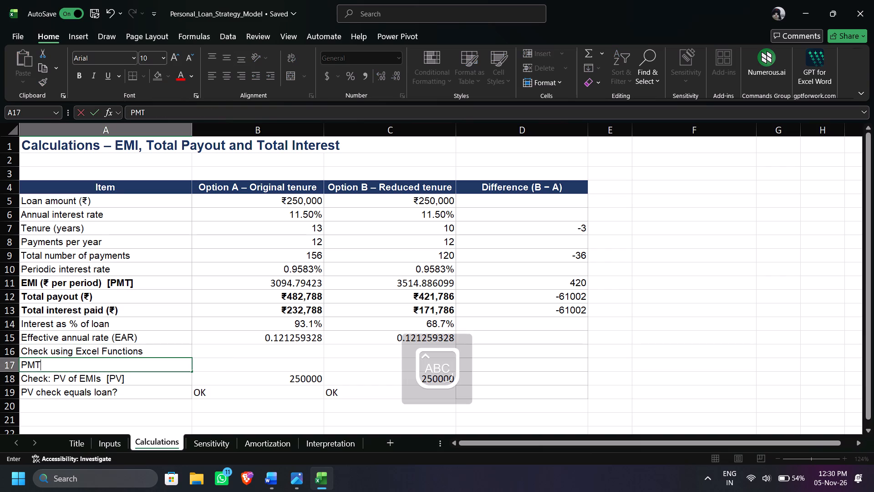
pyautogui.click(237, 358)
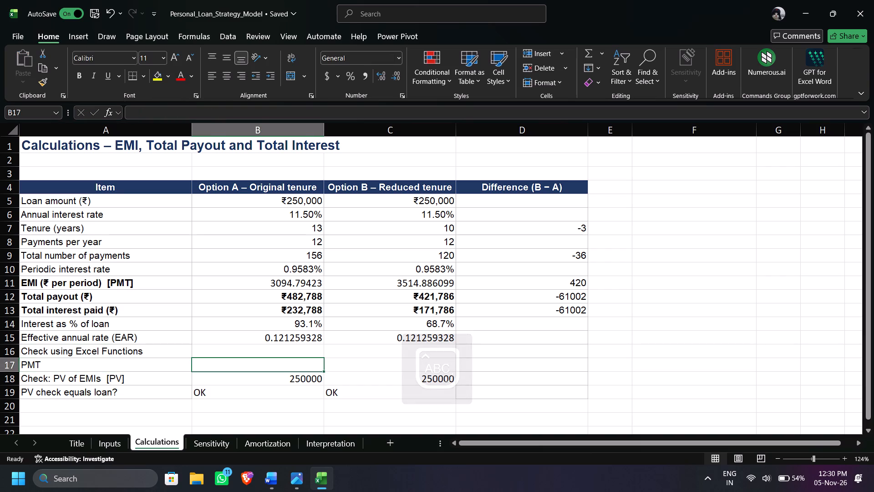
# Make the "Check using Excel Functions" heading in cell A16 bold.
pyautogui.click(132, 348)
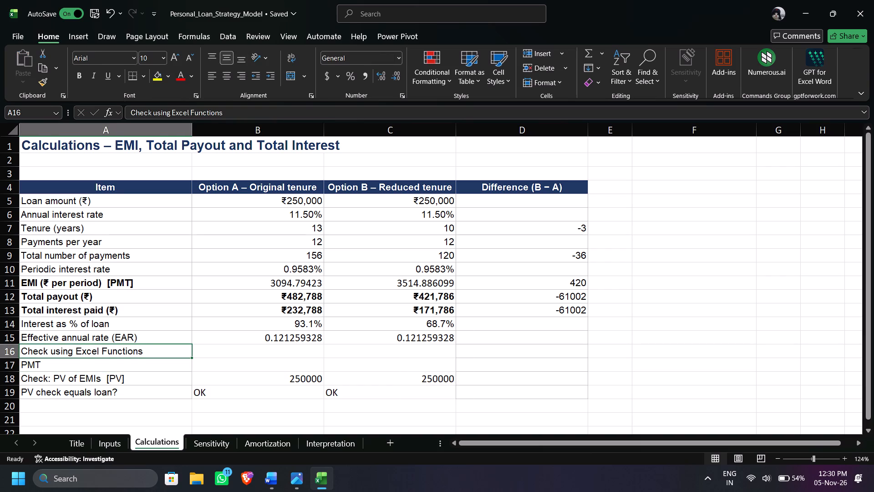
pyautogui.hotkey('ctrl', 'b')
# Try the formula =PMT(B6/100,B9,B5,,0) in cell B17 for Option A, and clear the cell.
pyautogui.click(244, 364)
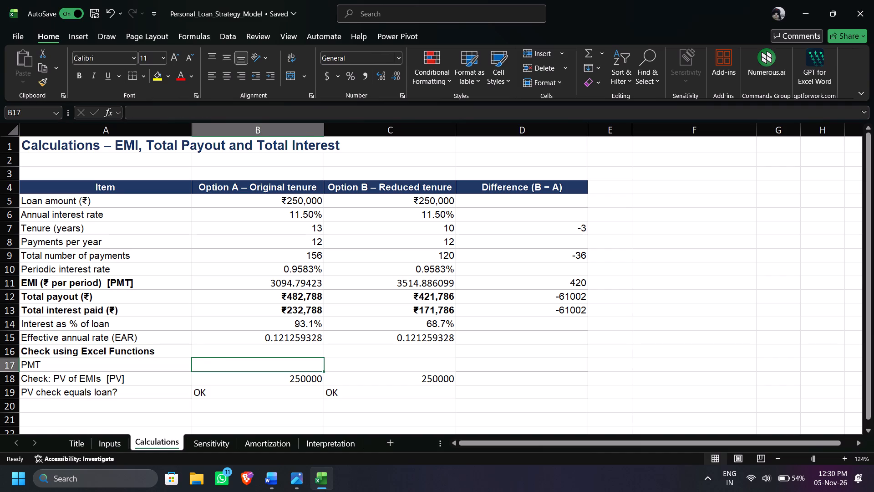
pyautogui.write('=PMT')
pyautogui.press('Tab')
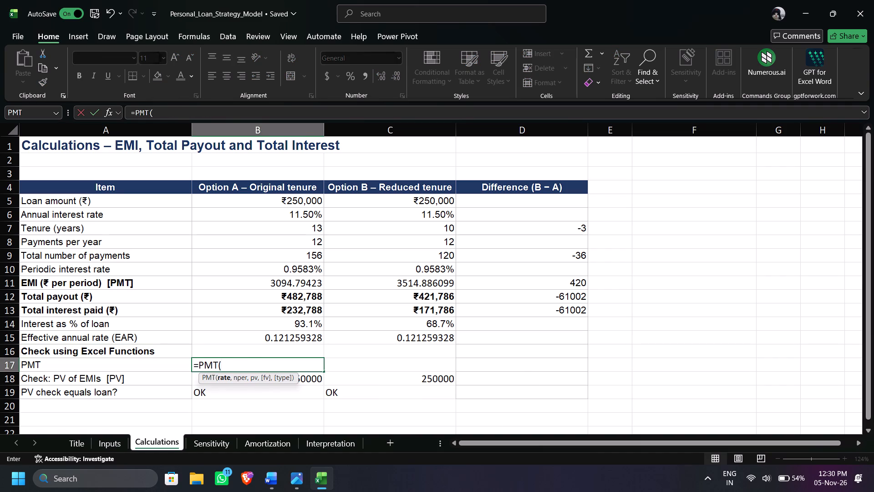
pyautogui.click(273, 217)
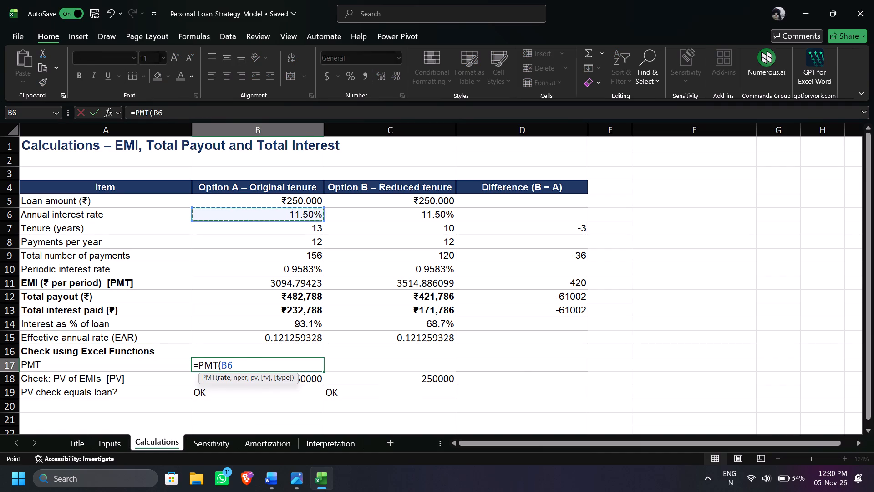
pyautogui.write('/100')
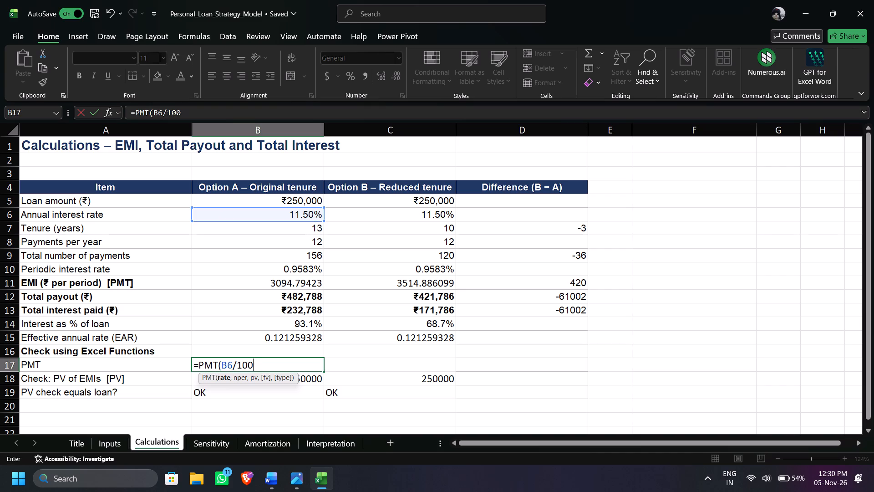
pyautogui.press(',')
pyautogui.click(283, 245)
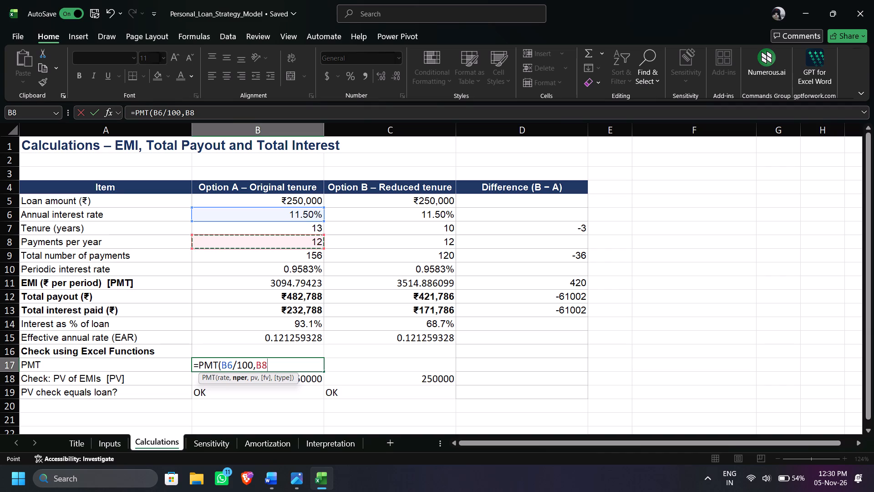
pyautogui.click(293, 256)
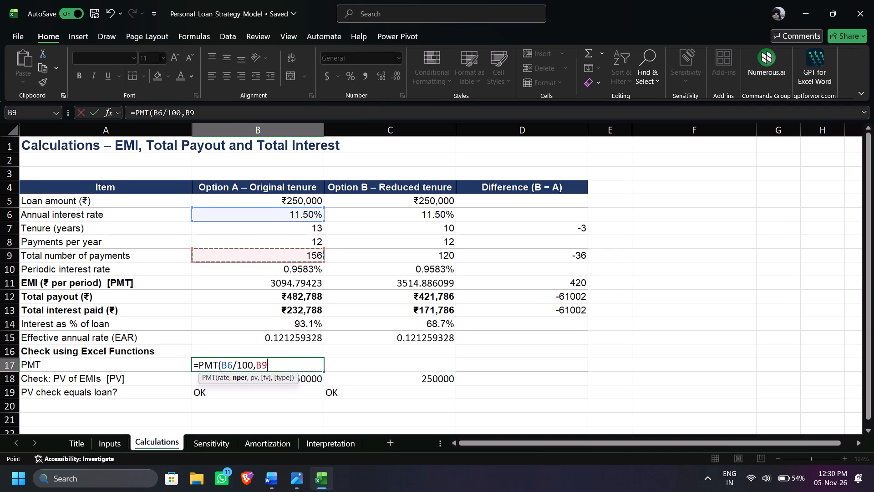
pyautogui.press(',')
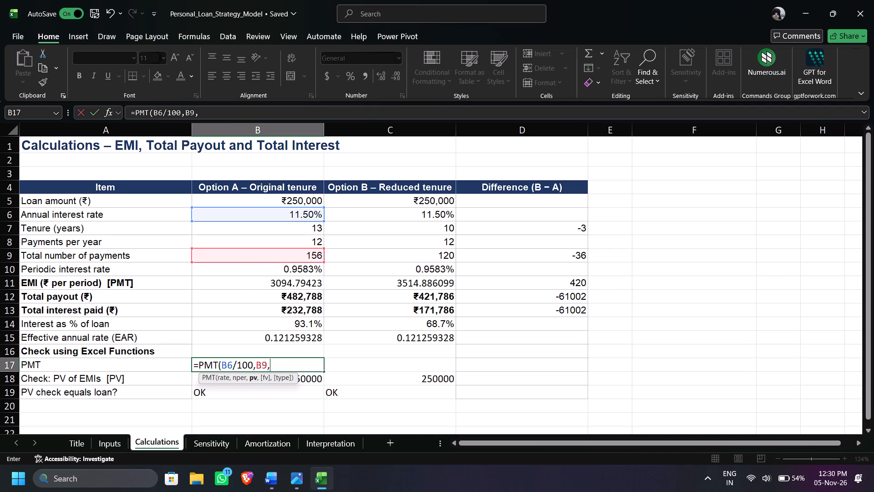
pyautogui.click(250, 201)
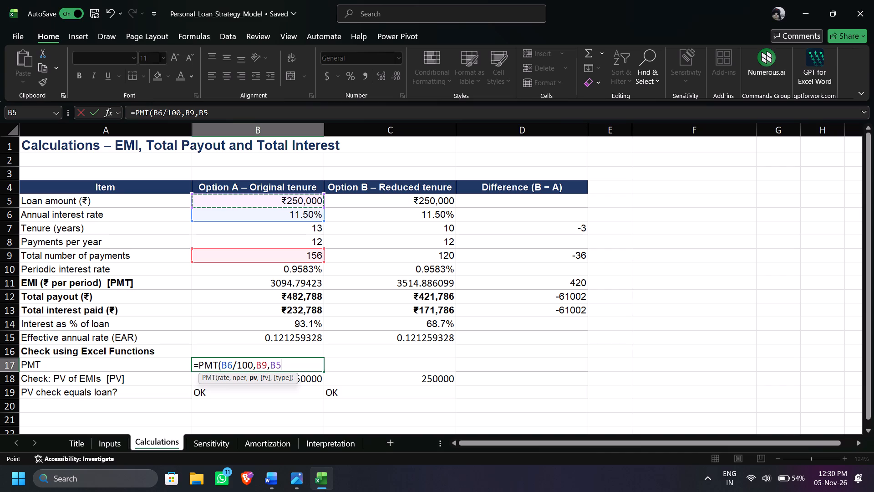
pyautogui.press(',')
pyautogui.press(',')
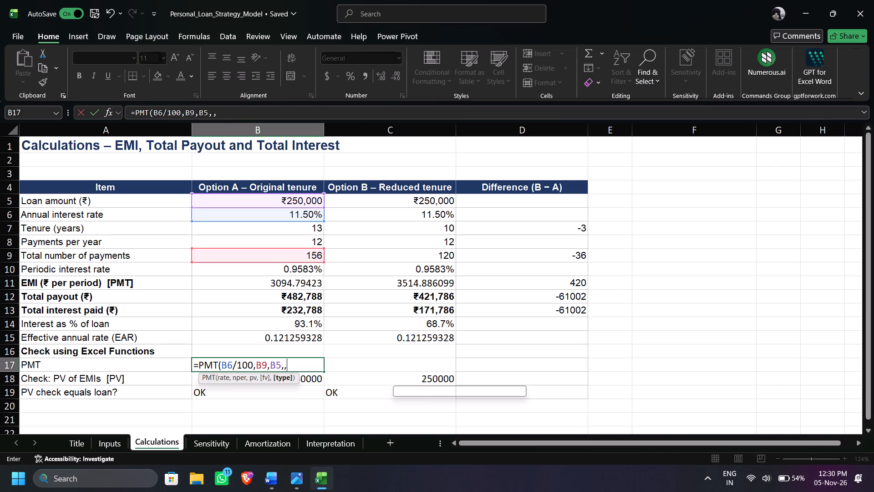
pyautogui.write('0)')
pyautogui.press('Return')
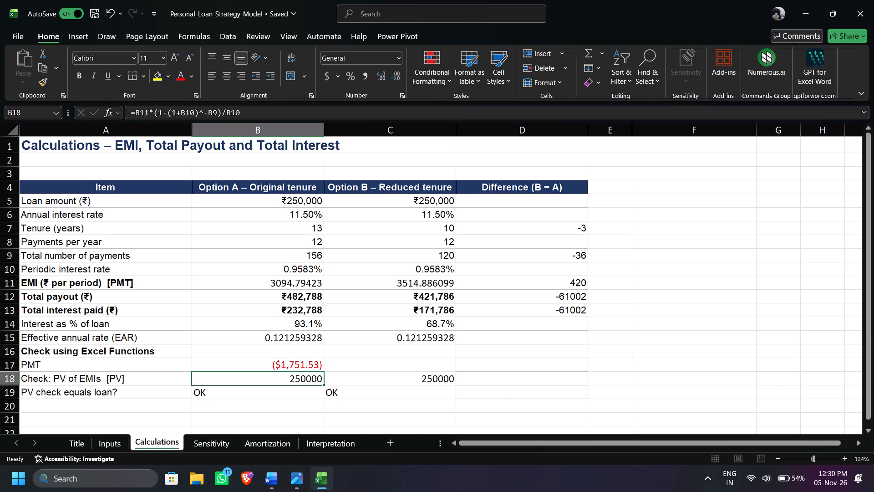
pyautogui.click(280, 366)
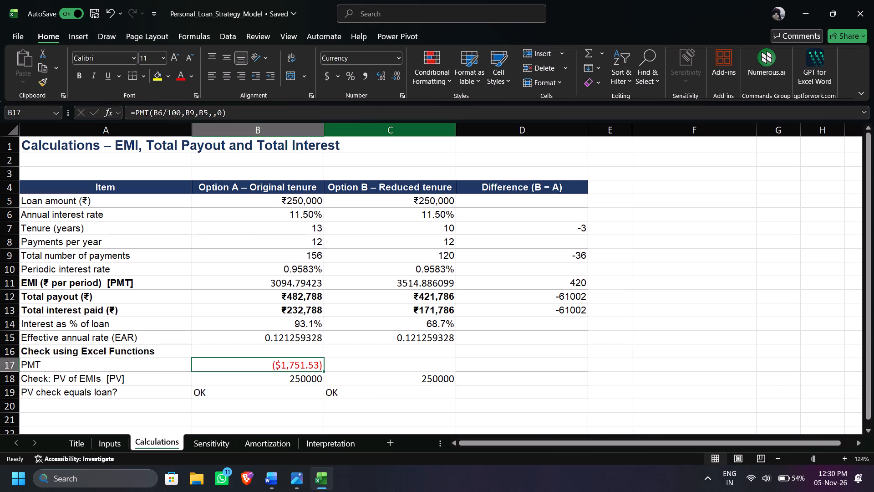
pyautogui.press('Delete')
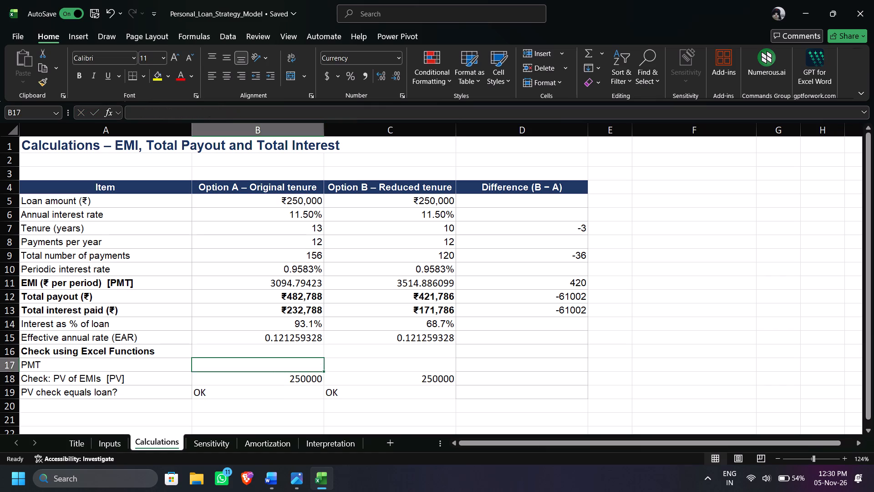
# Insert the PMT function in cell B17 for Option A with Rate 11.5%/12, Nper 156 and Pv 250000.
pyautogui.click(108, 110)
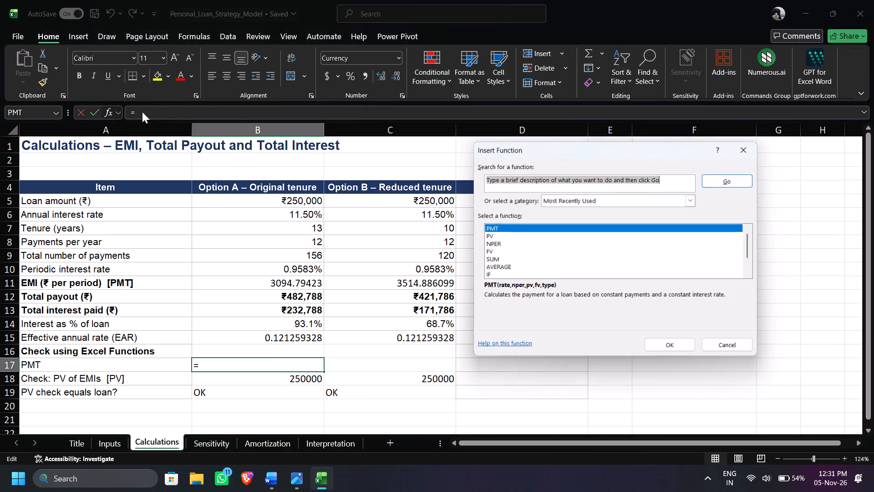
pyautogui.doubleClick(511, 229)
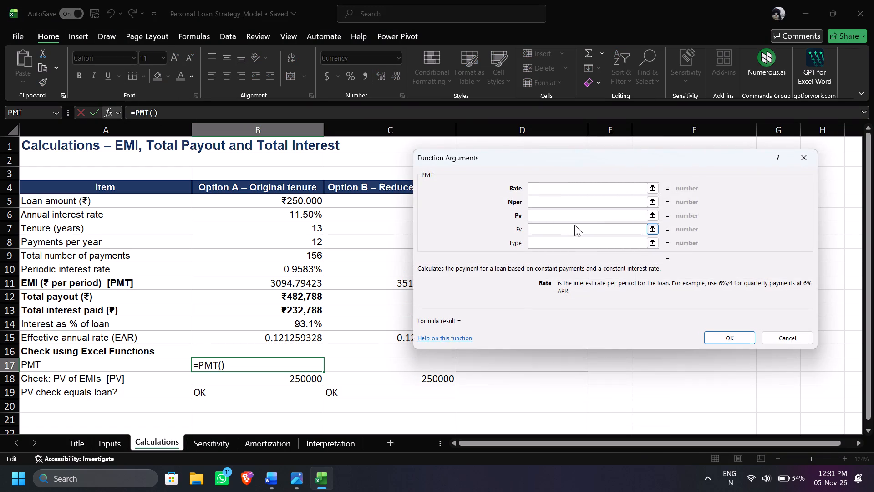
pyautogui.write('11')
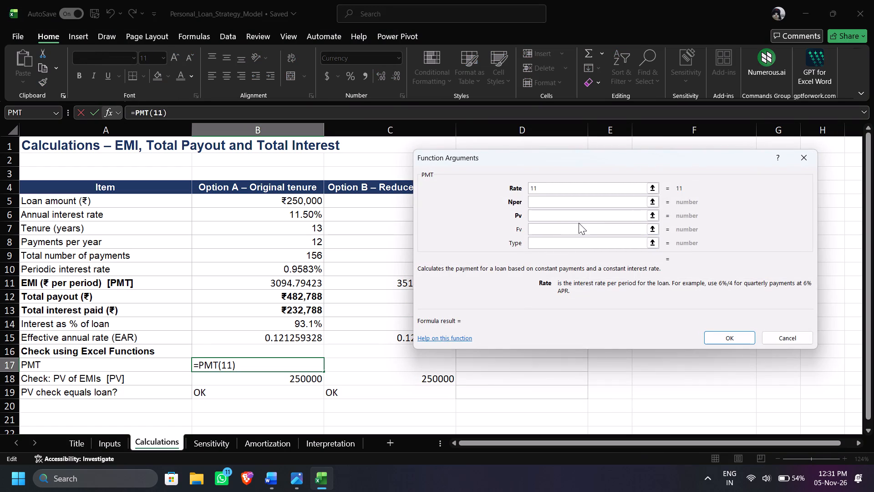
pyautogui.write('.5')
pyautogui.hotkey('shift', '!')
pyautogui.press('BackSpace')
pyautogui.hotkey('shift', '%')
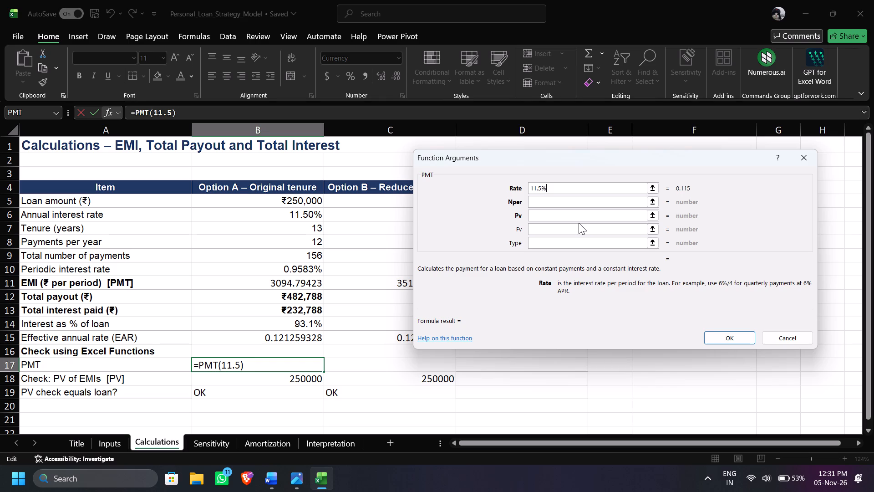
pyautogui.write('/1')
pyautogui.press('2')
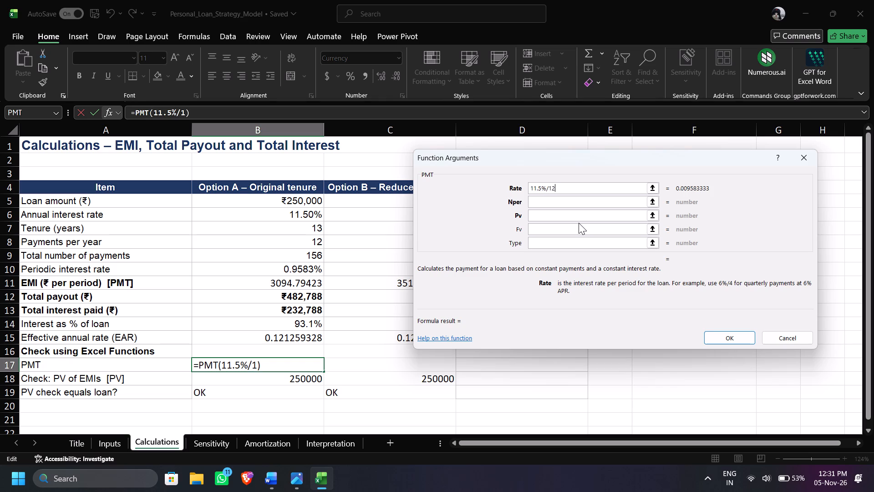
pyautogui.click(583, 200)
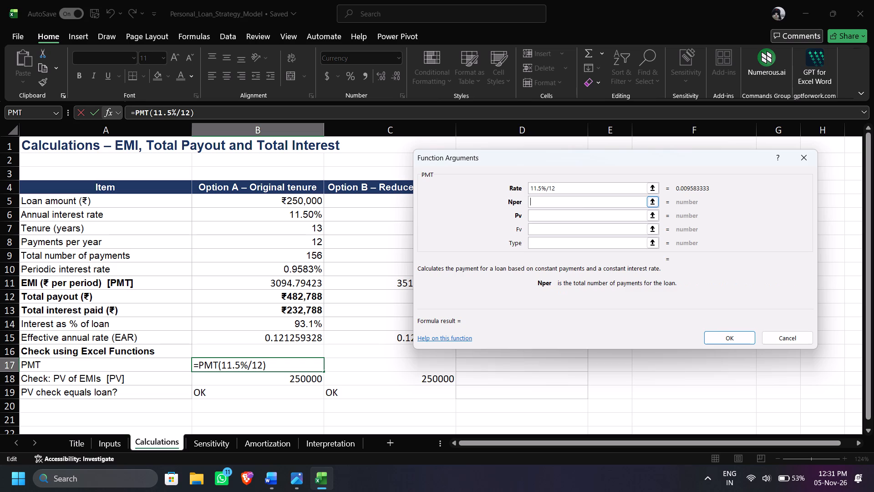
pyautogui.write('156')
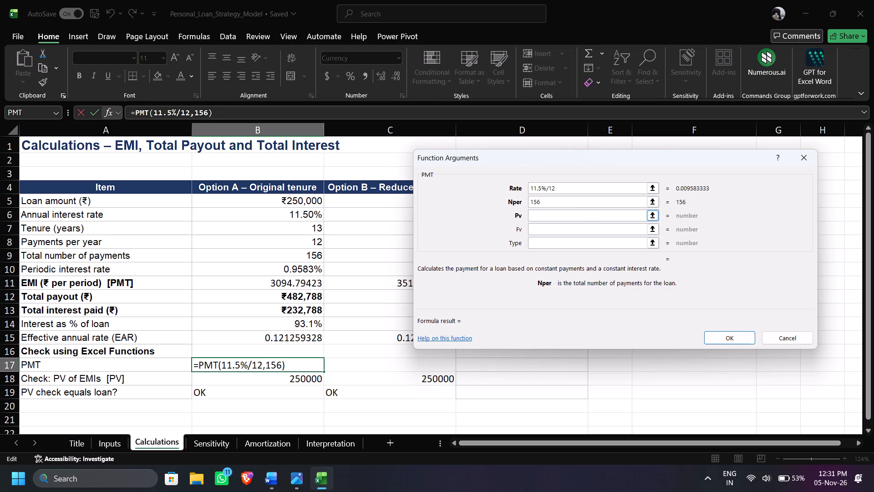
pyautogui.click(612, 216)
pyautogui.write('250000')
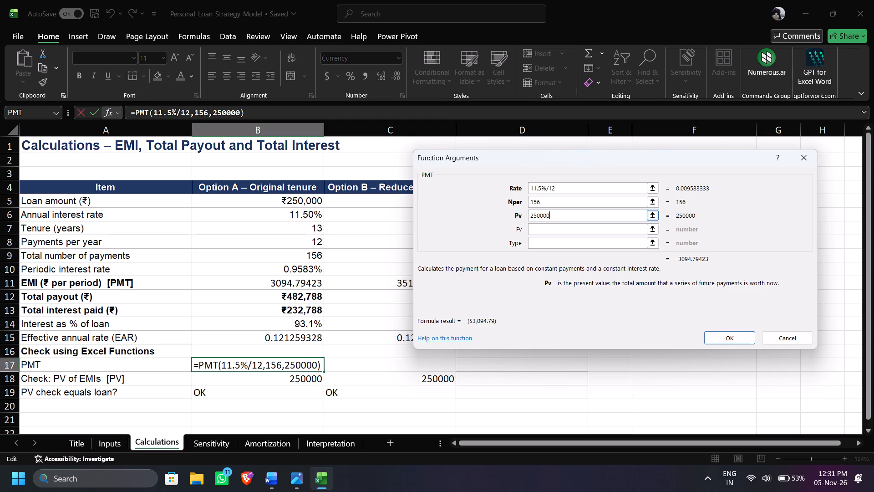
pyautogui.click(586, 243)
pyautogui.click(726, 342)
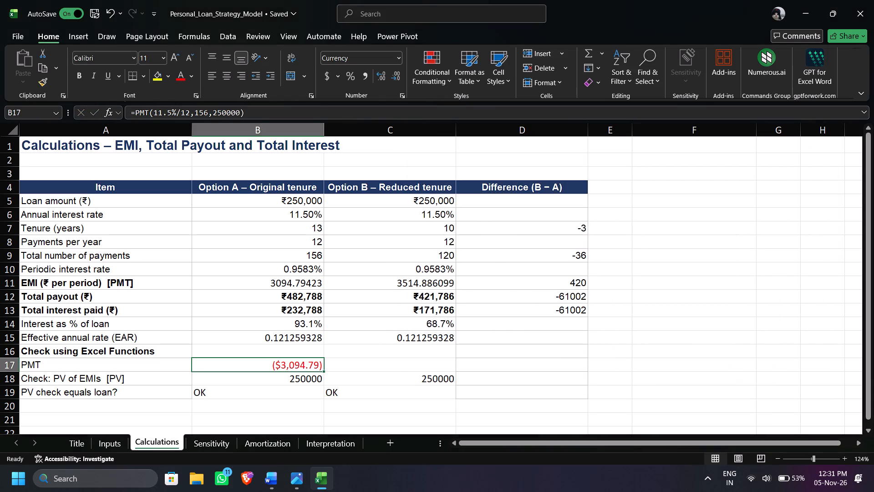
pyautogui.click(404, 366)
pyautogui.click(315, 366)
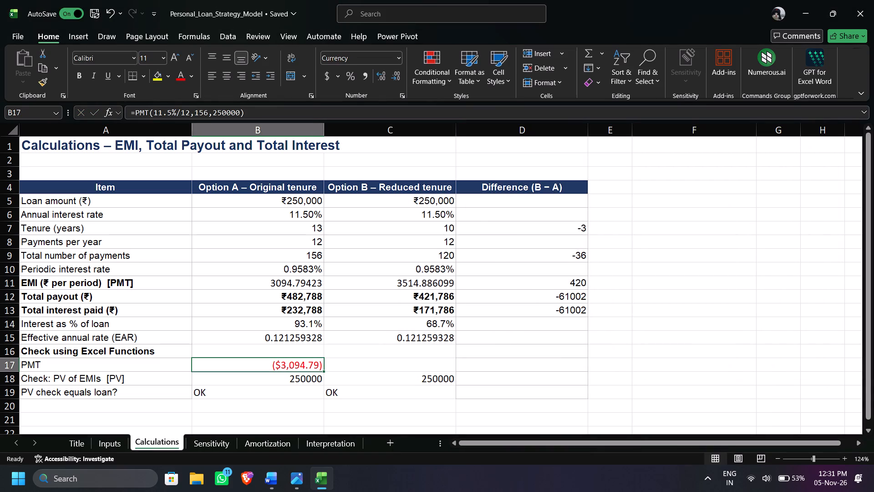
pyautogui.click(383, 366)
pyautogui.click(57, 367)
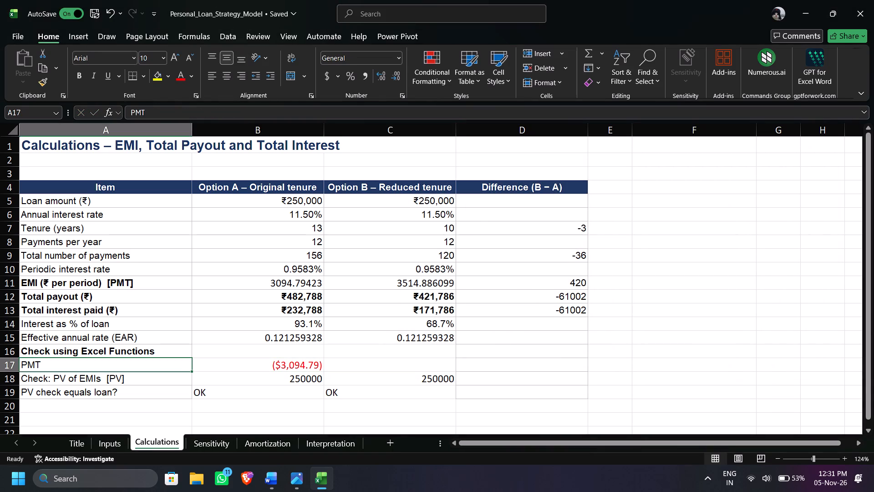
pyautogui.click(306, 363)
# Switch to WhatsApp.
pyautogui.click(220, 482)
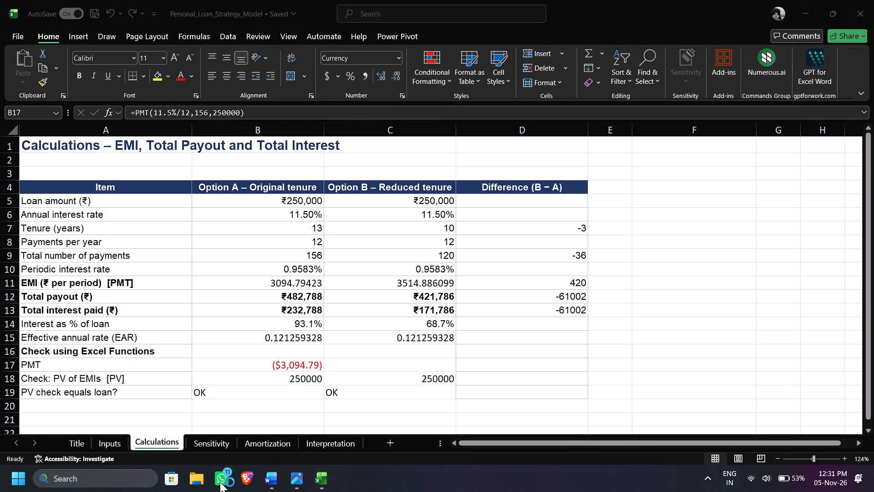
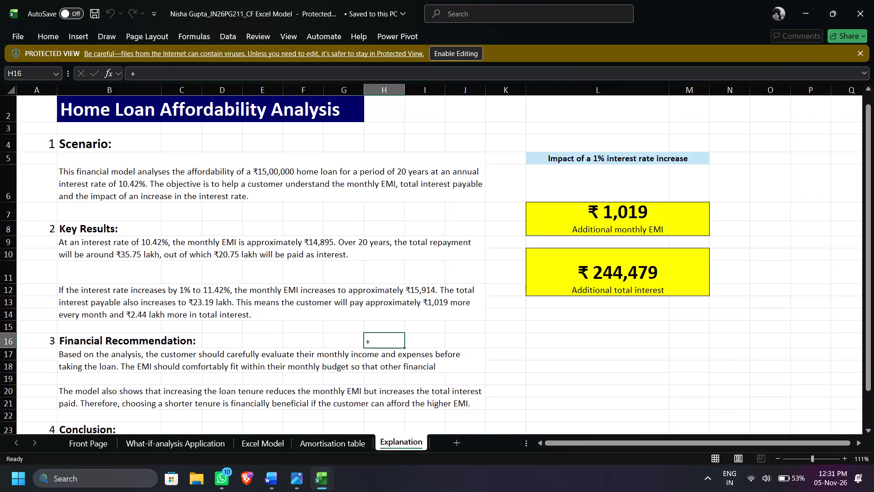
# Enable editing in the home loan affordability workbook and delete the stray "+" from cell H16 on the Explanation sheet.
pyautogui.click(453, 51)
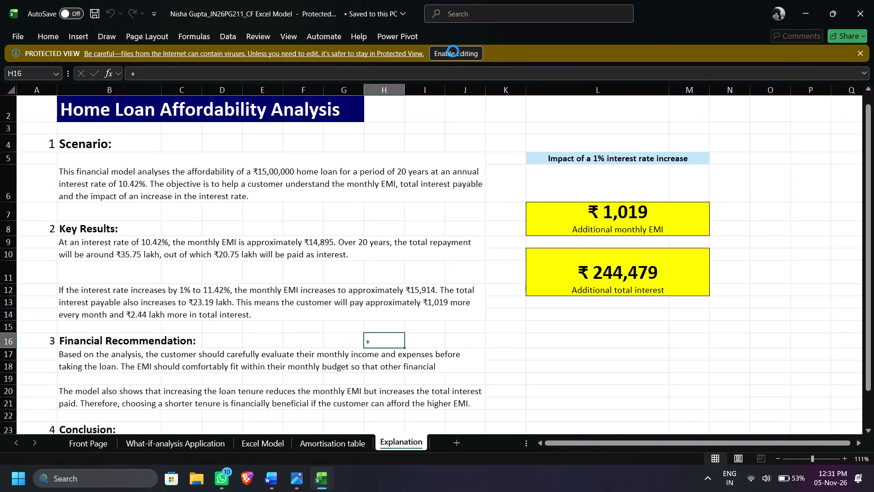
pyautogui.scroll(-1, 307, 241)
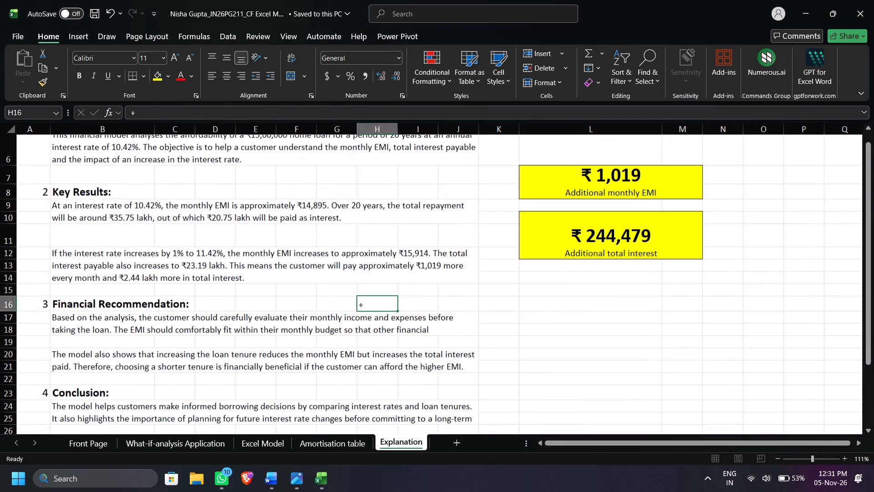
pyautogui.click(12, 443)
pyautogui.click(18, 441)
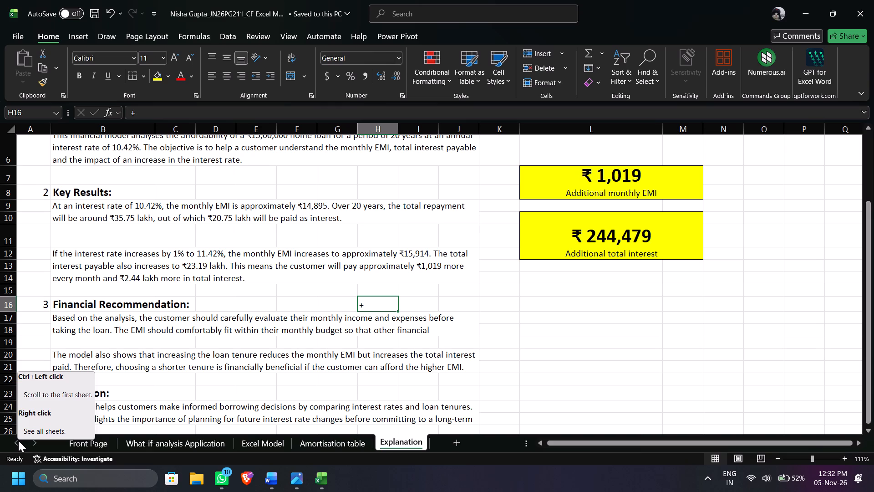
pyautogui.press('BackSpace')
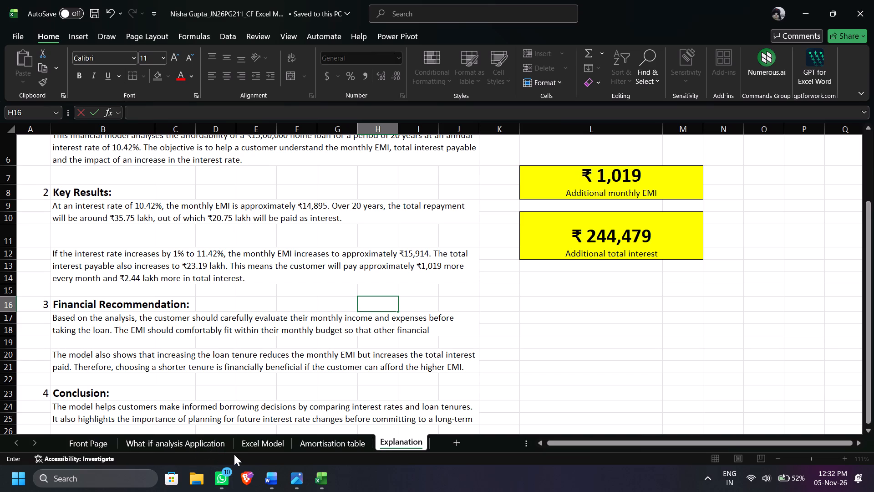
# Review the What-if-analysis Application and Excel Model sheets, examining the formulas in the "Check: Monthly EMI by Function" row.
pyautogui.click(105, 441)
pyautogui.click(122, 444)
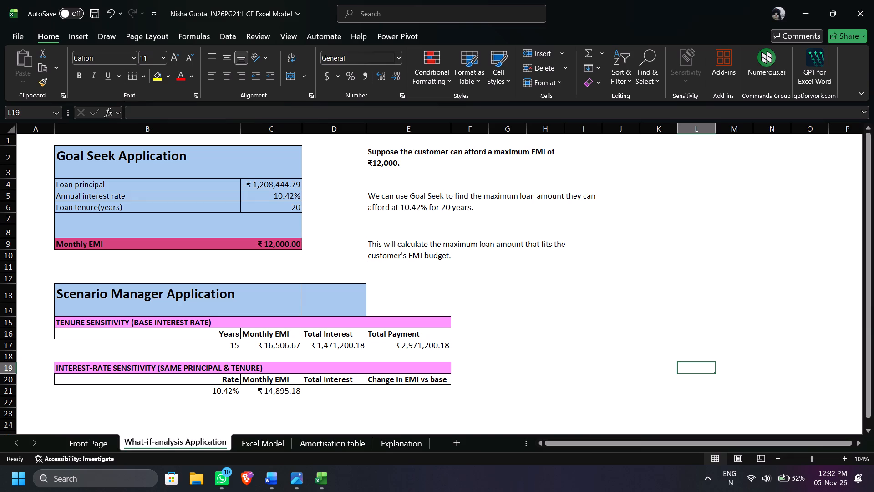
pyautogui.click(259, 439)
pyautogui.scroll(-1, 249, 407)
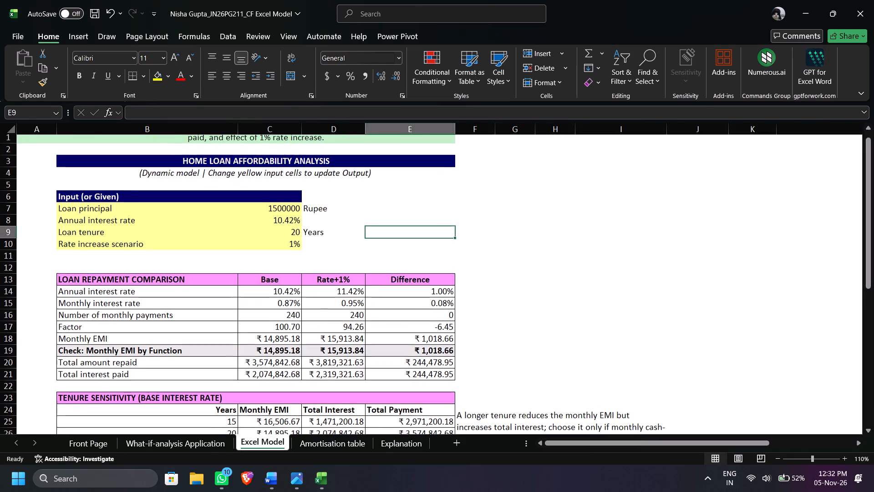
pyautogui.click(285, 356)
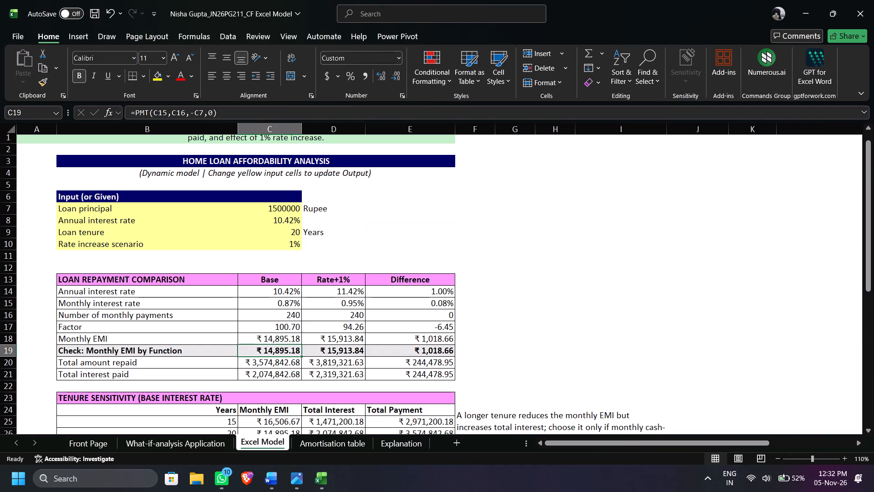
pyautogui.click(326, 354)
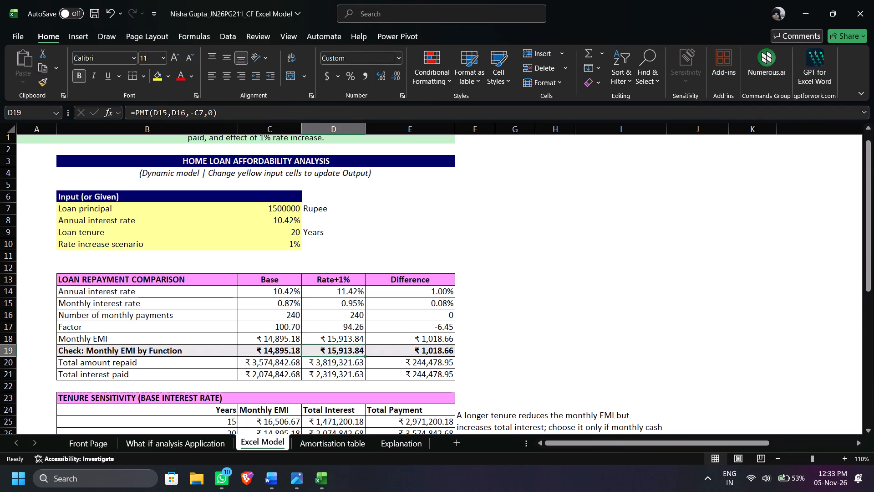
# Switch back to the Personal_Loan_Strategy_Model workbook.
pyautogui.hotkey('alt', 'Tab')
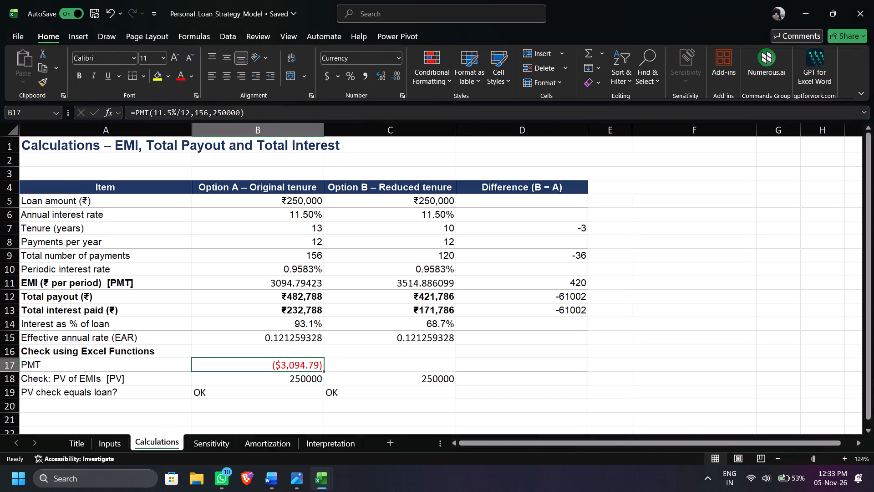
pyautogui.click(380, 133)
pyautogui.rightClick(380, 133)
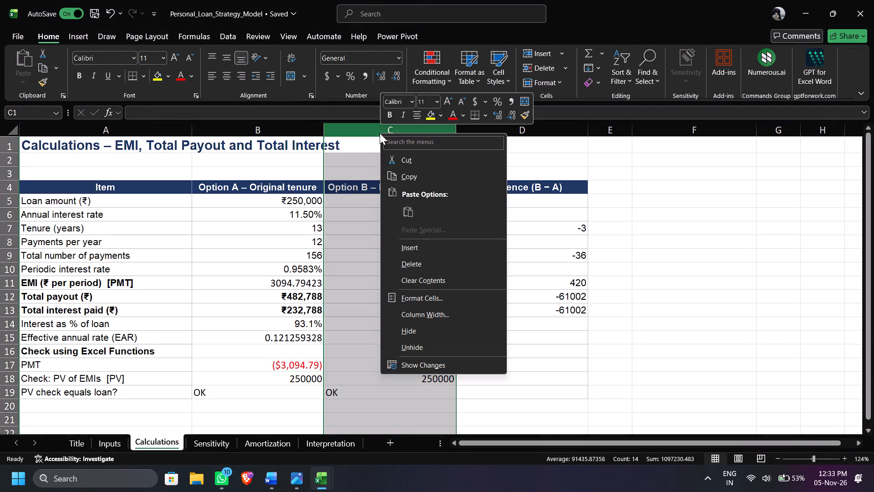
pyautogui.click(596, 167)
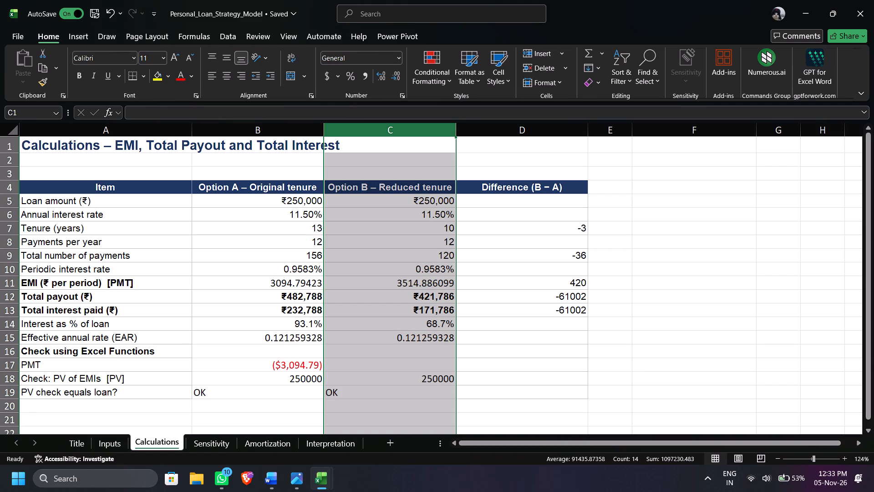
# Copy the PMT formula from B17 into C17 for Option B and set its number of payments to 120.
pyautogui.click(253, 367)
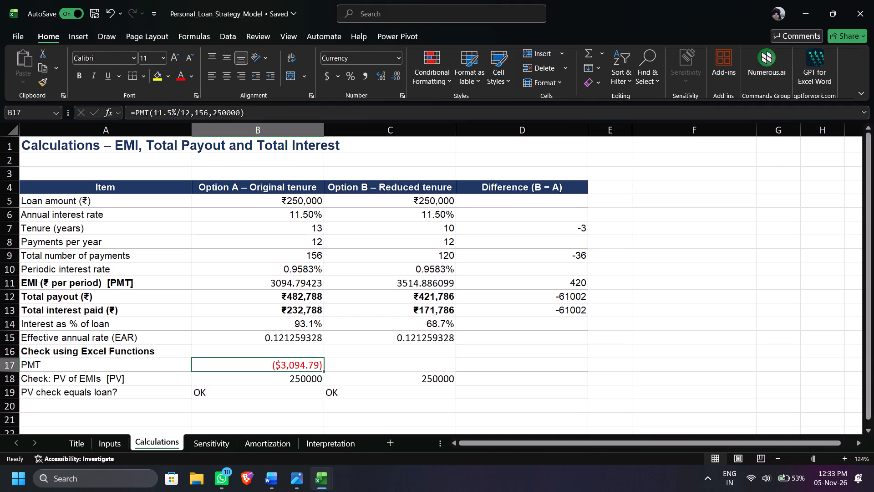
pyautogui.moveTo(324, 370); pyautogui.dragTo(411, 364)
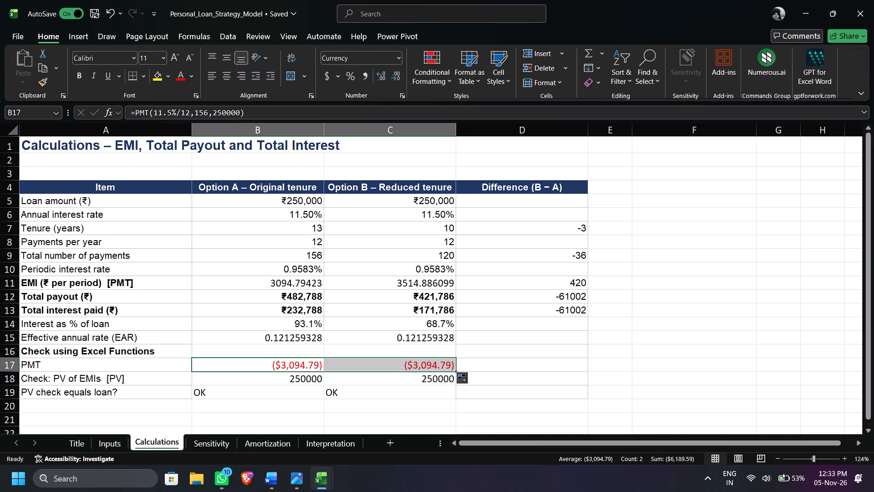
pyautogui.click(435, 367)
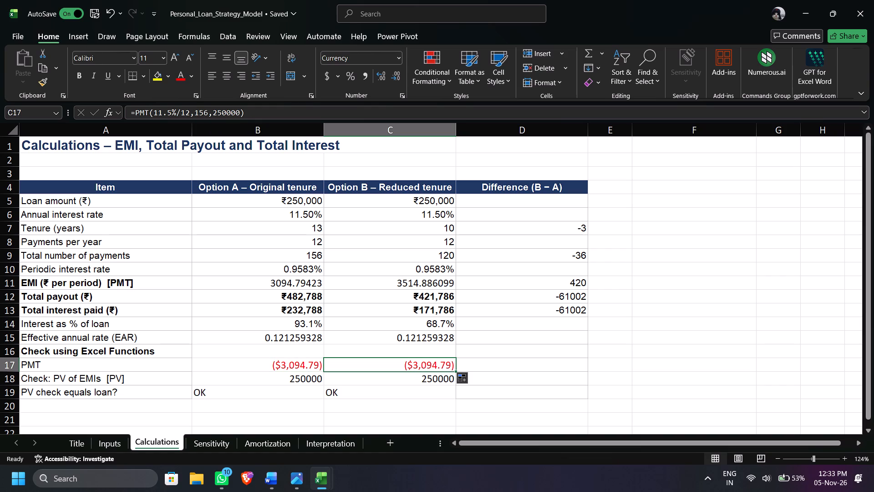
pyautogui.click(210, 113)
pyautogui.press('BackSpace')
pyautogui.press('BackSpace')
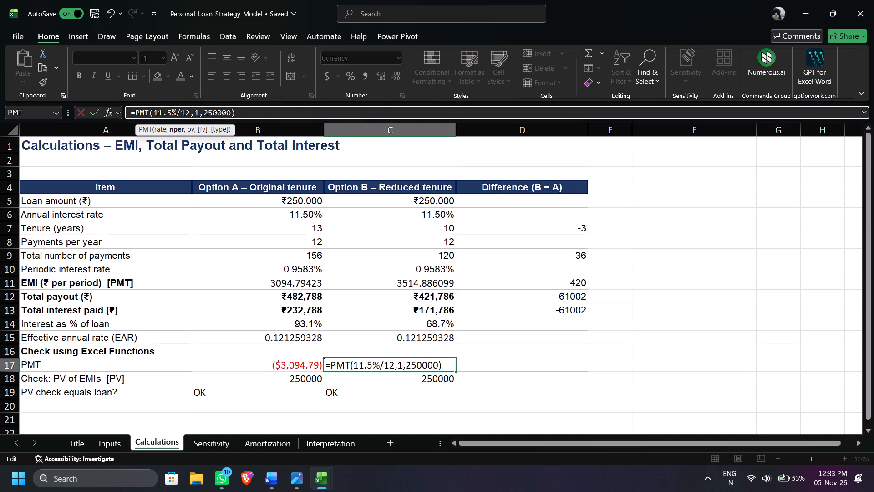
pyautogui.write('20')
pyautogui.press('Return')
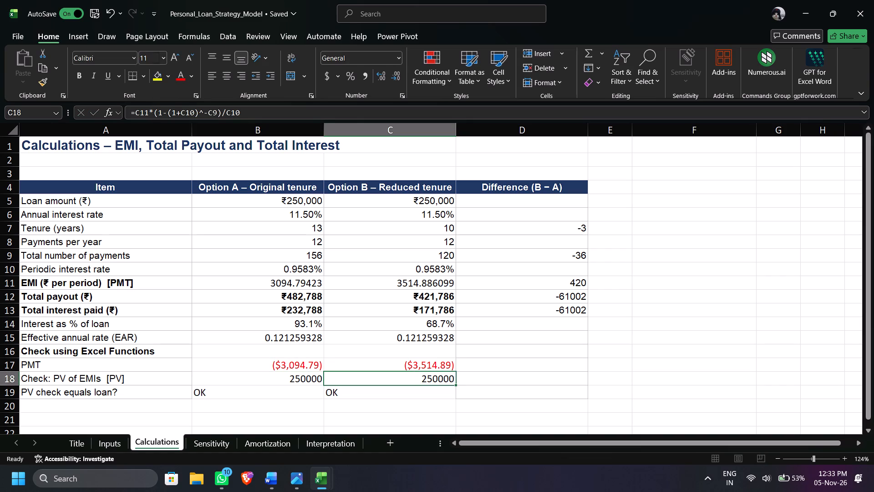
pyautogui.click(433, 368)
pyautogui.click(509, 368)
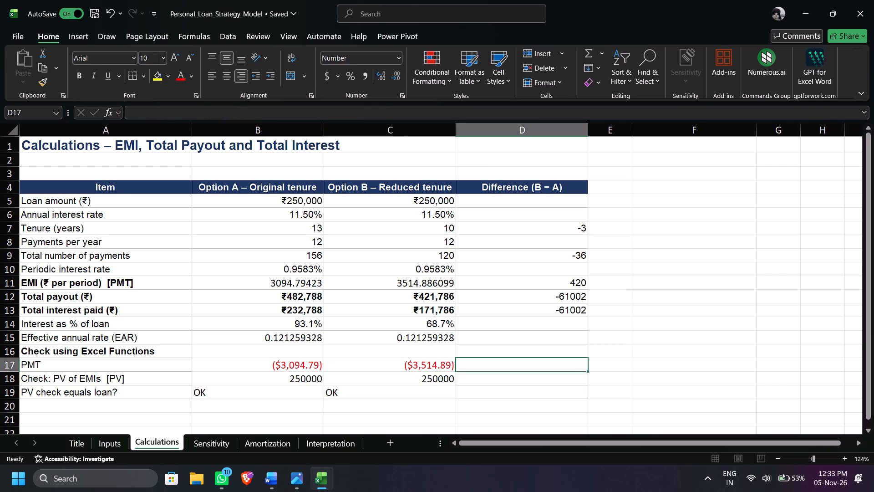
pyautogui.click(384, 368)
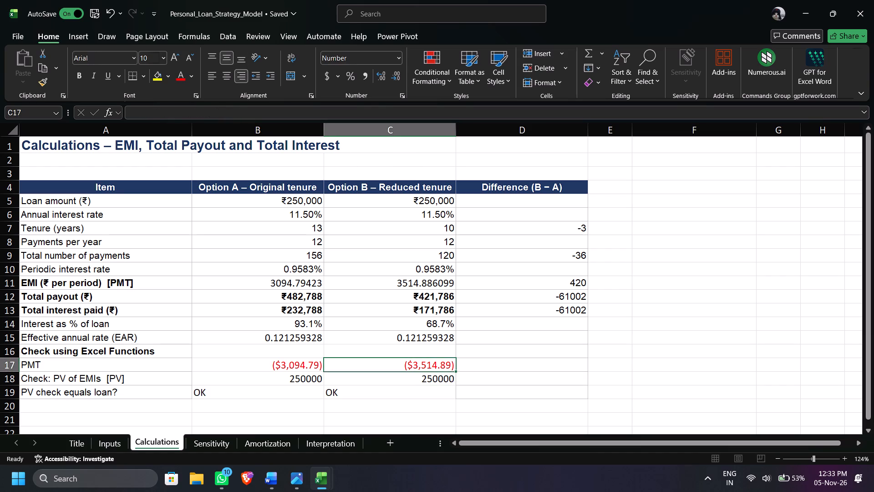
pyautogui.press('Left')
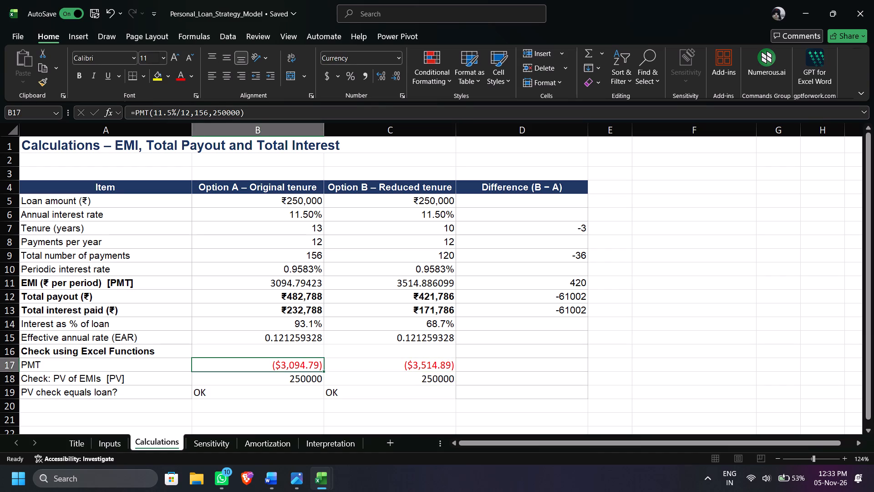
# Shade the Excel-function check rows, cells A16 to D17, with a light purple theme fill.
pyautogui.moveTo(125, 355); pyautogui.dragTo(544, 360)
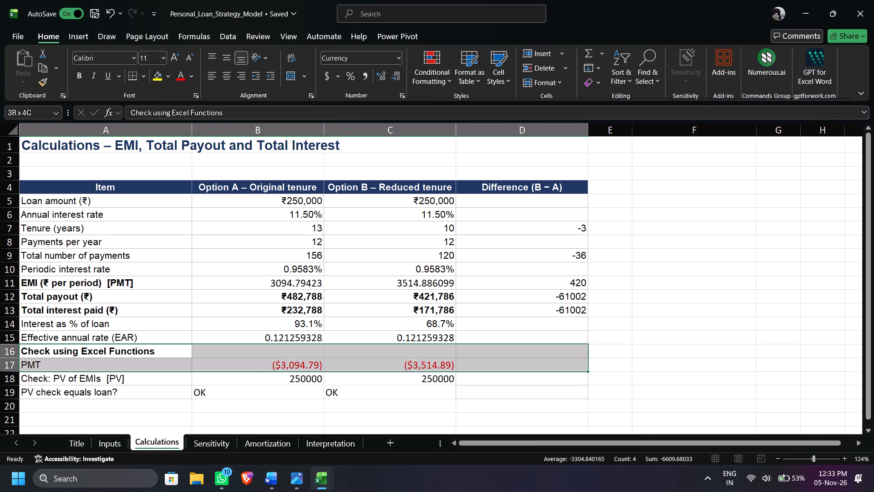
pyautogui.moveTo(544, 360); pyautogui.dragTo(527, 372)
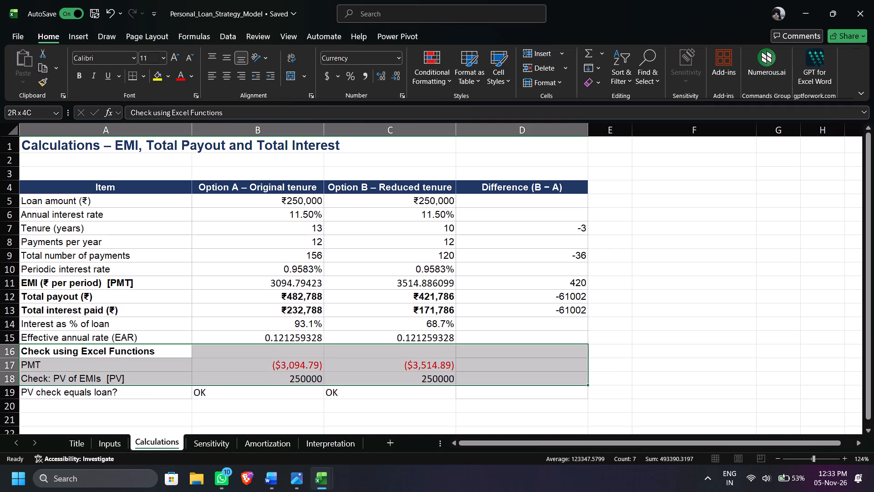
pyautogui.moveTo(527, 372); pyautogui.dragTo(531, 359)
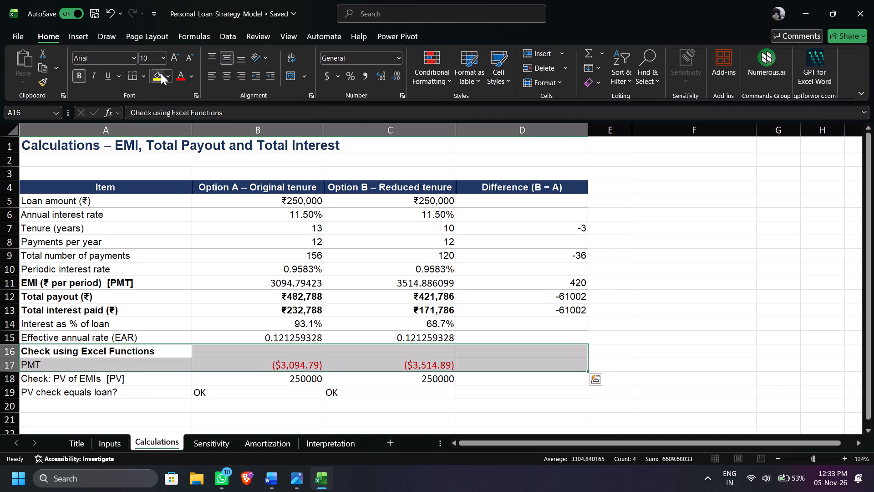
pyautogui.click(167, 75)
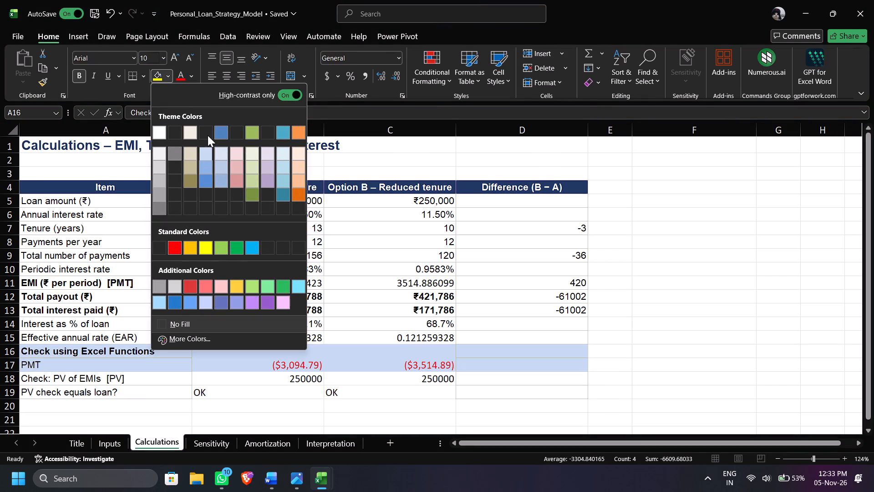
pyautogui.click(269, 172)
pyautogui.click(397, 376)
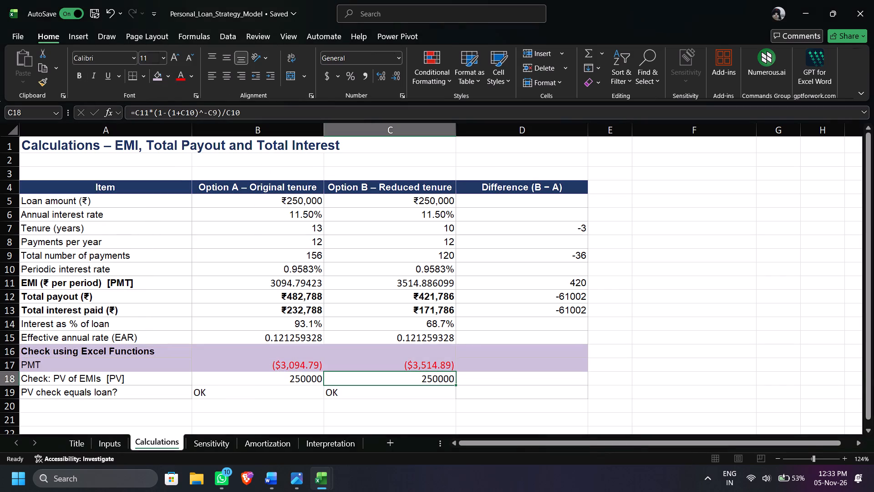
pyautogui.click(473, 378)
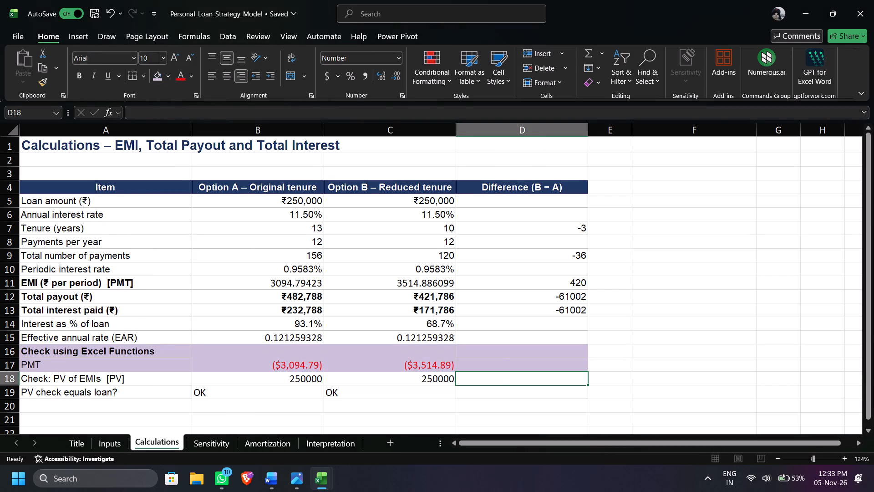
# Open the Sensitivity sheet of the personal loan model and look at the tenure table's total interest for 15 years.
pyautogui.click(215, 444)
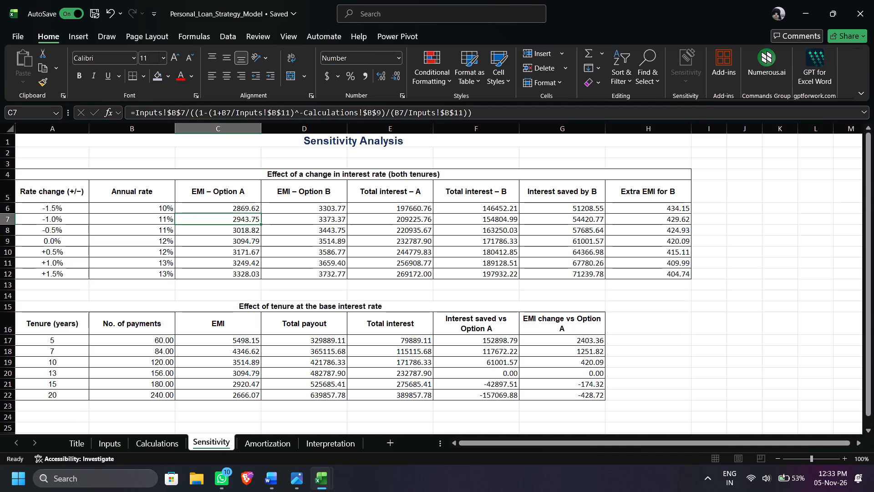
pyautogui.click(372, 383)
# Switch to the home loan workbook and examine the tenure and interest-rate sensitivity tables and concepts notes on its Excel Model sheet.
pyautogui.click(321, 491)
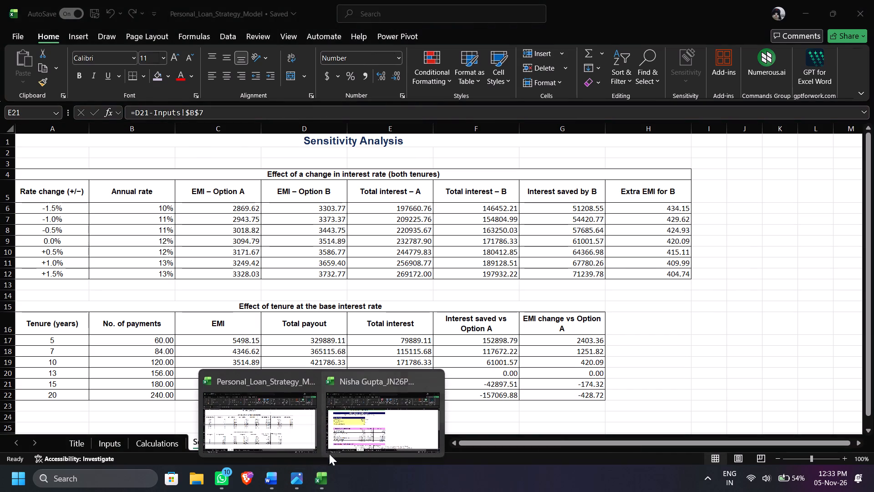
pyautogui.click(358, 402)
pyautogui.scroll(-1, 302, 343)
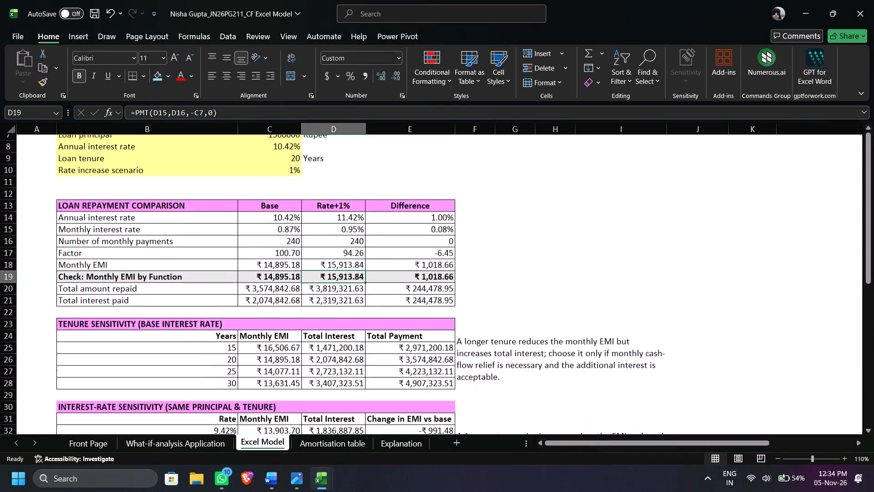
pyautogui.scroll(-1, 302, 343)
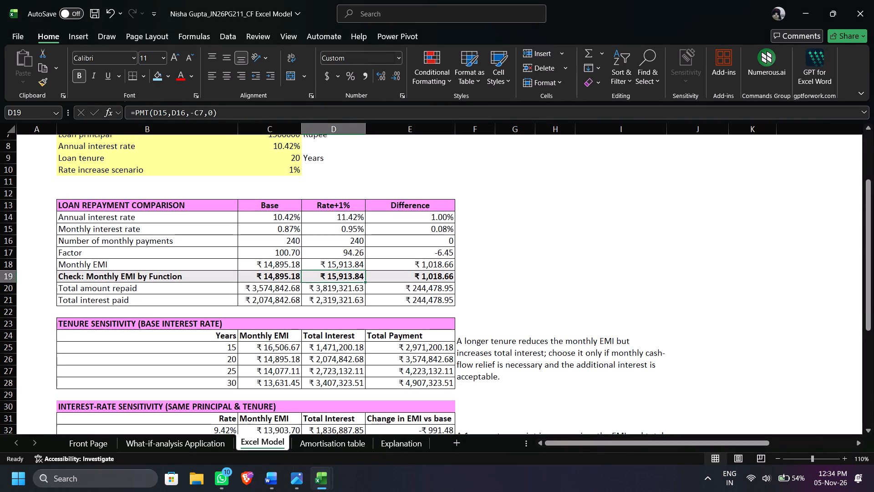
pyautogui.scroll(-1, 302, 343)
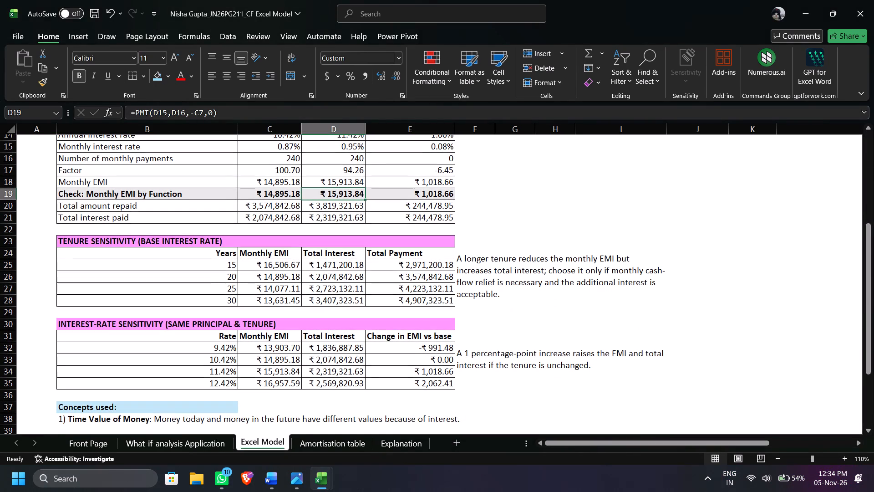
pyautogui.click(224, 267)
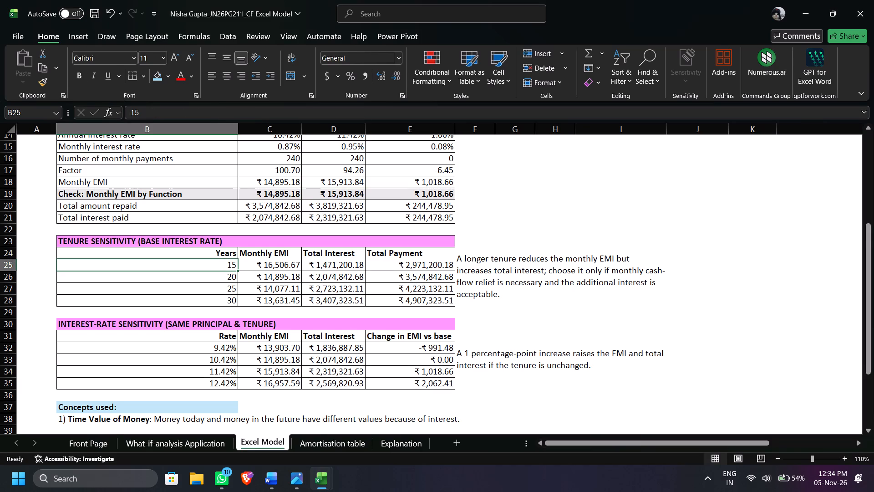
pyautogui.scroll(-1, 281, 336)
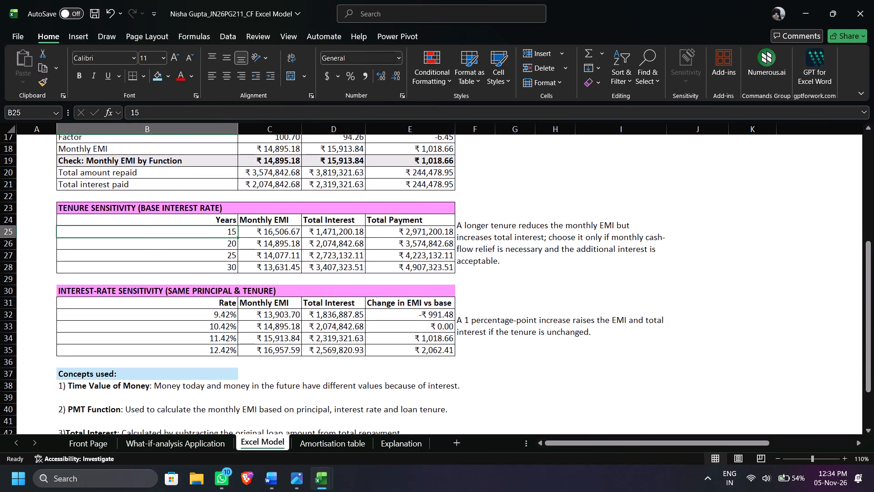
pyautogui.click(224, 310)
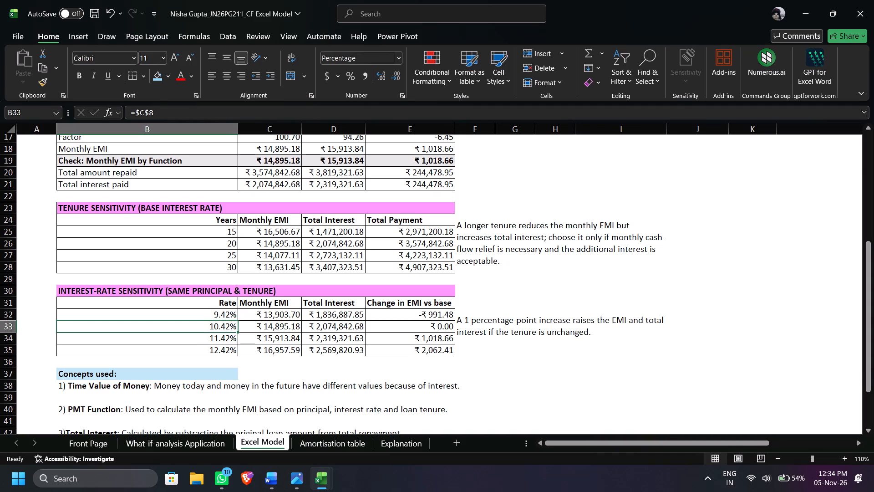
pyautogui.scroll(5, 241, 314)
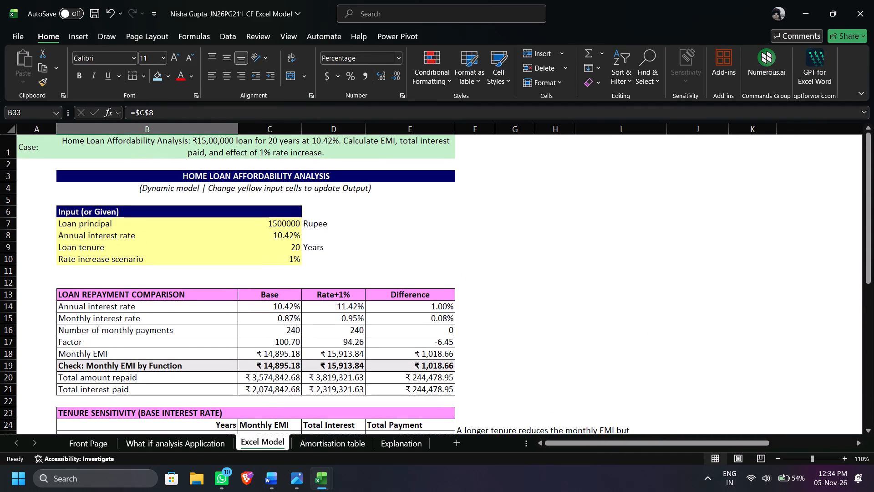
pyautogui.scroll(-4, 241, 314)
pyautogui.scroll(1, 241, 314)
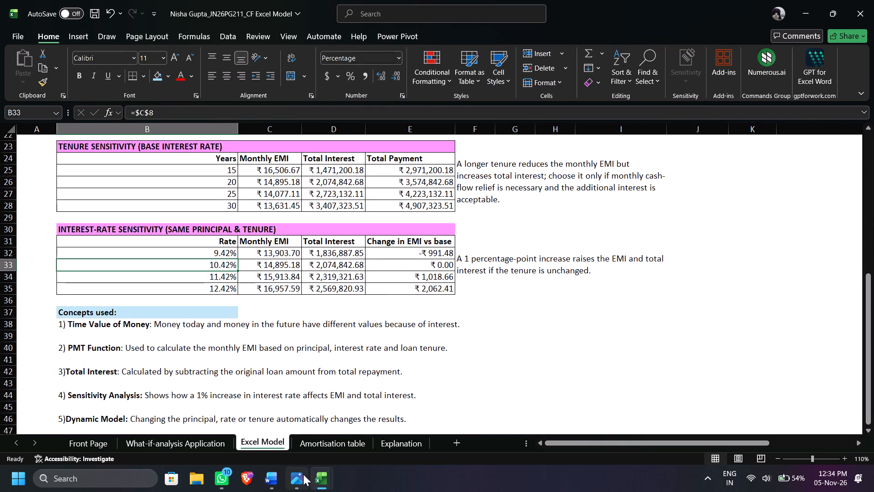
# Return to the Personal_Loan_Strategy_Model workbook and inspect the Option B EMI formula in cell D6 of the Sensitivity sheet.
pyautogui.click(328, 442)
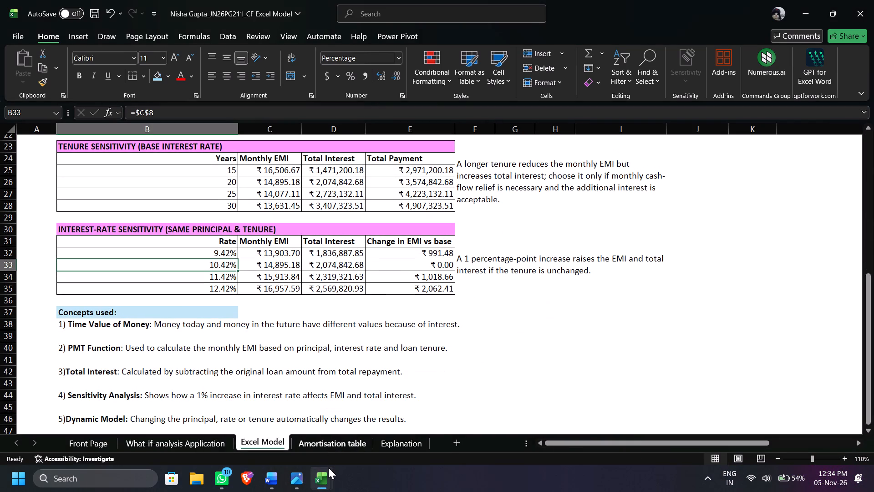
pyautogui.click(295, 407)
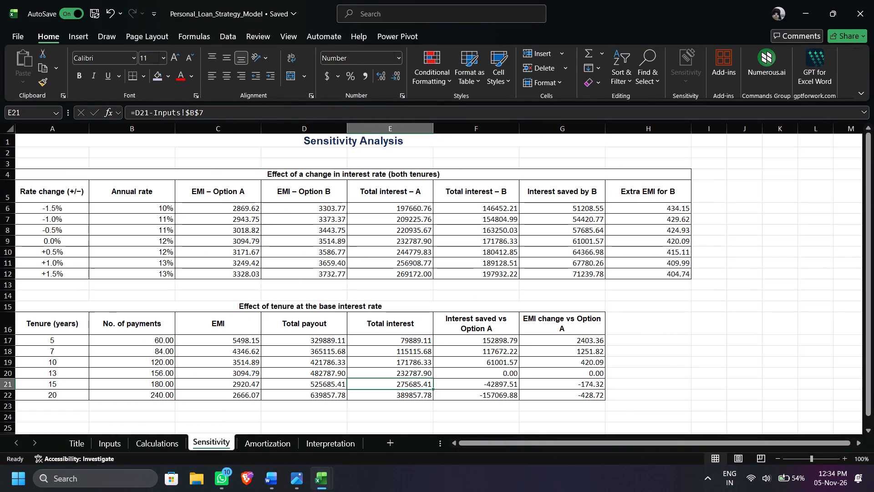
pyautogui.click(310, 210)
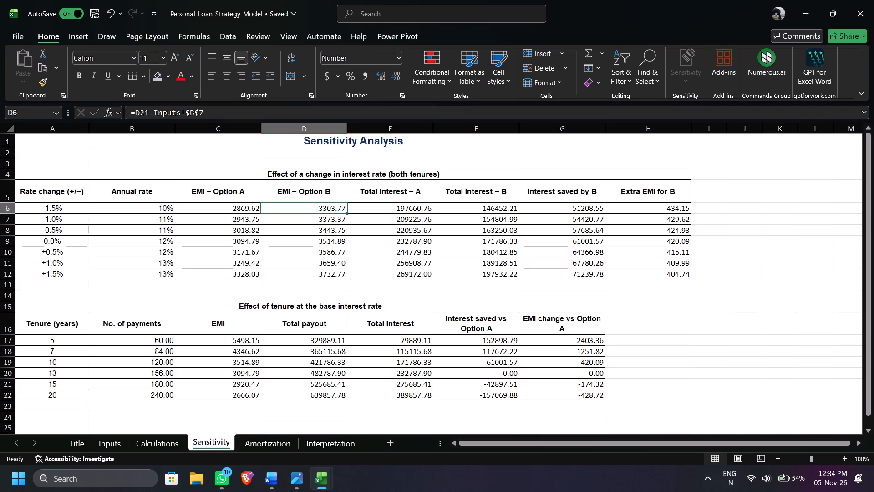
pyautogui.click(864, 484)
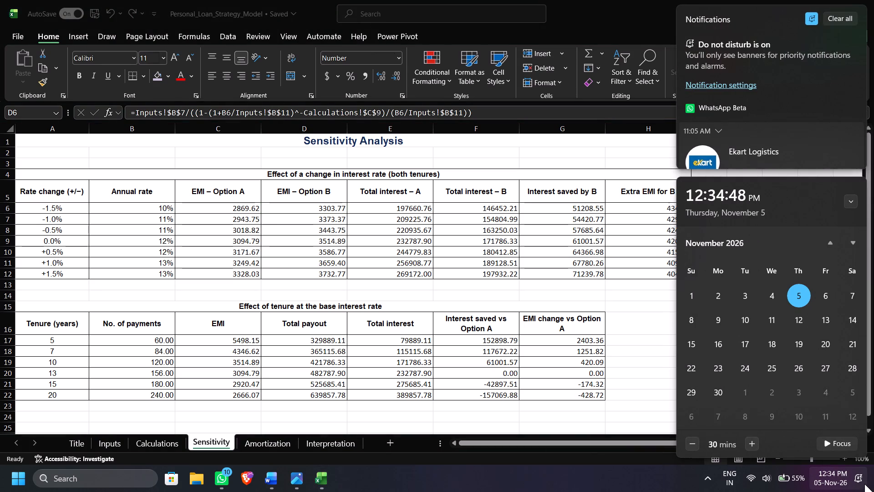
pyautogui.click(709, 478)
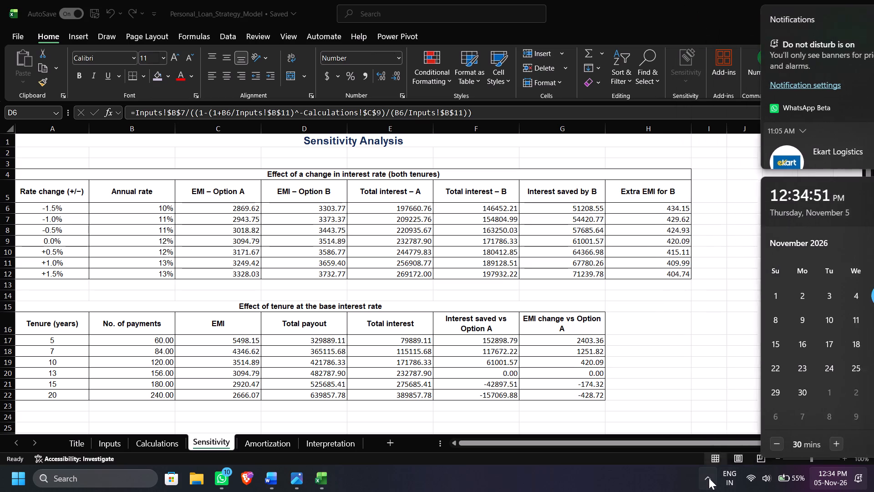
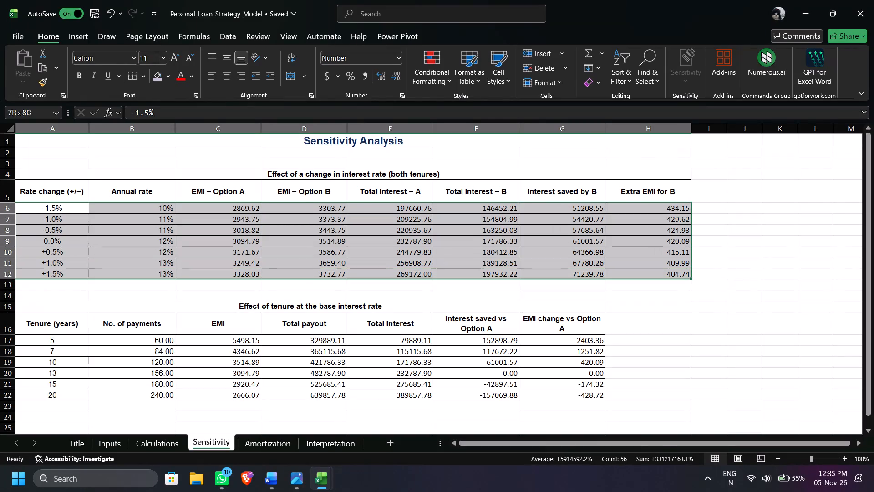
# Open the Brave browser.
pyautogui.click(252, 487)
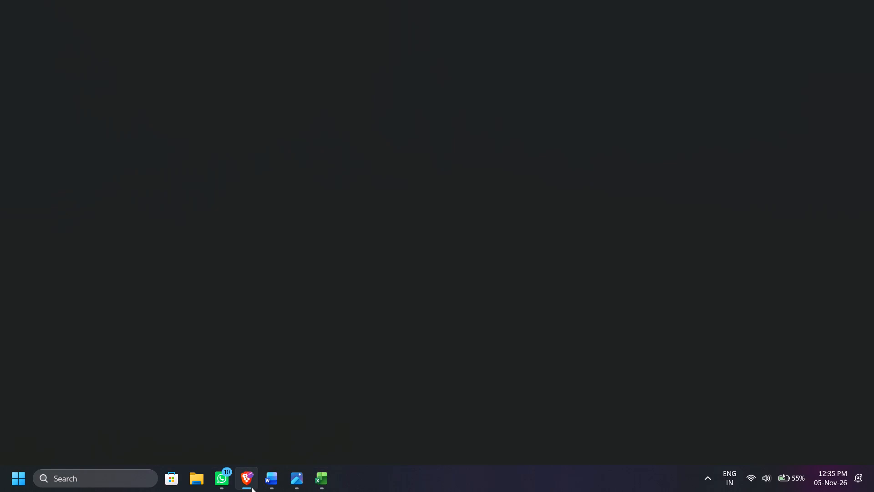
# Launch Lenovo Vantage and turn on Rapid charge in the Power section of the device settings.
pyautogui.click(129, 486)
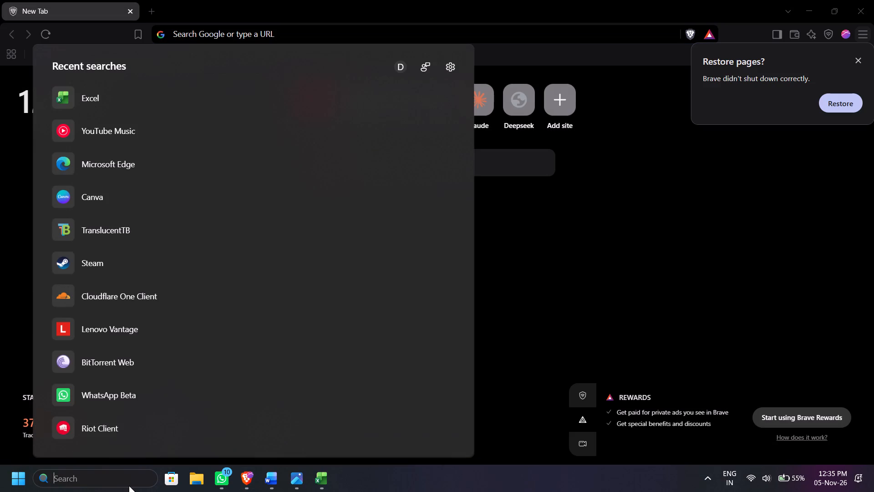
pyautogui.write('VANTAGE')
pyautogui.press('Return')
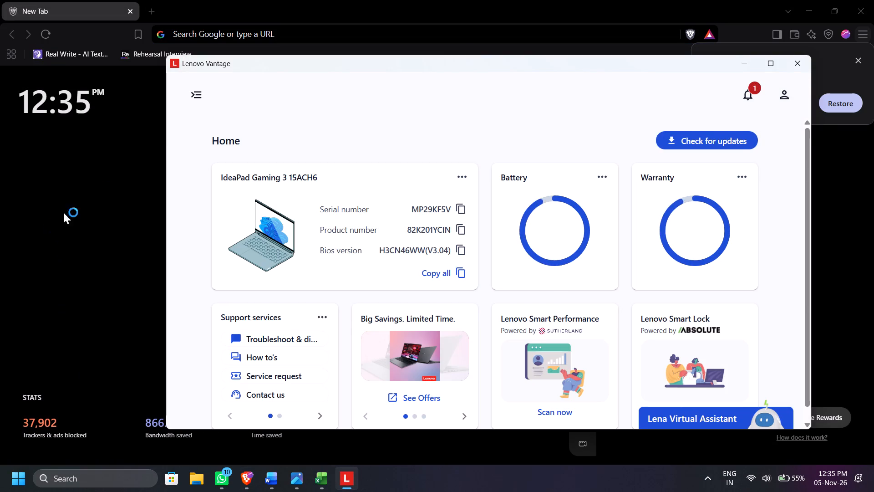
pyautogui.click(204, 99)
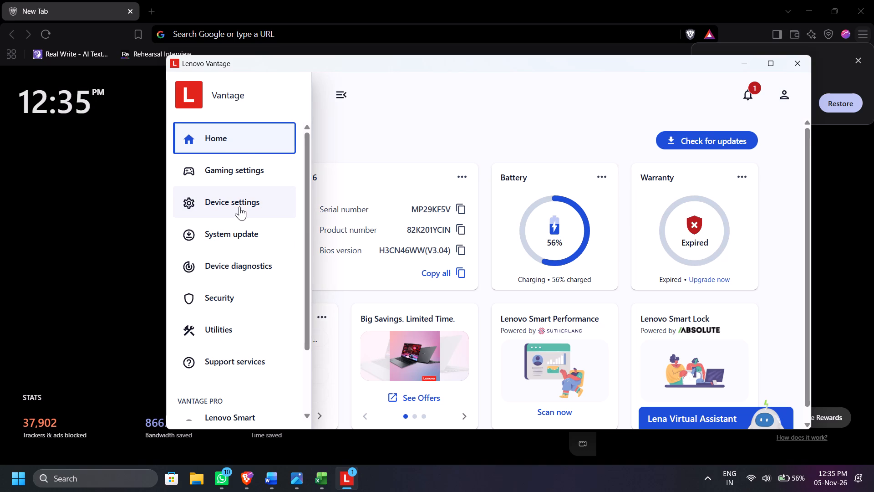
pyautogui.click(239, 203)
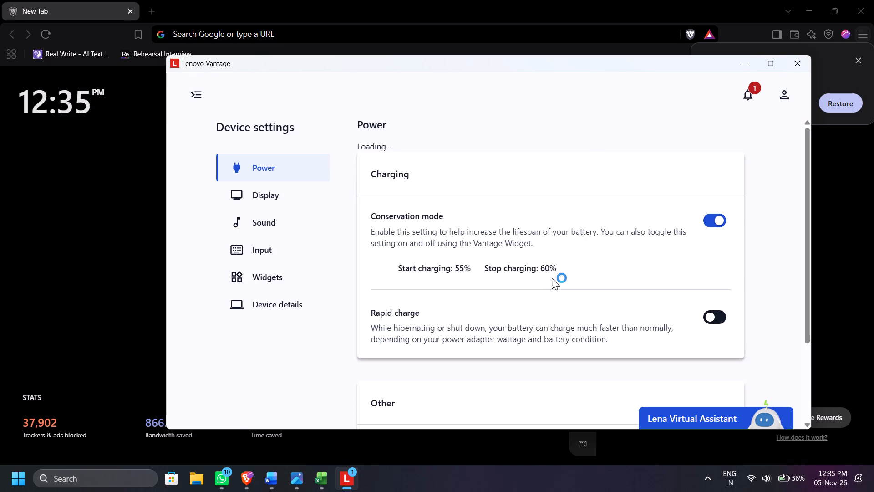
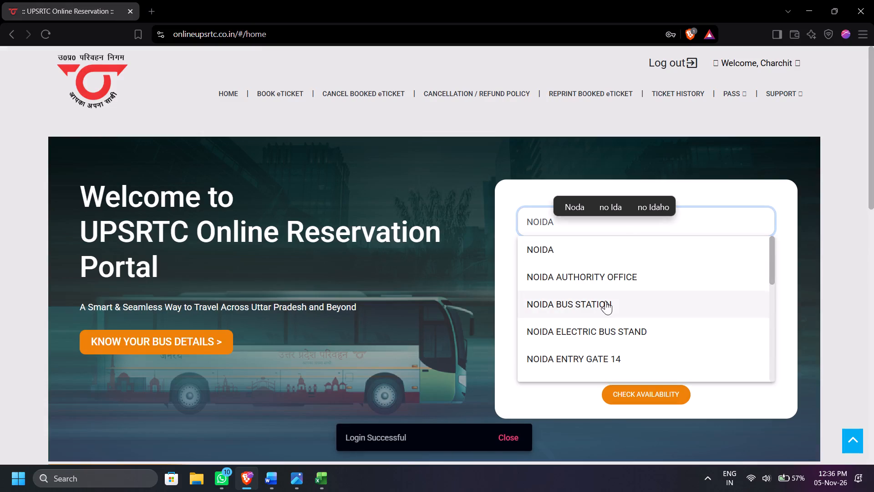
# Search for AC buses from NOIDA BUS STATION to ALIGARH departing on 05/11/2026.
pyautogui.click(605, 301)
pyautogui.click(604, 268)
pyautogui.write('al;ig')
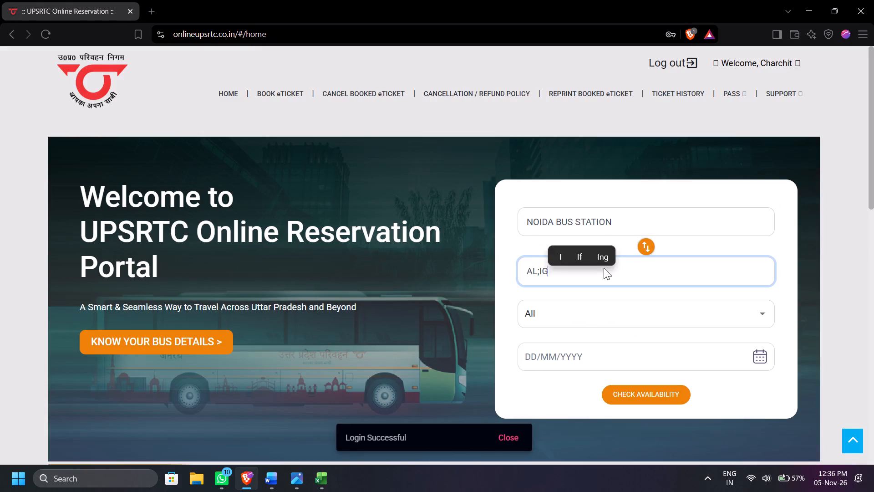
pyautogui.press('BackSpace')
pyautogui.press('BackSpace')
pyautogui.press('BackSpace')
pyautogui.write('igarh')
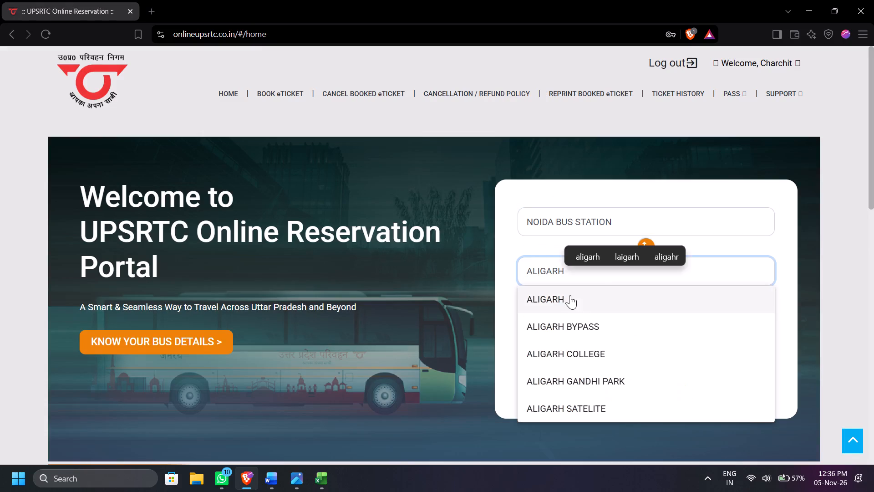
pyautogui.click(570, 295)
pyautogui.click(577, 314)
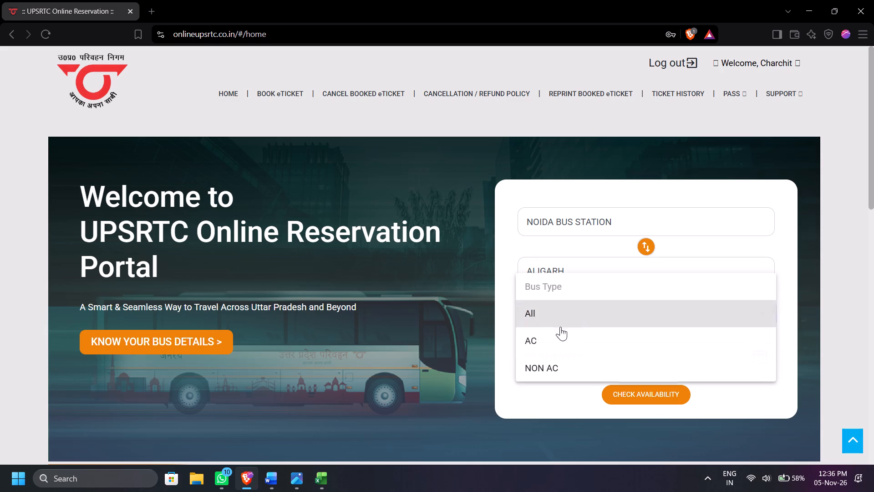
pyautogui.click(557, 329)
pyautogui.click(565, 346)
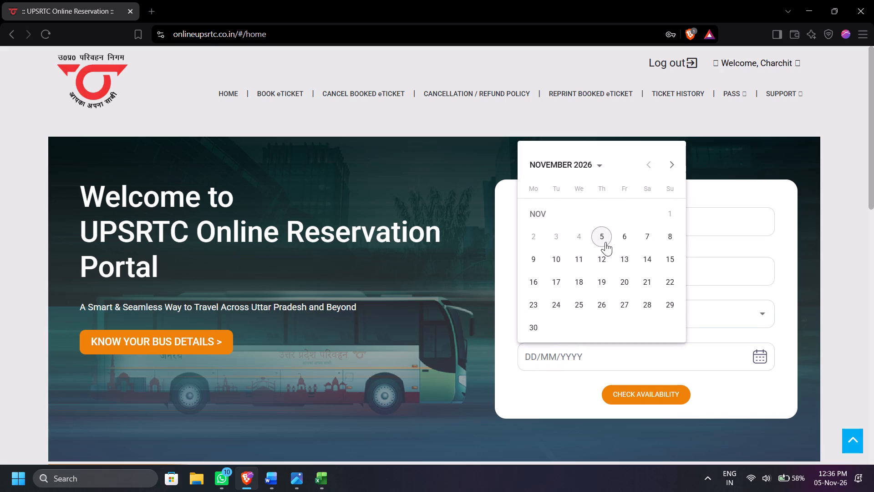
pyautogui.click(605, 242)
pyautogui.click(634, 392)
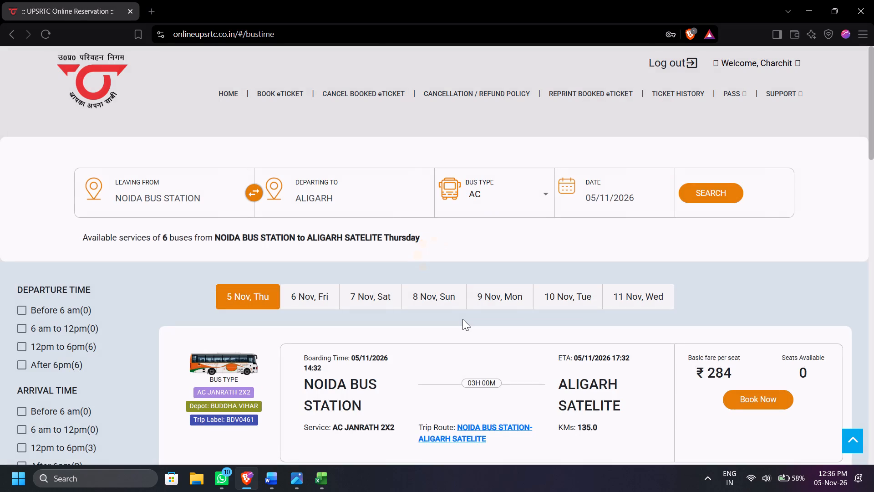
# Examine the listed bus services for boarding times, fares and available seats.
pyautogui.scroll(-2, 462, 319)
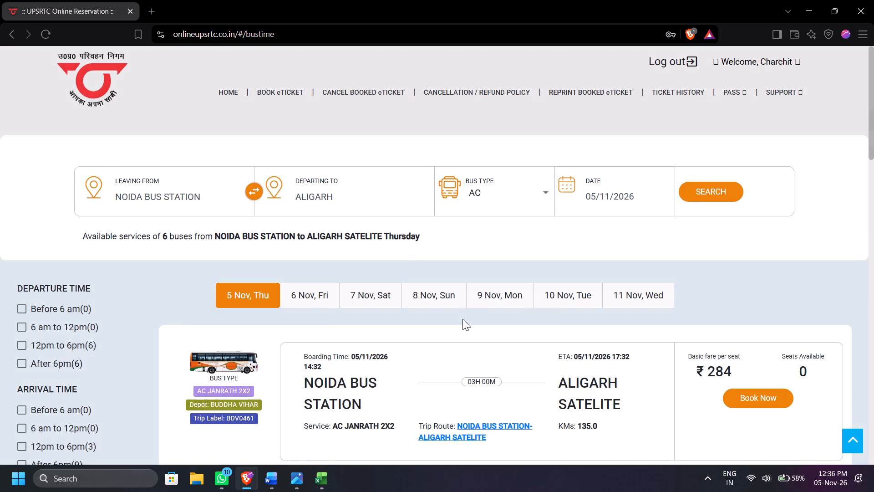
pyautogui.scroll(-3, 462, 319)
pyautogui.scroll(1, 462, 319)
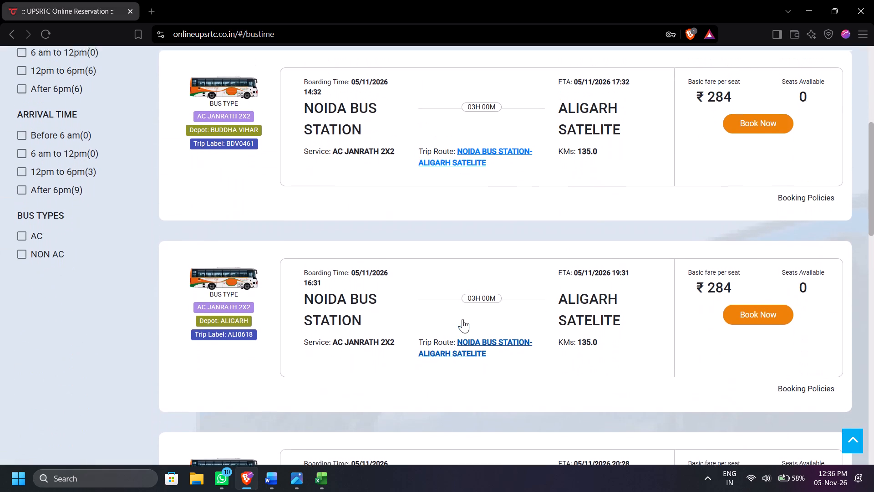
pyautogui.scroll(1, 462, 319)
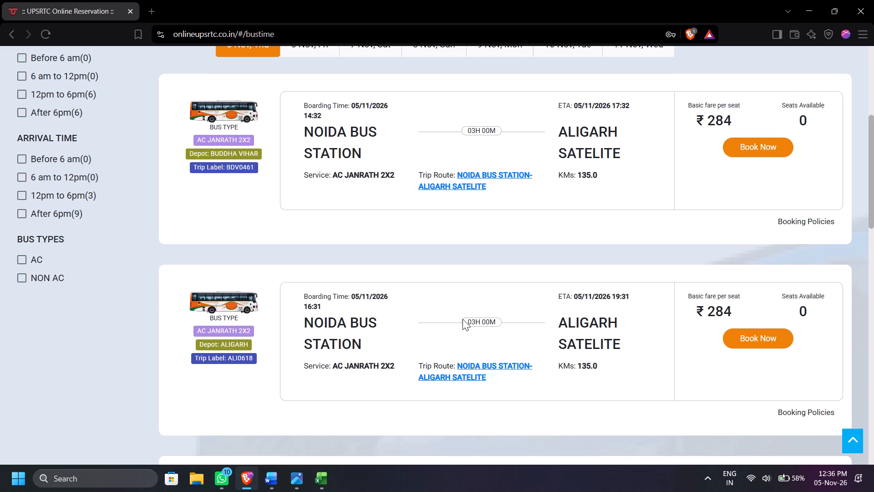
pyautogui.scroll(-9, 462, 319)
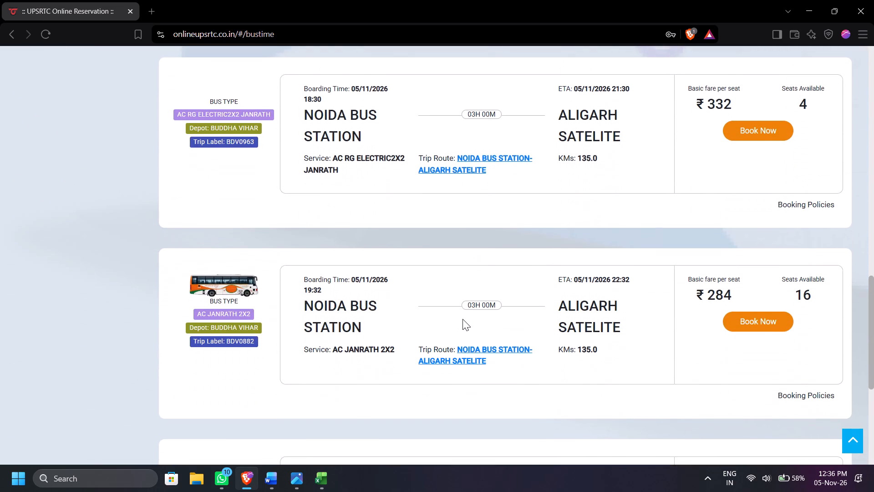
pyautogui.scroll(5, 462, 319)
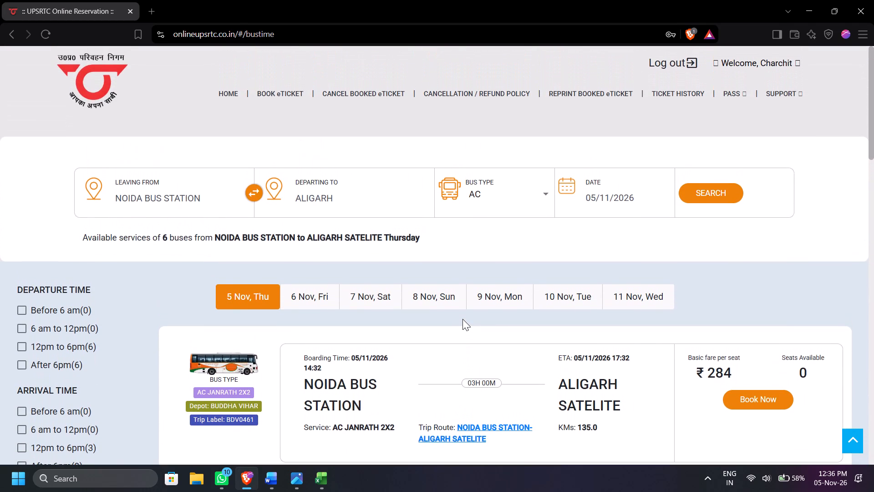
pyautogui.scroll(-4, 462, 319)
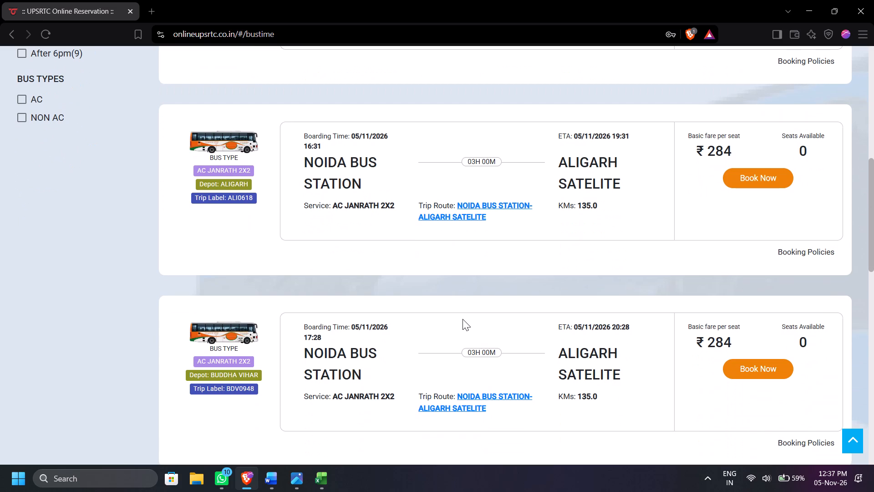
# Switch to the Personal_Loan_Strategy_Model workbook in Excel and select cell I5 on the Sensitivity sheet.
pyautogui.click(314, 470)
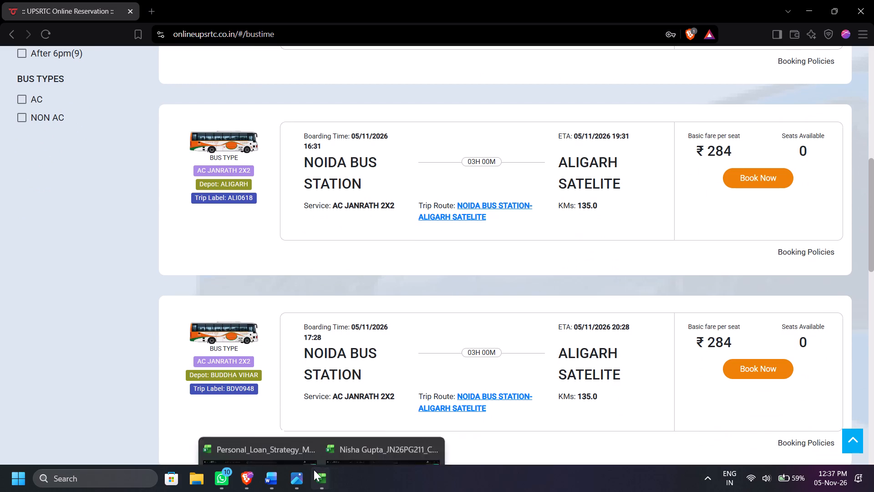
pyautogui.click(295, 427)
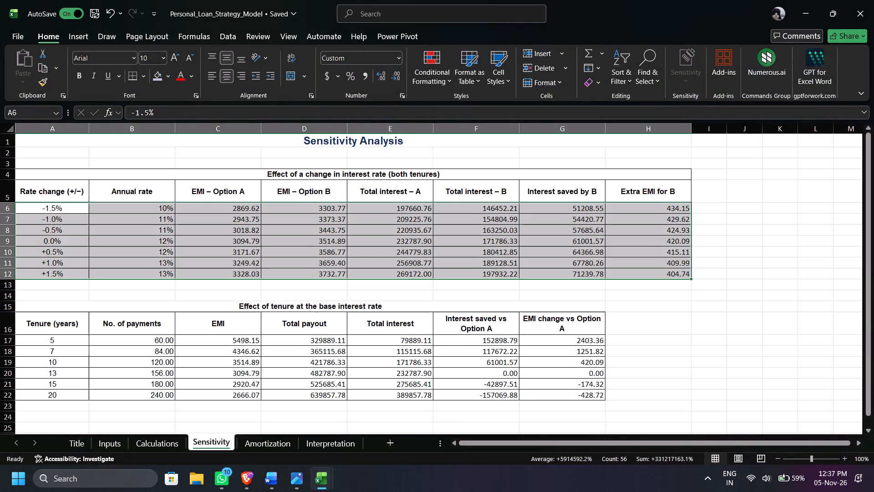
pyautogui.scroll(1, 307, 293)
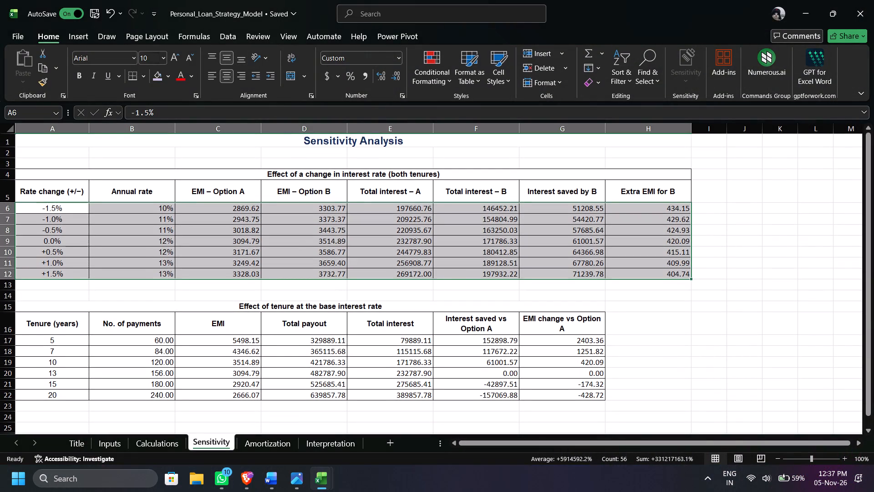
pyautogui.click(718, 200)
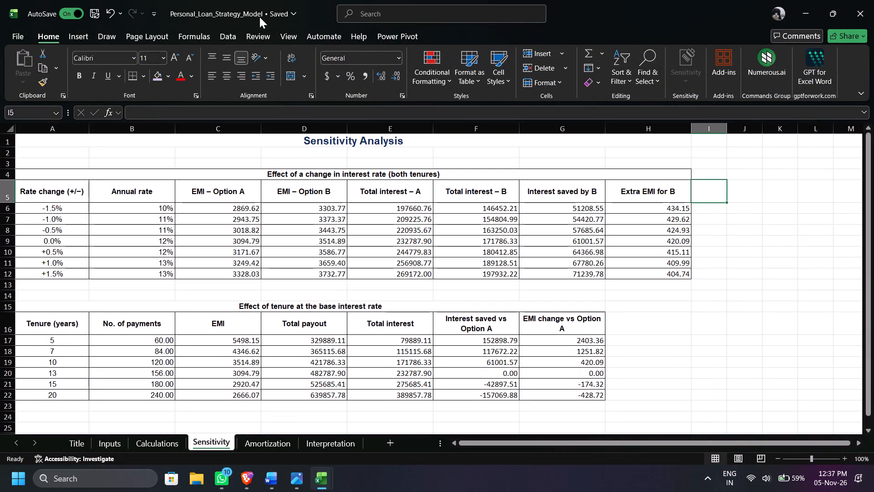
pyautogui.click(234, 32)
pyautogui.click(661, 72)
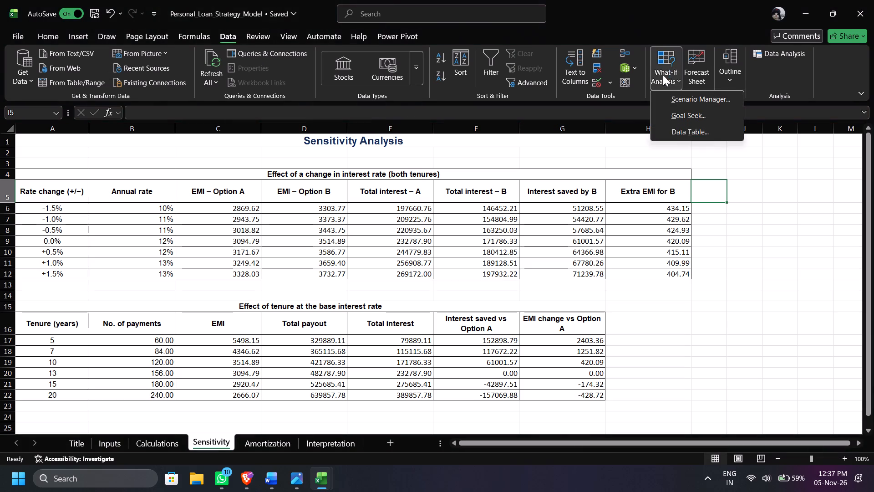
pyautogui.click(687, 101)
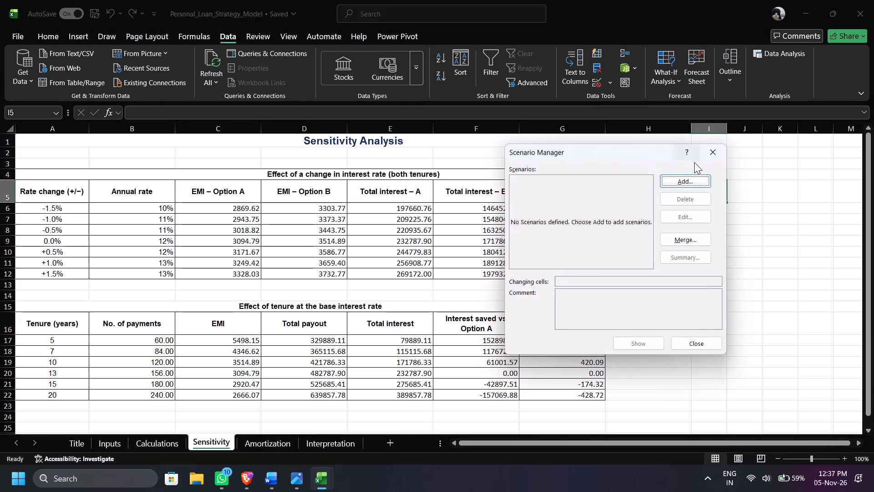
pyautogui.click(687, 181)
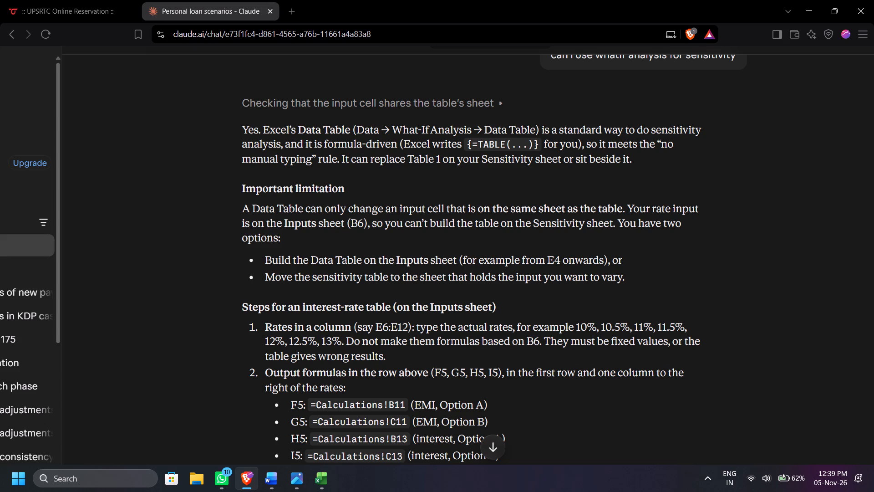
pyautogui.scroll(-1, 641, 150)
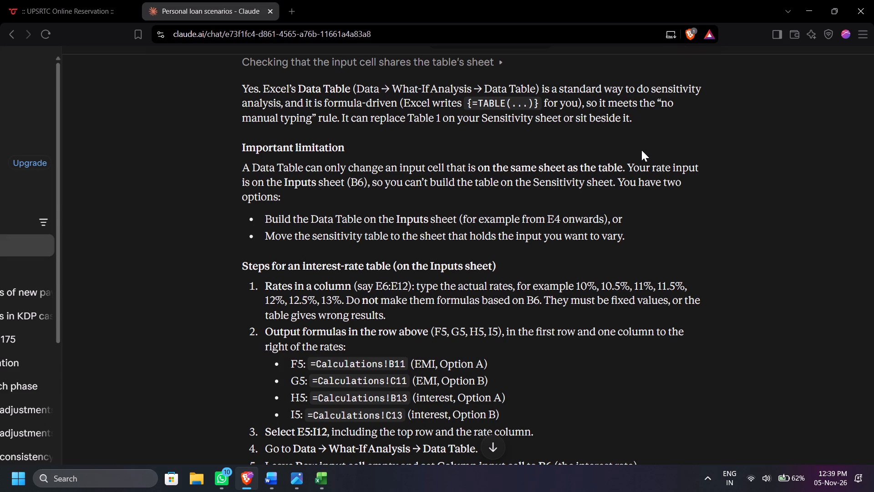
pyautogui.scroll(-2, 641, 150)
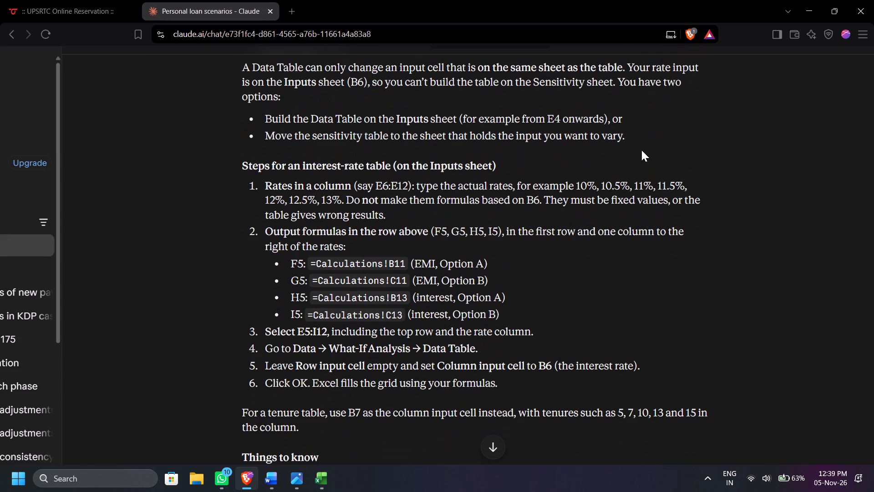
pyautogui.scroll(-2, 641, 150)
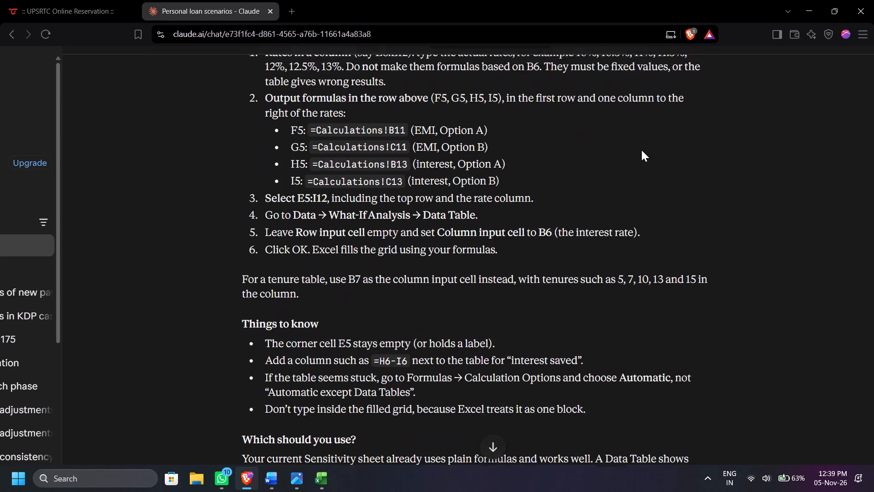
pyautogui.scroll(-2, 641, 150)
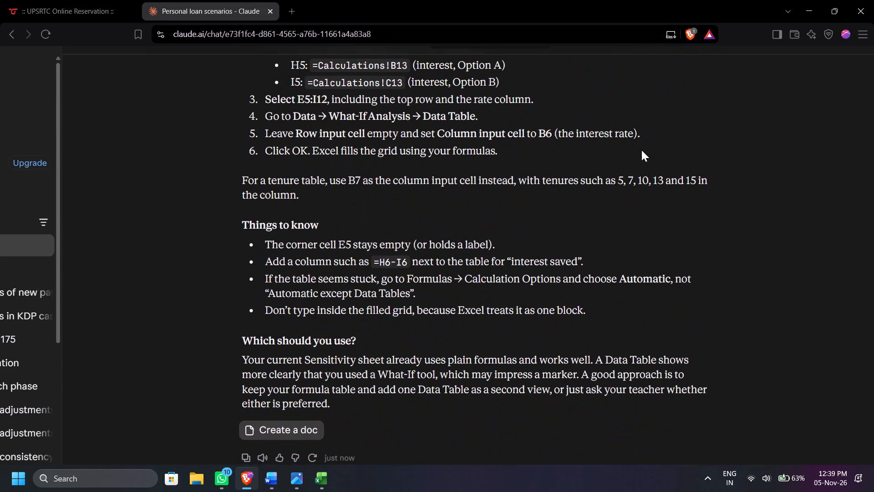
pyautogui.click(326, 471)
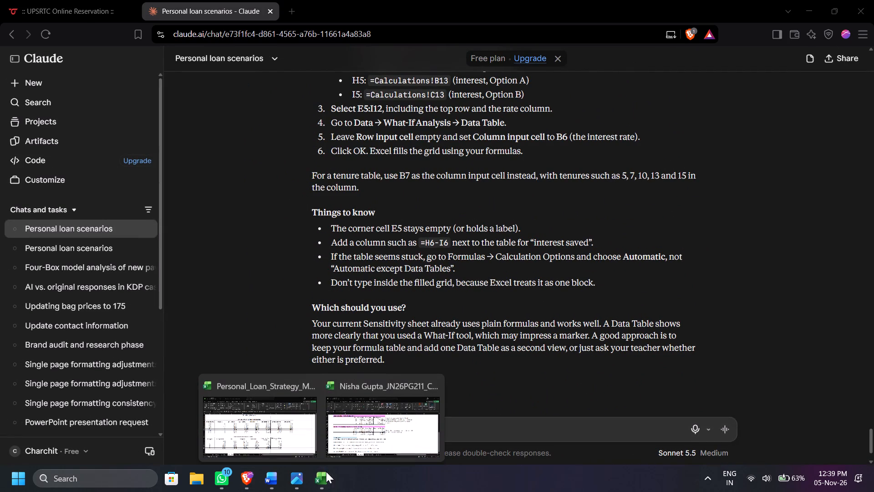
pyautogui.click(257, 409)
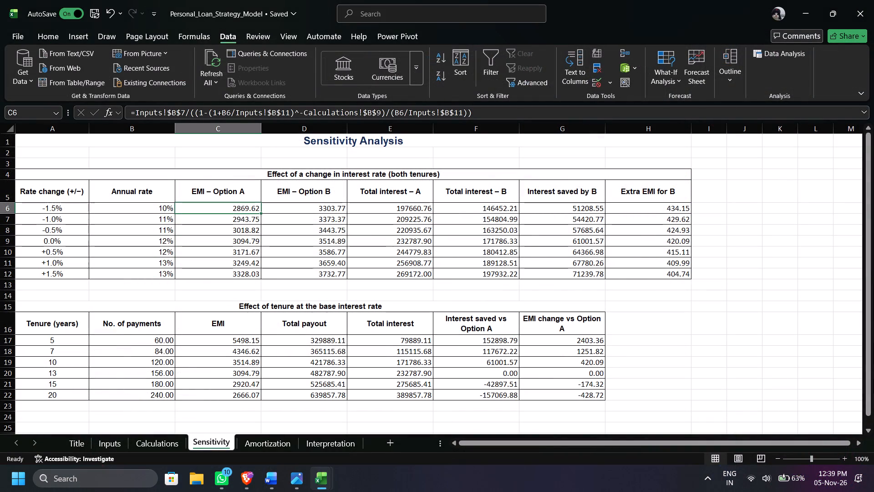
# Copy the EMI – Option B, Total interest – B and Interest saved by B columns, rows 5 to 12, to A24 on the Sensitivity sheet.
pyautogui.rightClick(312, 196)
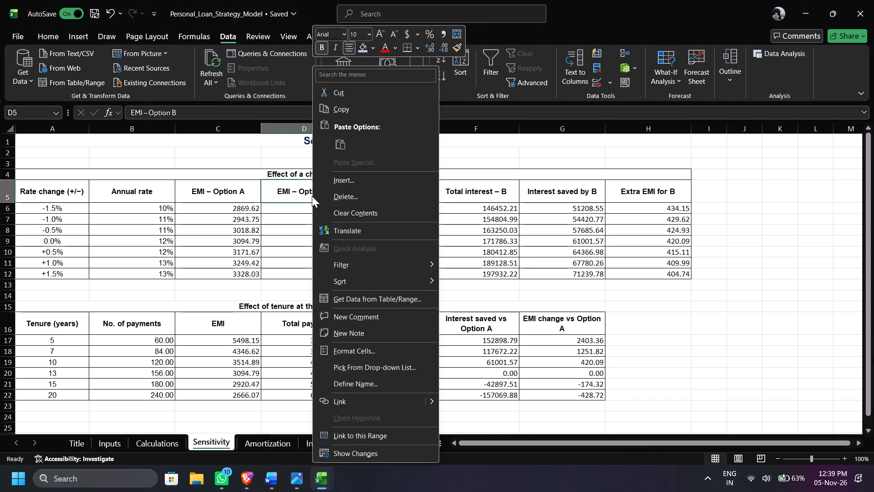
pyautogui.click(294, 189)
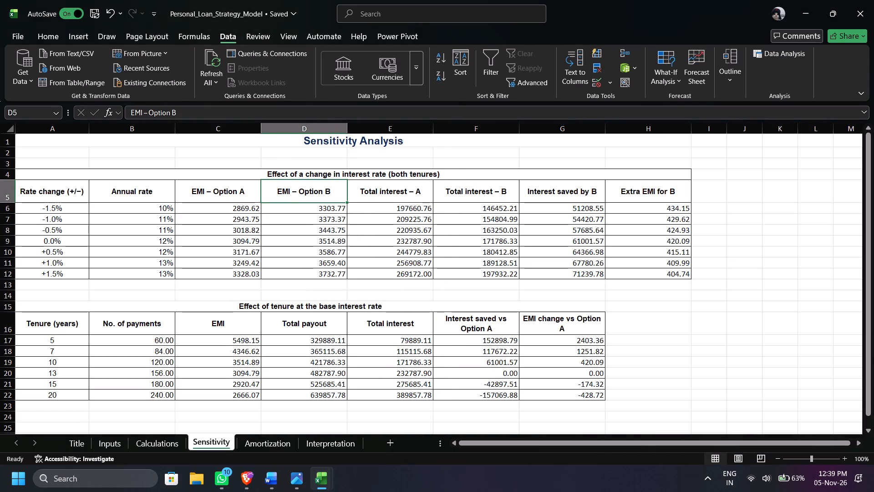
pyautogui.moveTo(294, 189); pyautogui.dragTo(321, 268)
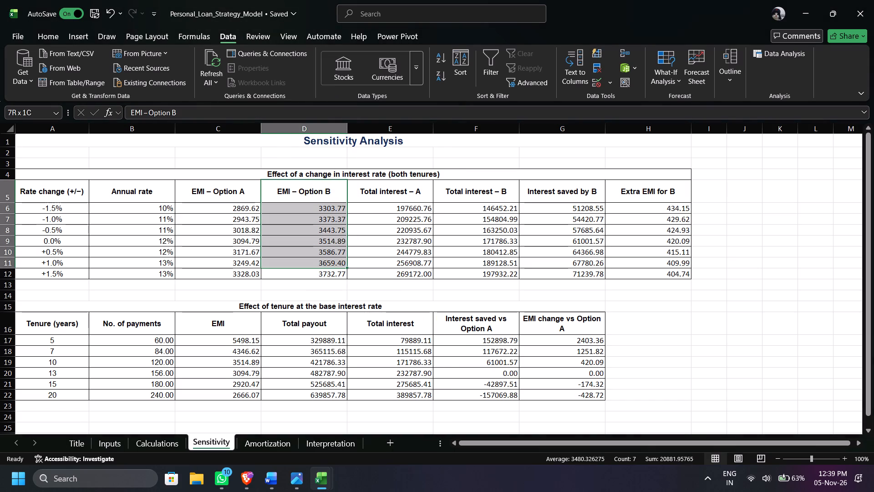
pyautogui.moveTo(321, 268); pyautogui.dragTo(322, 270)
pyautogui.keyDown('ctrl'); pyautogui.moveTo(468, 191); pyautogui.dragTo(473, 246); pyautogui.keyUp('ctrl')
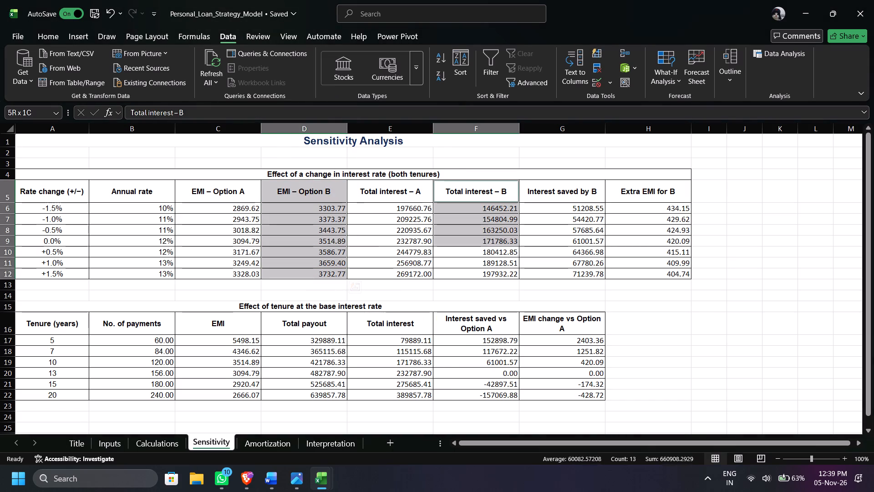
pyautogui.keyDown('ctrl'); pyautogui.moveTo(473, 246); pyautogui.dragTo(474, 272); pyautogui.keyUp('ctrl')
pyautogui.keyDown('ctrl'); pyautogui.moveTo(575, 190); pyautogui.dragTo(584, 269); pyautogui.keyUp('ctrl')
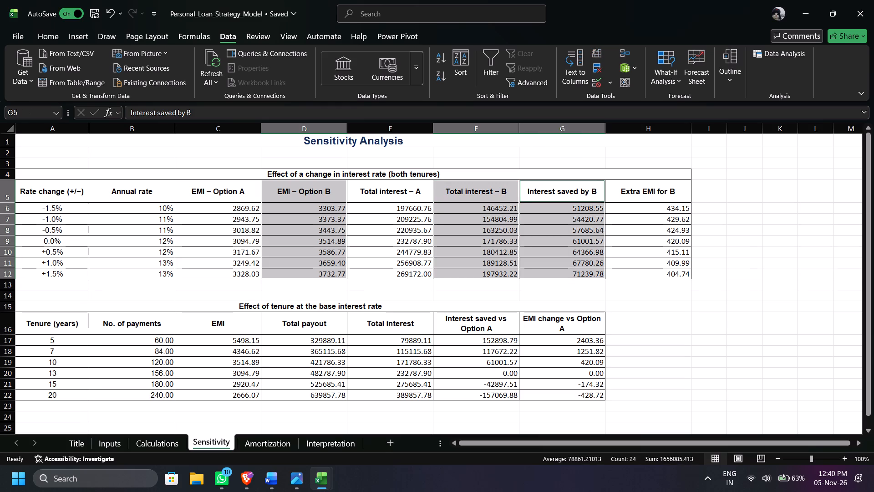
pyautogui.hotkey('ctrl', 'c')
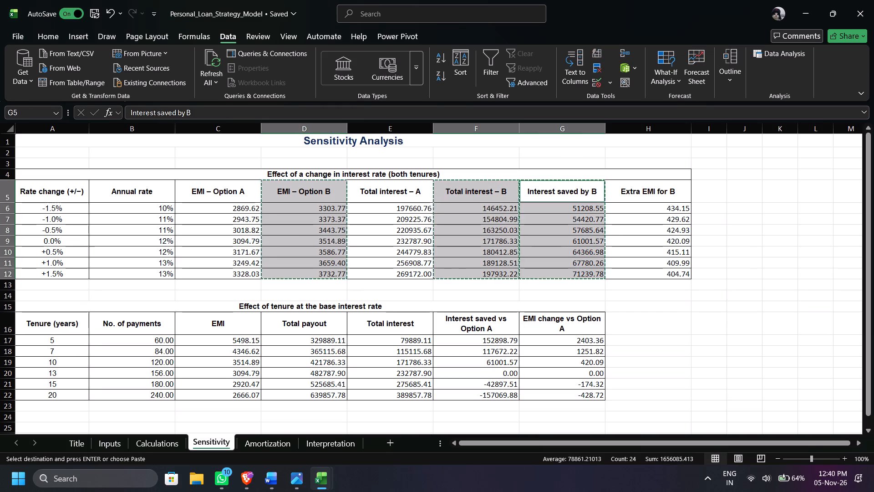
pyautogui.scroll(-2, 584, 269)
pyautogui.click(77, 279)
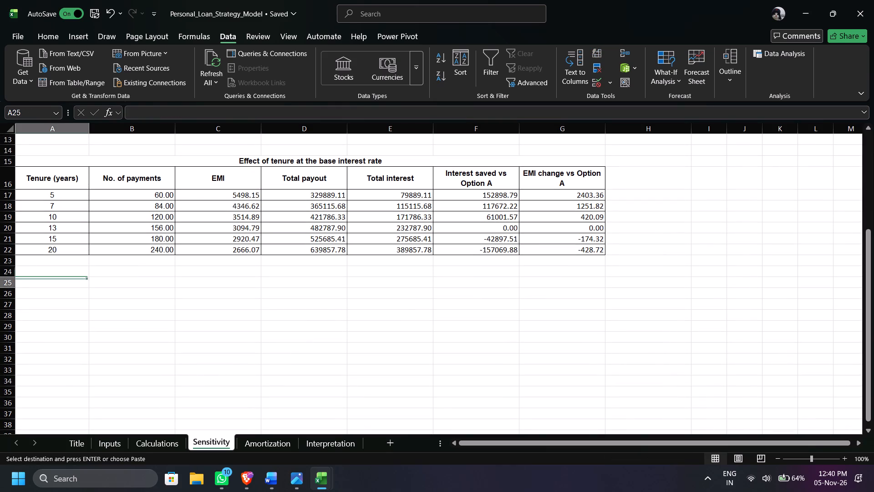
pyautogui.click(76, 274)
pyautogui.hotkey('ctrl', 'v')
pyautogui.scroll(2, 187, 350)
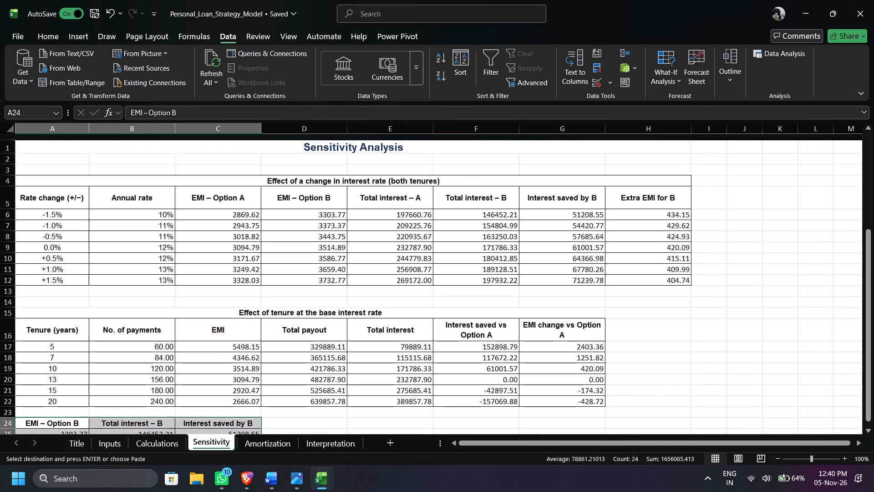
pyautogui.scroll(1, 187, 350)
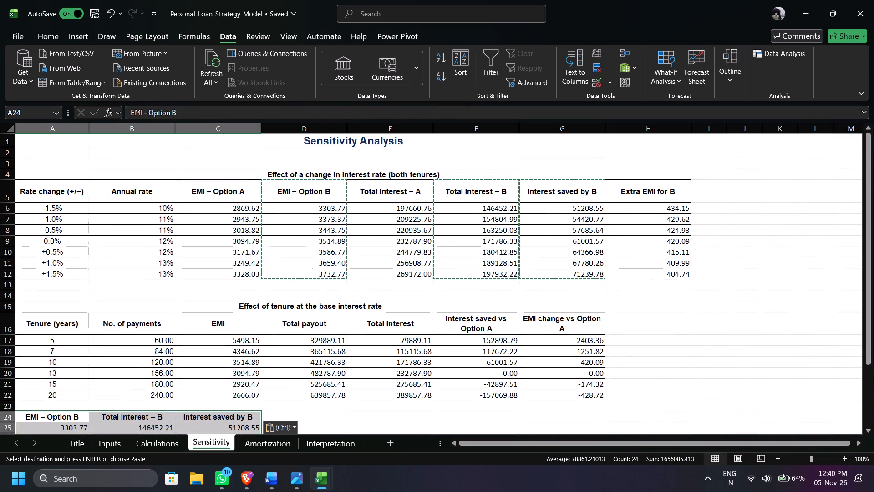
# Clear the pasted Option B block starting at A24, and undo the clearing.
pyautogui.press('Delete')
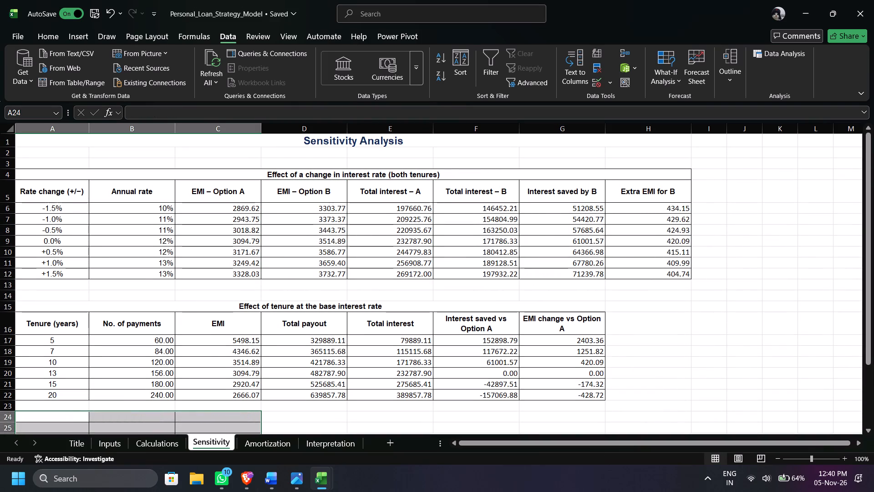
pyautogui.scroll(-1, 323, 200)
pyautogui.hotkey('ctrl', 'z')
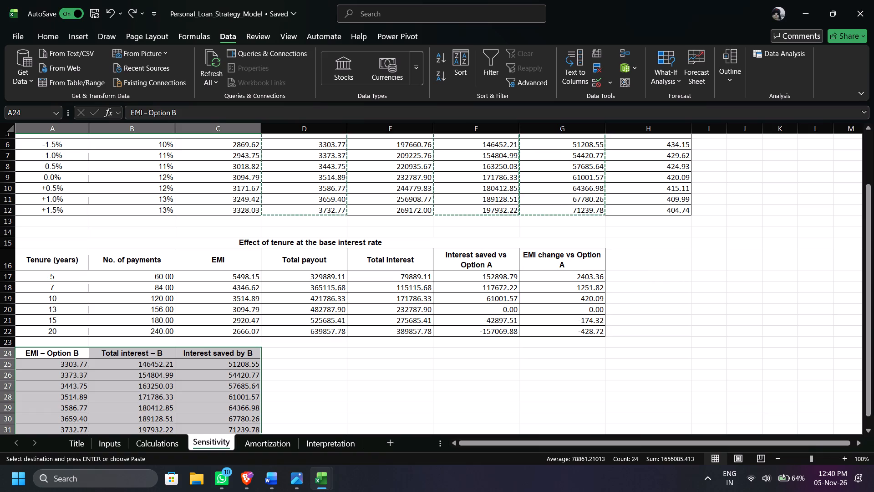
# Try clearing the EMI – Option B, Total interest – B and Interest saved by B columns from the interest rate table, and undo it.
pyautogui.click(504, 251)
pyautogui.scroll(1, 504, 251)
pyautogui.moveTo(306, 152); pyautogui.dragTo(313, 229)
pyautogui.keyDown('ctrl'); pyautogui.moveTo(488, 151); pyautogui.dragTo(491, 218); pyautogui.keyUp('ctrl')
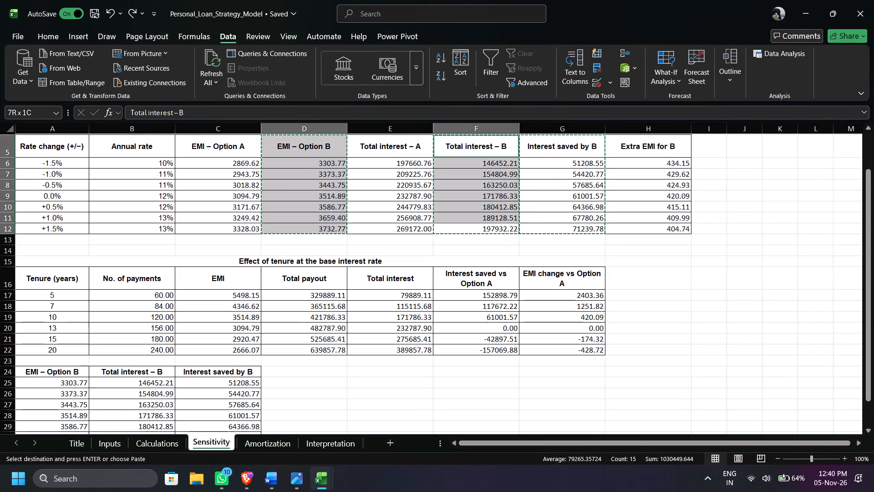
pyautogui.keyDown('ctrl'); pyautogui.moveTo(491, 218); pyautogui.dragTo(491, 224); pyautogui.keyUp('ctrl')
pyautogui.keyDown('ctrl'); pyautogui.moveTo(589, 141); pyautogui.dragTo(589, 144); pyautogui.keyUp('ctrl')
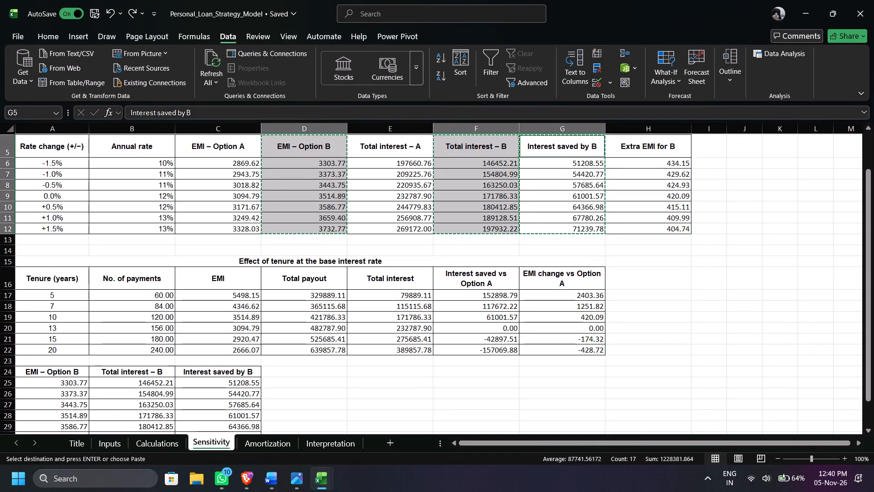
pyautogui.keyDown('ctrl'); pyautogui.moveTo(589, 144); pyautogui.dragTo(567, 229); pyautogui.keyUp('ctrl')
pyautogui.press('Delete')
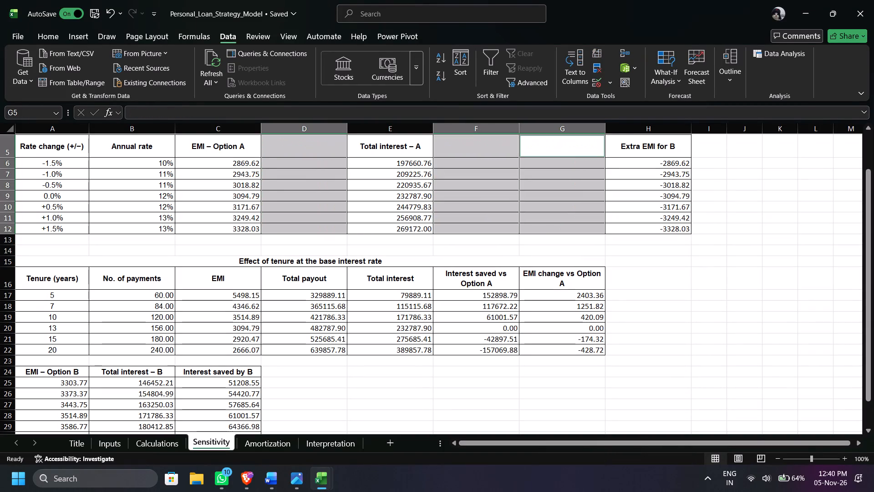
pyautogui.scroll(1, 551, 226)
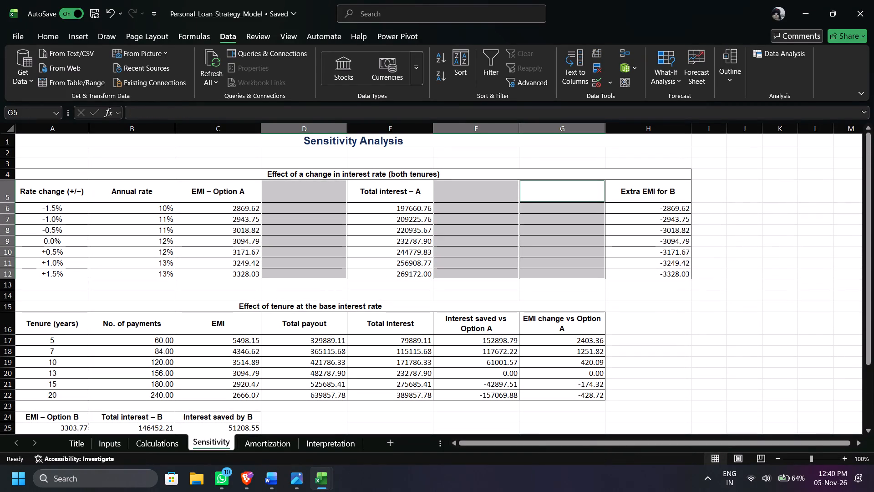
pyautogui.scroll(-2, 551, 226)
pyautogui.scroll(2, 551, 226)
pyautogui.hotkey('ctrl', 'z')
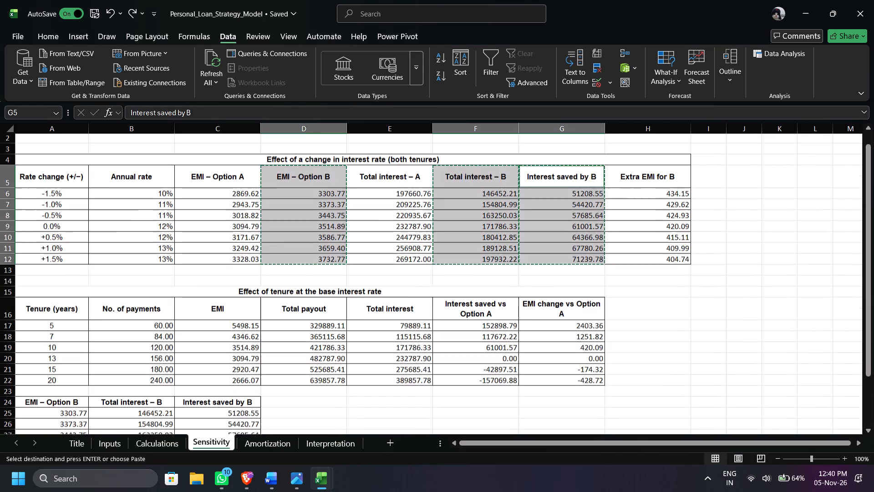
# Add the Extra EMI for B column to the selected Option B columns and copy all four, rows 5 to 12, to D24.
pyautogui.keyDown('ctrl'); pyautogui.moveTo(648, 193); pyautogui.dragTo(649, 238); pyautogui.keyUp('ctrl')
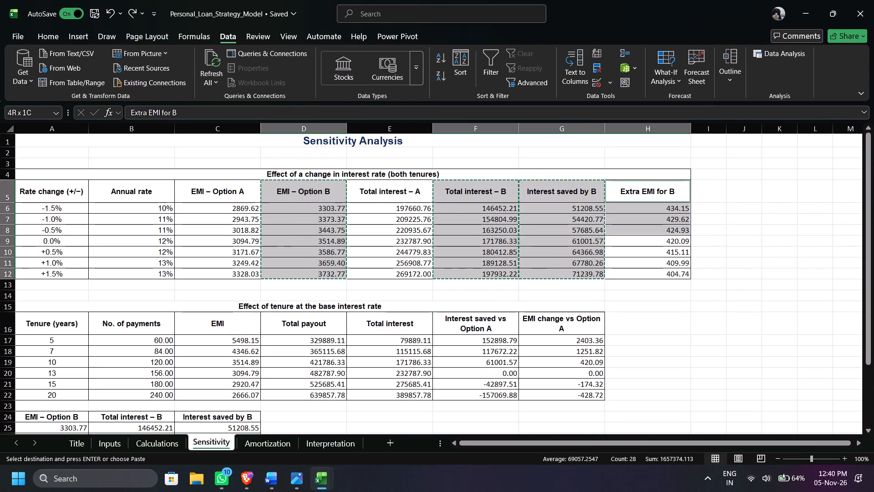
pyautogui.keyDown('ctrl'); pyautogui.moveTo(649, 238); pyautogui.dragTo(648, 275); pyautogui.keyUp('ctrl')
pyautogui.hotkey('ctrl', 'c')
pyautogui.scroll(-4, 462, 309)
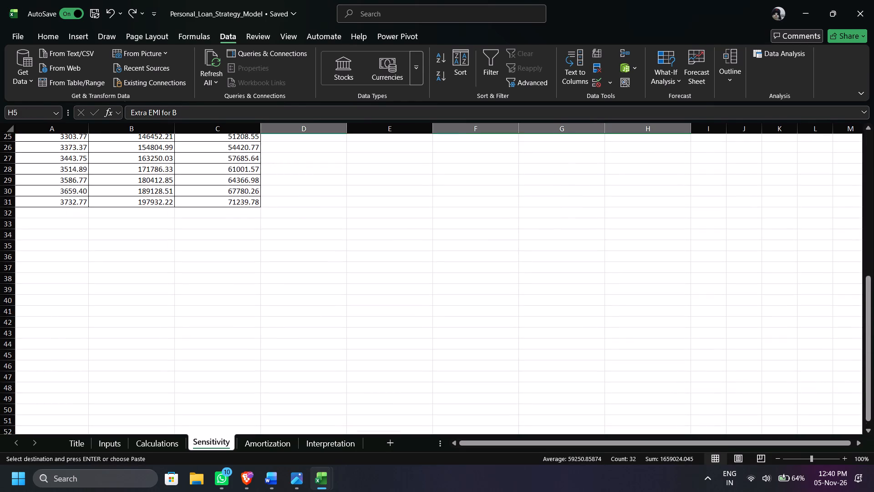
pyautogui.scroll(1, 373, 234)
pyautogui.click(311, 210)
pyautogui.hotkey('ctrl', 'v')
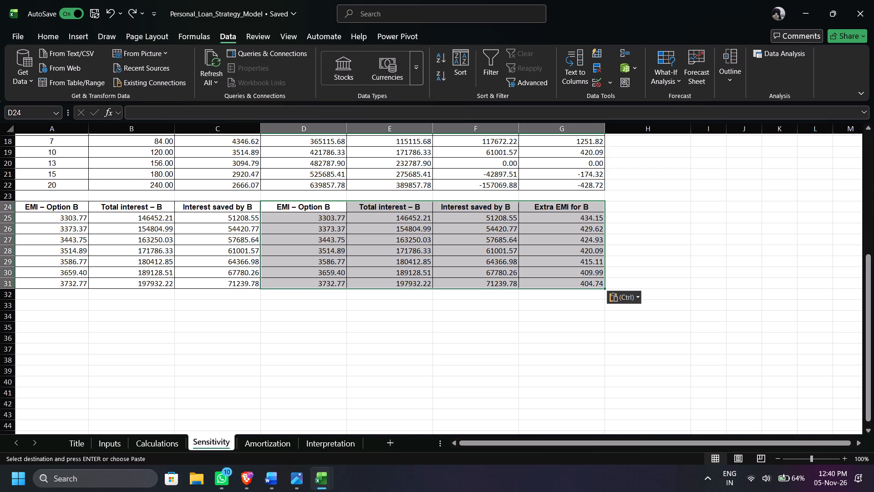
pyautogui.scroll(2, 333, 246)
pyautogui.scroll(-1, 333, 246)
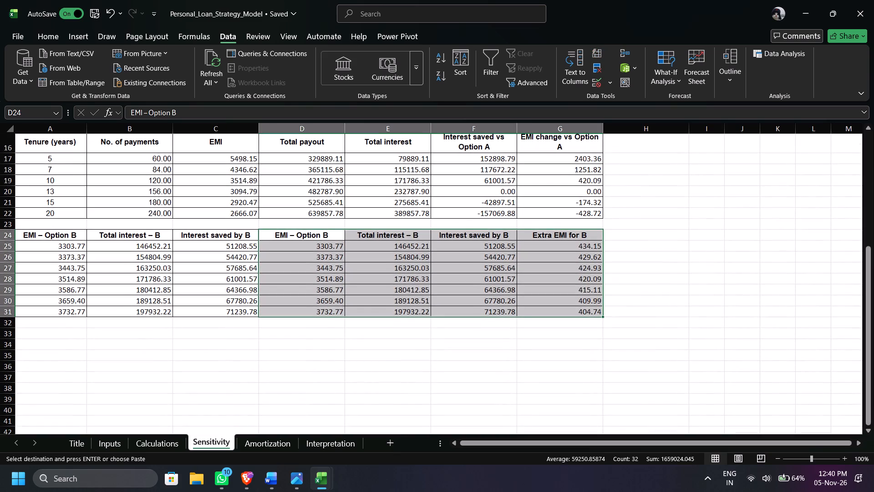
# Clear the contents of the duplicate three-column Option B block in A24:C31.
pyautogui.moveTo(65, 238); pyautogui.dragTo(231, 302)
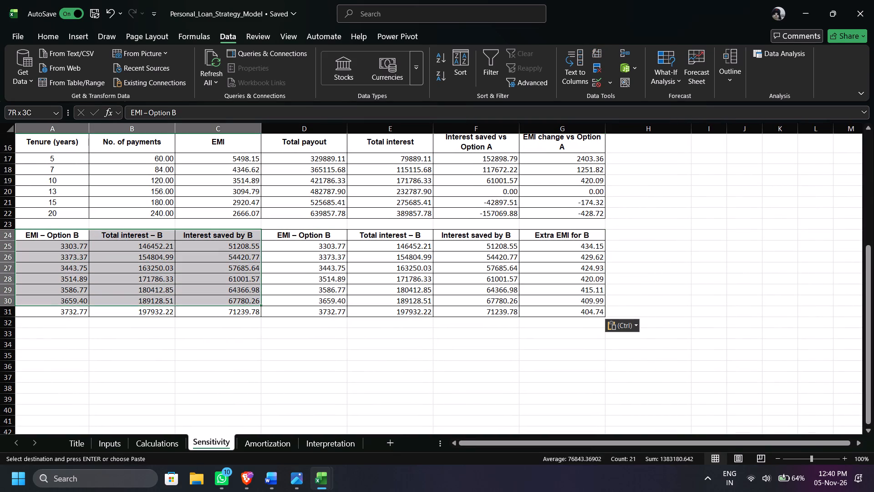
pyautogui.moveTo(231, 302); pyautogui.dragTo(236, 309)
pyautogui.press('Delete')
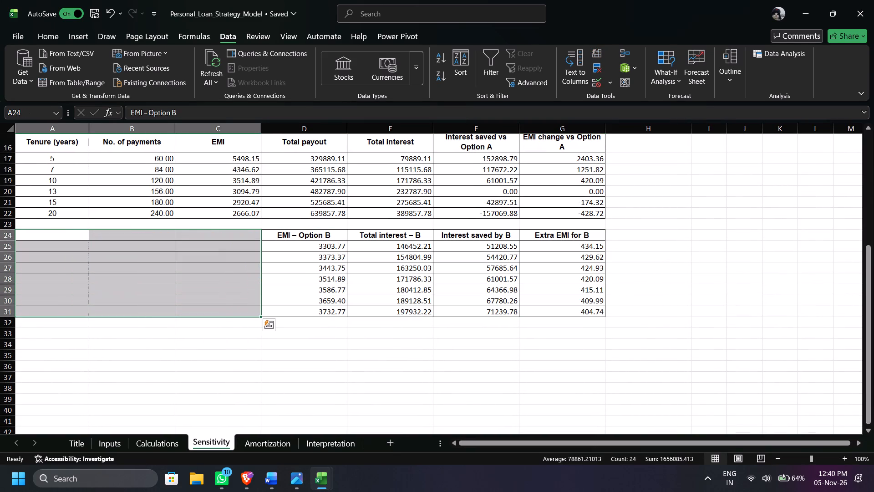
# Remove all borders from the emptied range A24:C31 beside the Option B table.
pyautogui.click(365, 351)
pyautogui.moveTo(62, 231); pyautogui.dragTo(209, 314)
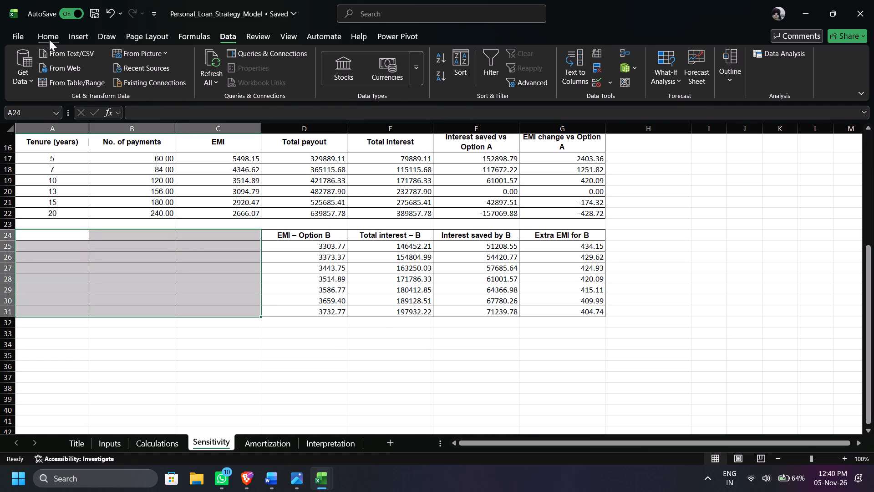
pyautogui.click(49, 40)
pyautogui.click(144, 73)
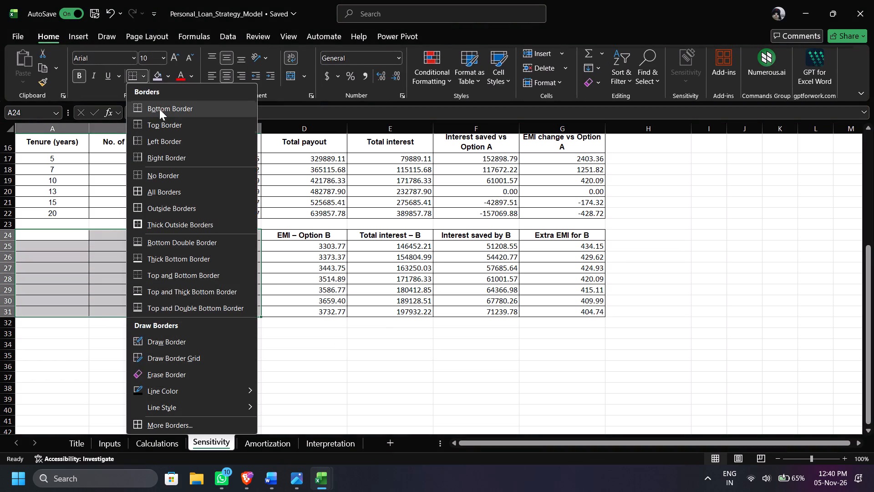
pyautogui.click(196, 177)
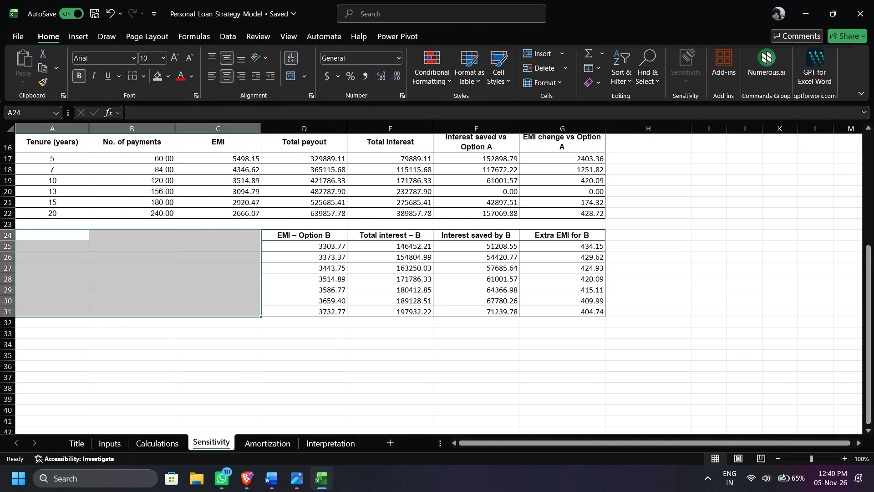
# Apply All Borders to the Option B table in D24:G31.
pyautogui.click(368, 323)
pyautogui.moveTo(274, 233); pyautogui.dragTo(397, 273)
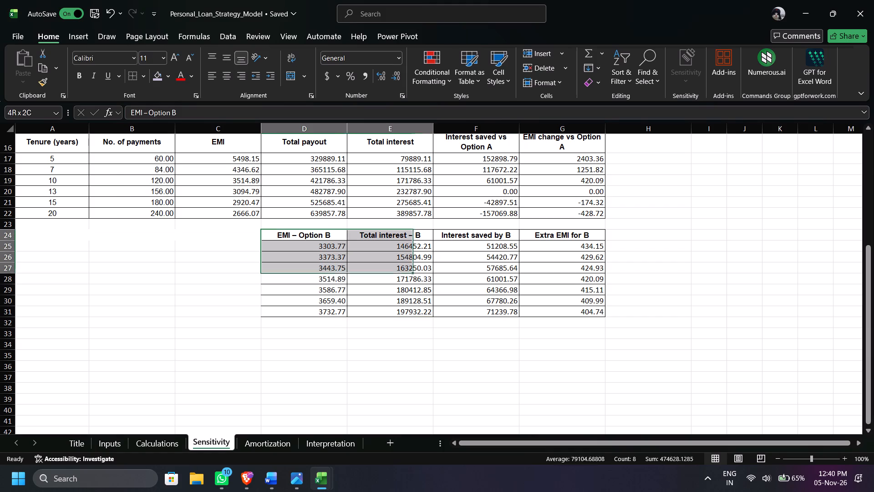
pyautogui.moveTo(397, 273); pyautogui.dragTo(547, 316)
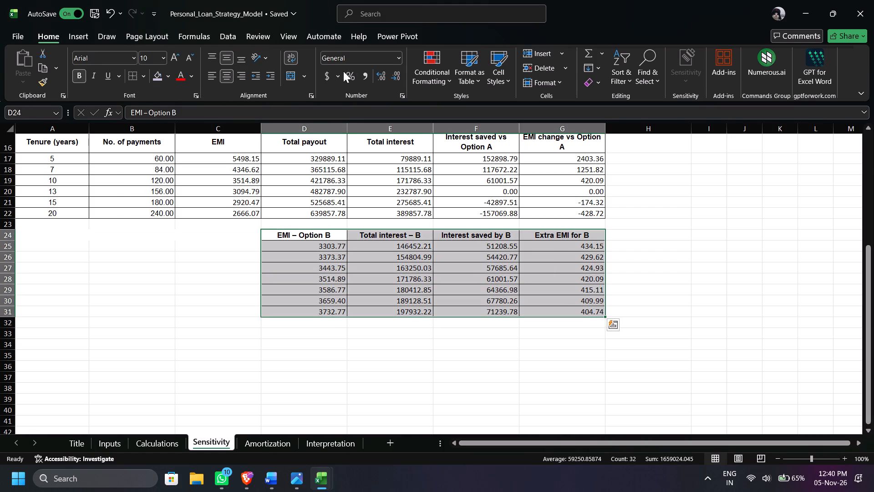
pyautogui.click(143, 73)
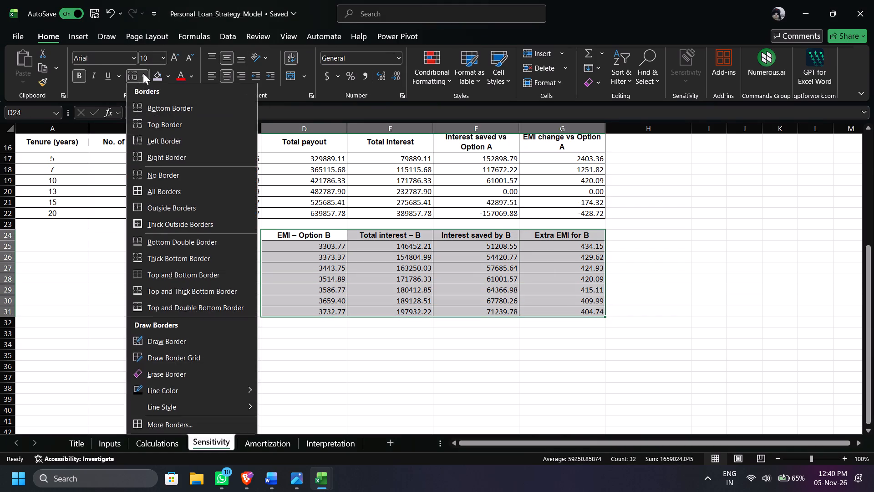
pyautogui.click(177, 185)
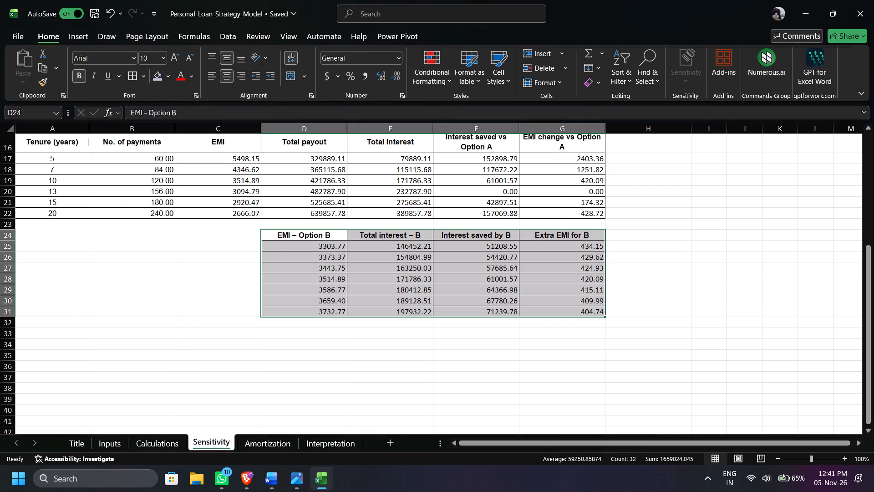
pyautogui.click(501, 275)
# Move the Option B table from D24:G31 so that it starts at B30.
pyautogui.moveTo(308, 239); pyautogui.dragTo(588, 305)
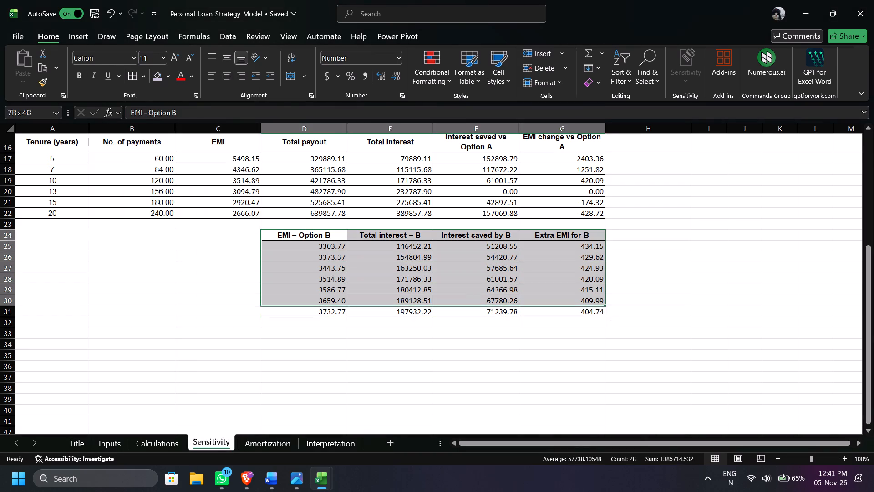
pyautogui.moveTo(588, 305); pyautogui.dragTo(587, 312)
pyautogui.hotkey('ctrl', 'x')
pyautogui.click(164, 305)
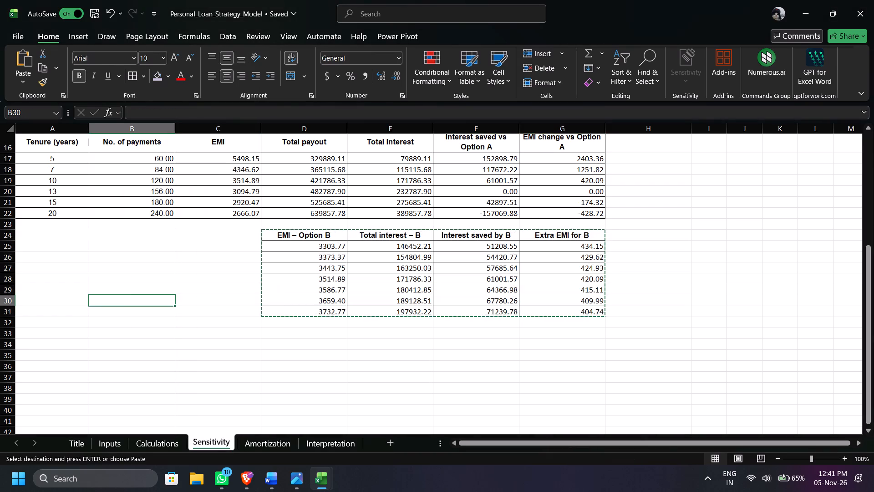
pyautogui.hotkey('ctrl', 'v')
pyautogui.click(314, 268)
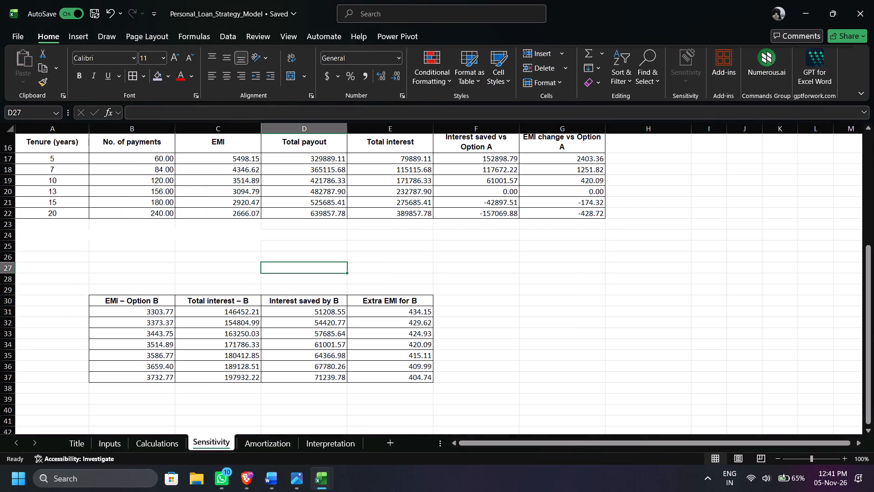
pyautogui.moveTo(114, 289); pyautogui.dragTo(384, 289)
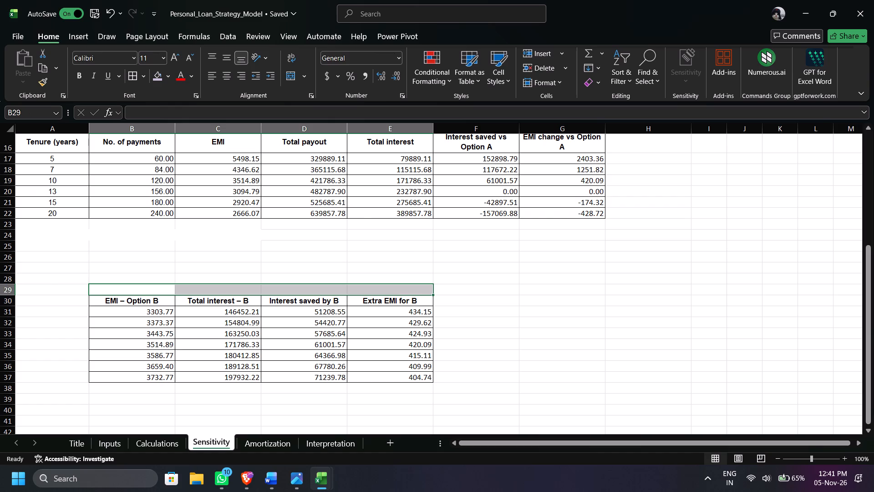
# Clear the EMI – Option B, Total interest – B, Interest saved by B and Extra EMI for B columns from the interest rate table, rows 5 to 12.
pyautogui.scroll(2, 439, 251)
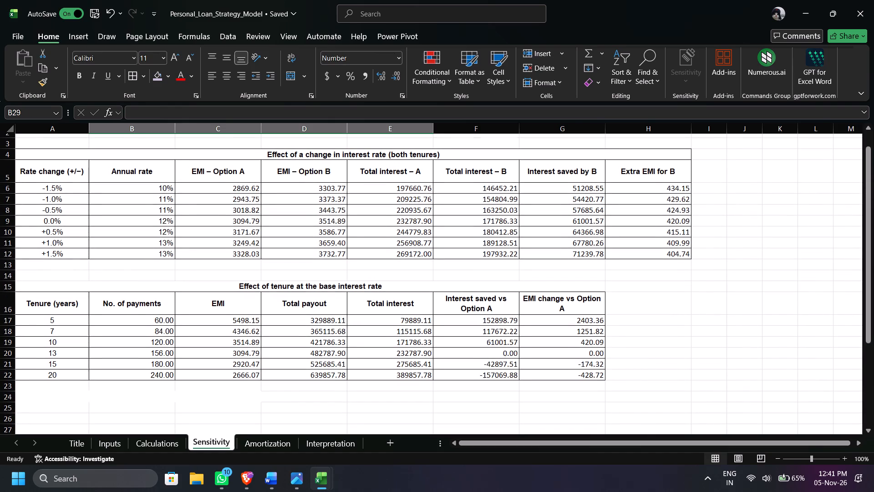
pyautogui.moveTo(324, 169); pyautogui.dragTo(333, 254)
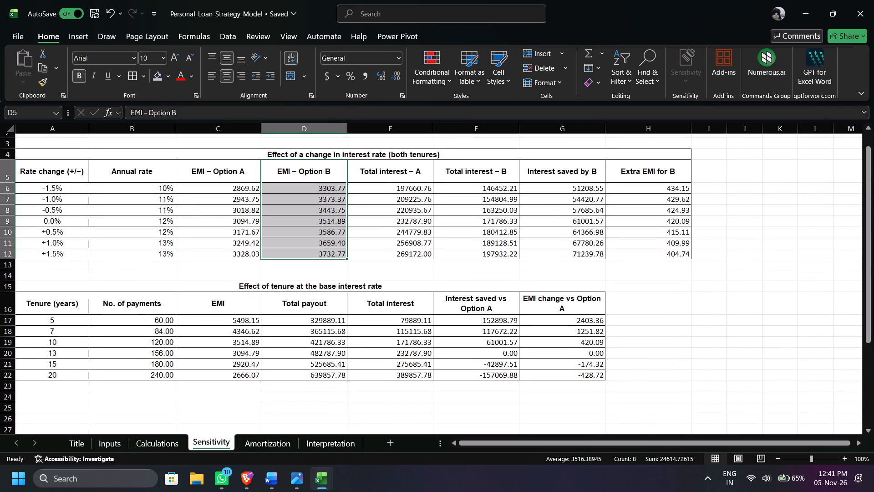
pyautogui.keyDown('ctrl'); pyautogui.moveTo(492, 164); pyautogui.dragTo(496, 259); pyautogui.keyUp('ctrl')
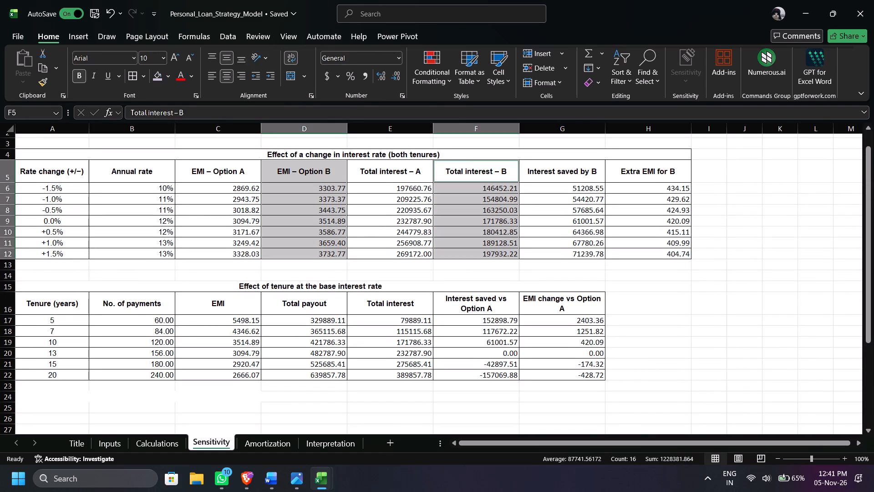
pyautogui.keyDown('ctrl'); pyautogui.moveTo(572, 178); pyautogui.dragTo(655, 252); pyautogui.keyUp('ctrl')
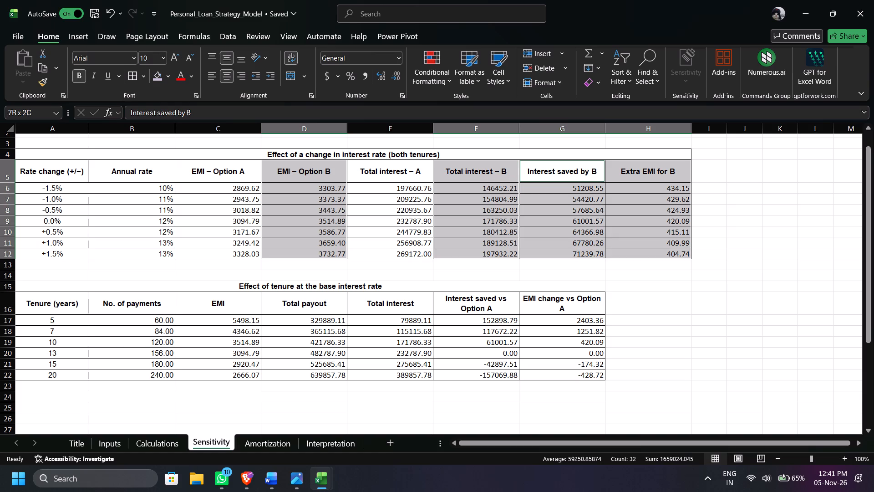
pyautogui.keyDown('ctrl'); pyautogui.moveTo(655, 252); pyautogui.dragTo(655, 253); pyautogui.keyUp('ctrl')
pyautogui.press('Delete')
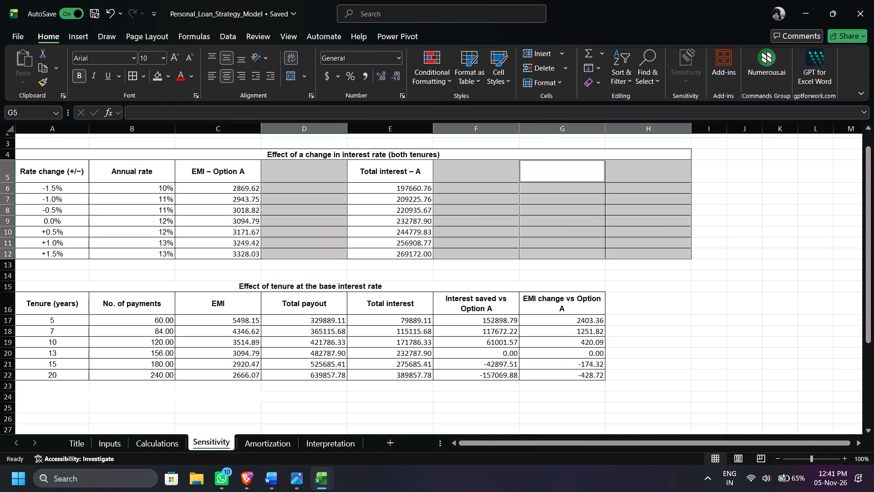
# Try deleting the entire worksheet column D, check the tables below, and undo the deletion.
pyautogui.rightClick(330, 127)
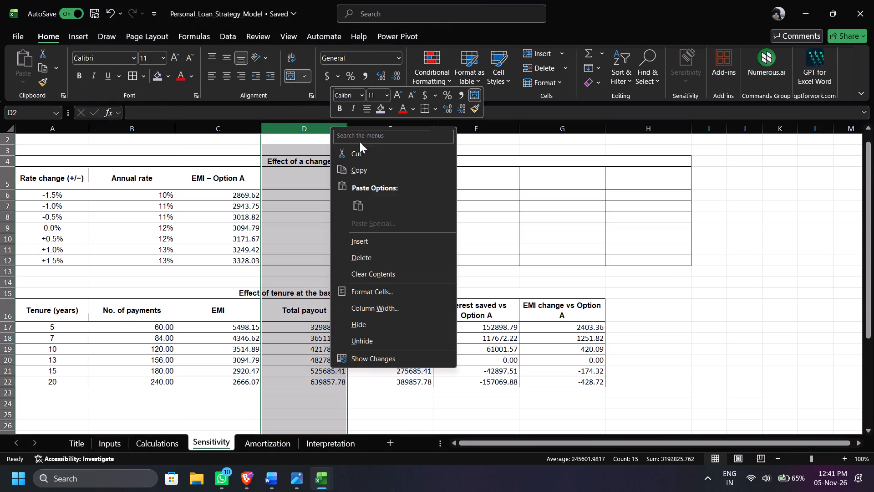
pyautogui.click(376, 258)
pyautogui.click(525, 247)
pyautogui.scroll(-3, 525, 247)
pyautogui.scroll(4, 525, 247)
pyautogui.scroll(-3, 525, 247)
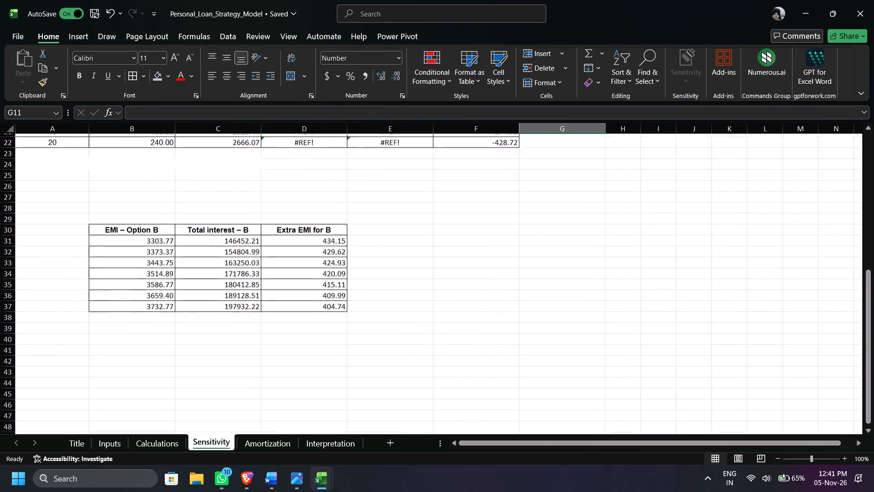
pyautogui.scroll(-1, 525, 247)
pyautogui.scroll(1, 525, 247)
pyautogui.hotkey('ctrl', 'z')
# Move the Option B table from B30:E37 to start at I27, clear of the other tables' columns.
pyautogui.scroll(-3, 525, 247)
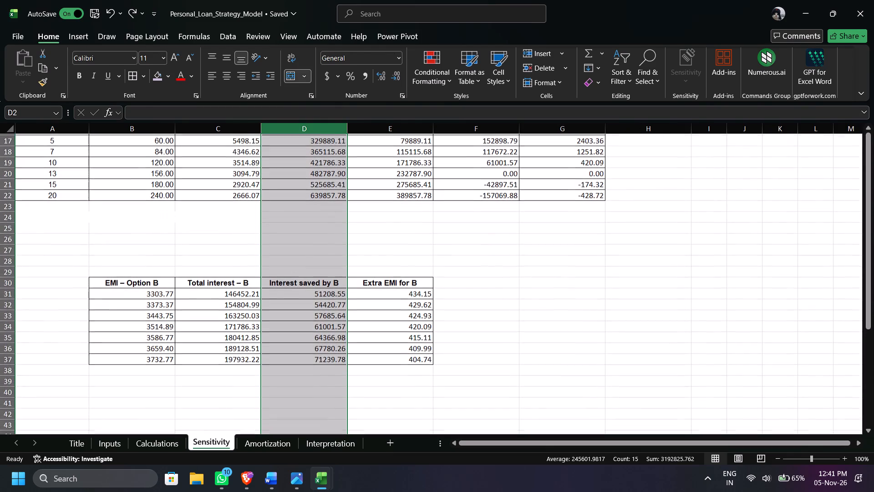
pyautogui.moveTo(142, 276); pyautogui.dragTo(381, 308)
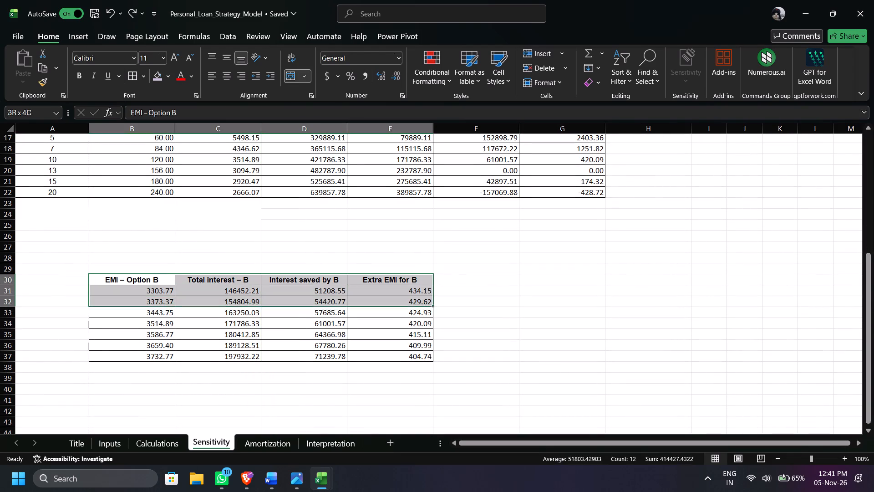
pyautogui.moveTo(381, 308); pyautogui.dragTo(387, 356)
pyautogui.hotkey('ctrl', 'x')
pyautogui.scroll(2, 653, 316)
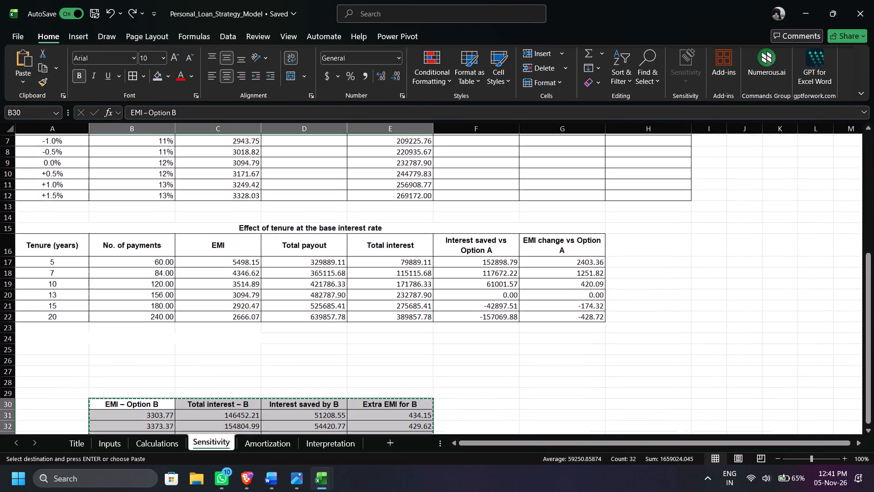
pyautogui.scroll(-1, 653, 316)
pyautogui.click(720, 297)
pyautogui.hotkey('ctrl', 'v')
# Delete the empty cells D5:D12 in the interest rate table, shifting the remaining cells left.
pyautogui.scroll(2, 532, 306)
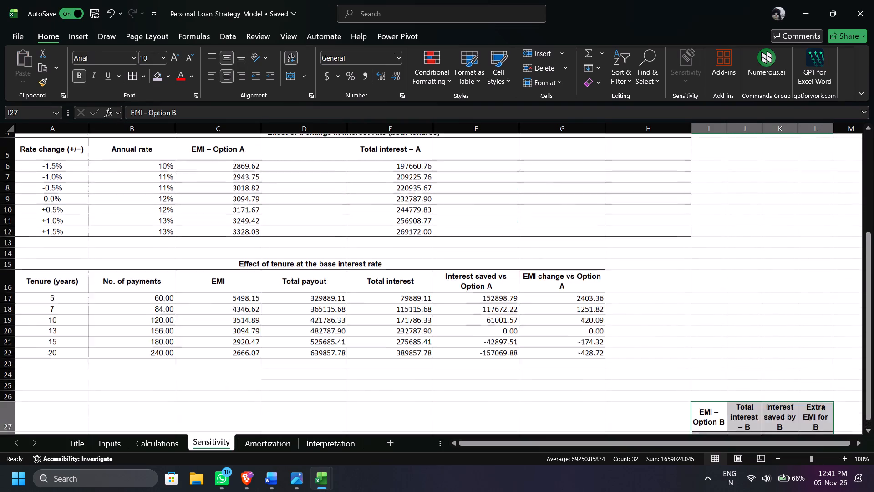
pyautogui.scroll(1, 532, 306)
pyautogui.click(314, 183)
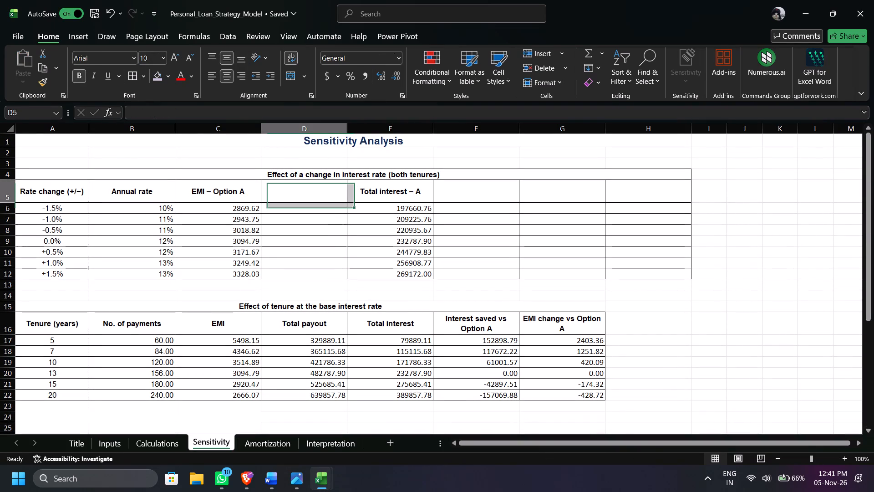
pyautogui.moveTo(319, 185); pyautogui.dragTo(322, 267)
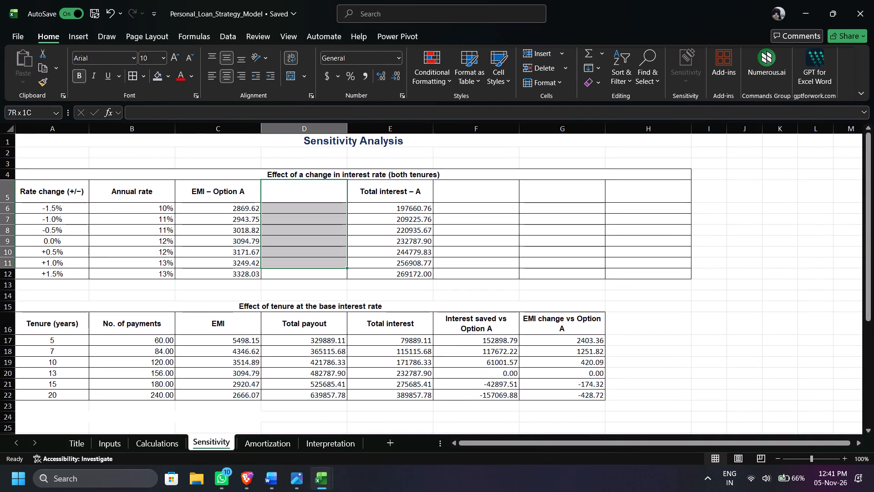
pyautogui.moveTo(322, 267); pyautogui.dragTo(322, 274)
pyautogui.rightClick(341, 193)
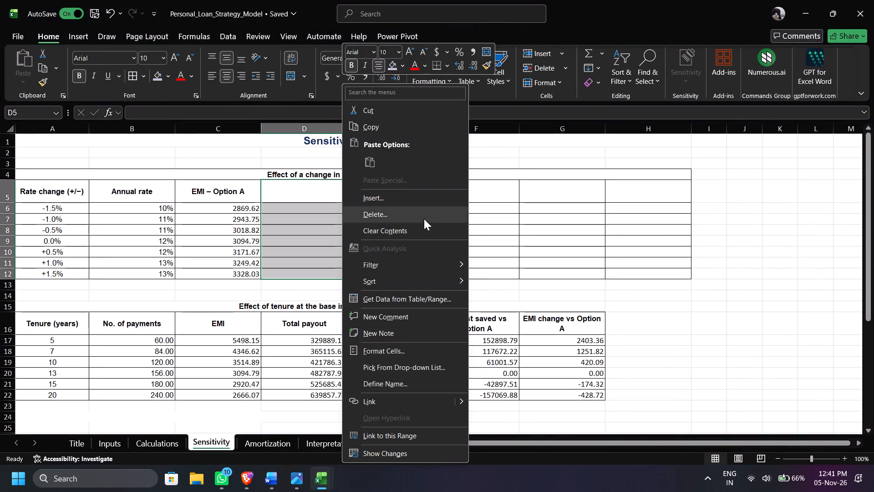
pyautogui.click(420, 208)
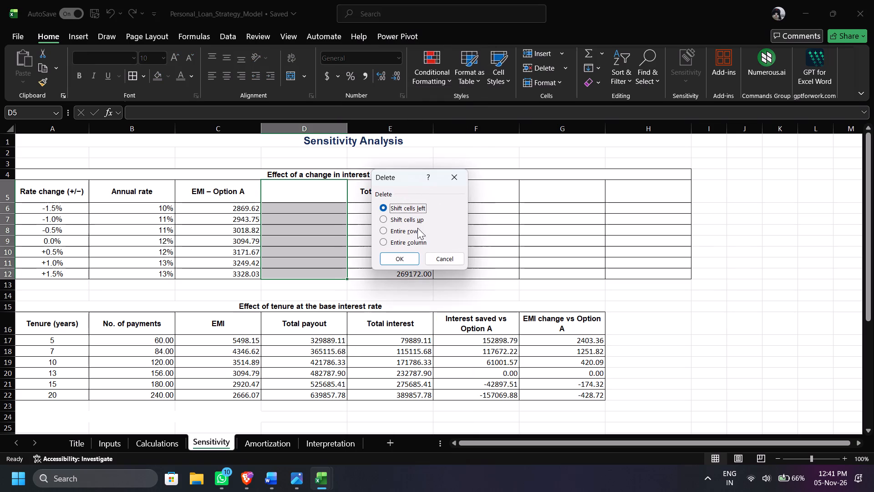
pyautogui.click(409, 257)
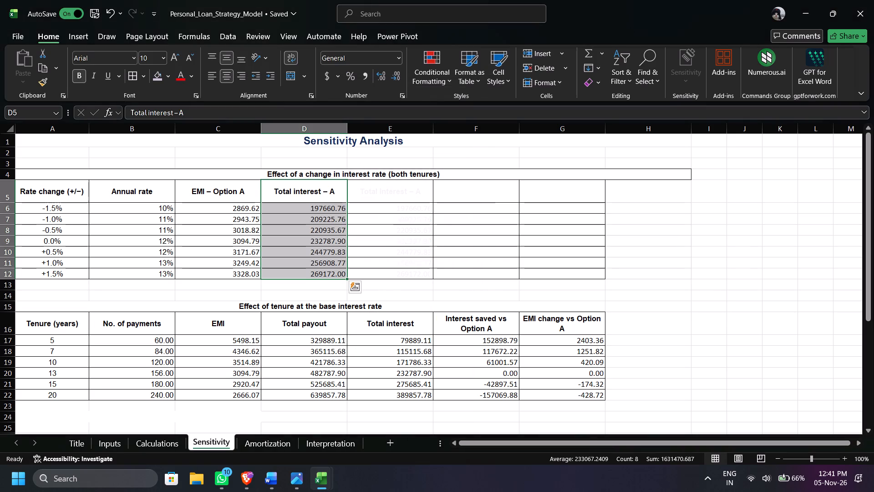
pyautogui.scroll(1, 442, 251)
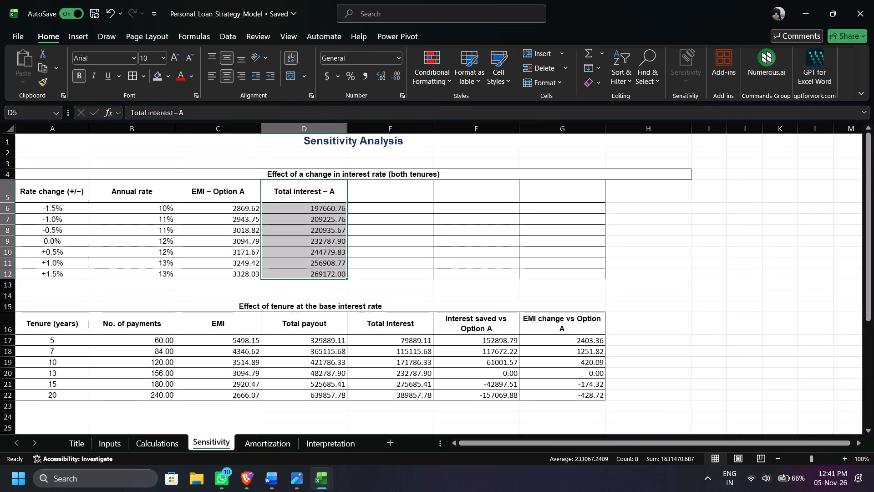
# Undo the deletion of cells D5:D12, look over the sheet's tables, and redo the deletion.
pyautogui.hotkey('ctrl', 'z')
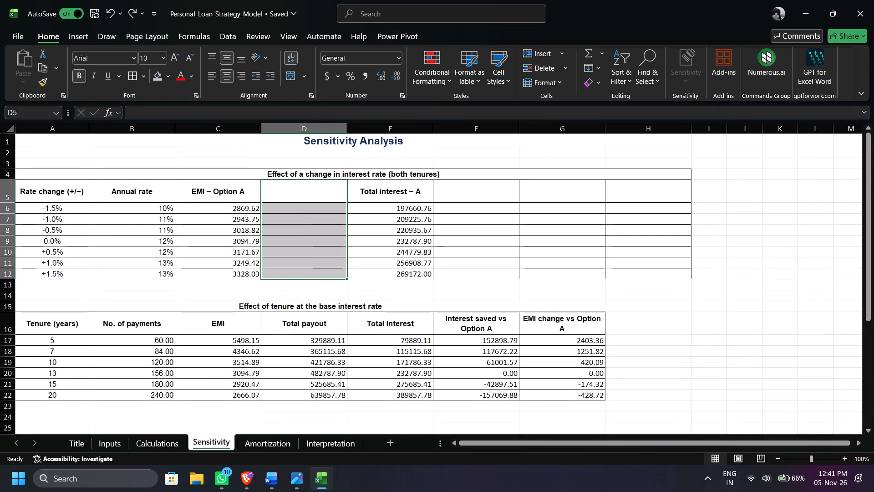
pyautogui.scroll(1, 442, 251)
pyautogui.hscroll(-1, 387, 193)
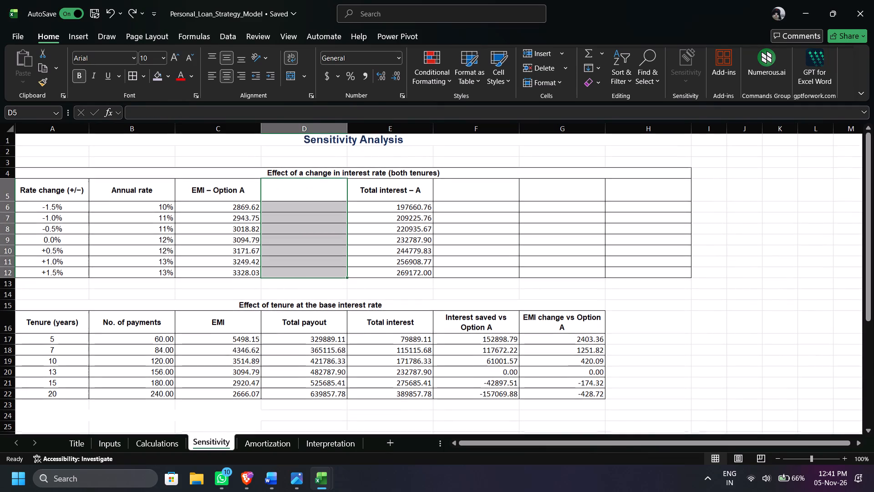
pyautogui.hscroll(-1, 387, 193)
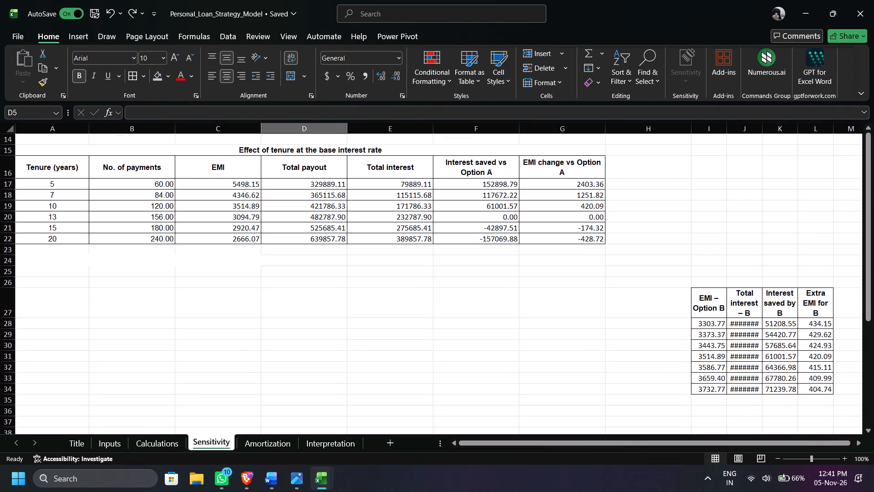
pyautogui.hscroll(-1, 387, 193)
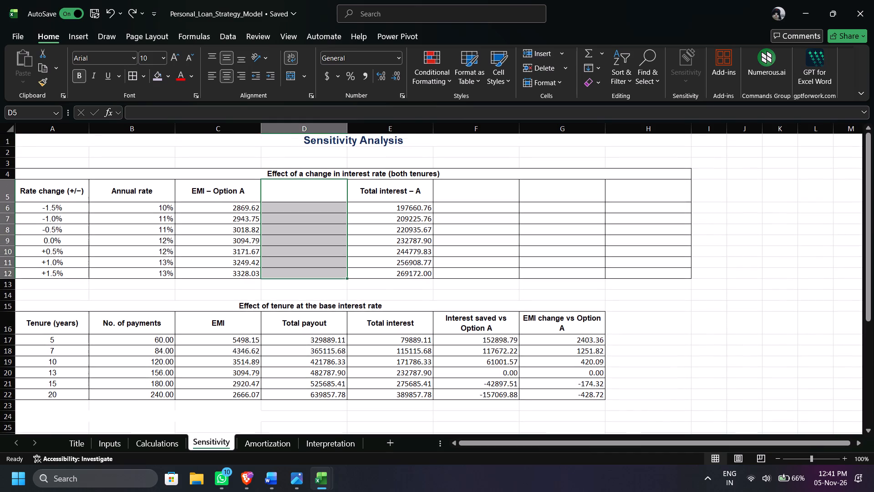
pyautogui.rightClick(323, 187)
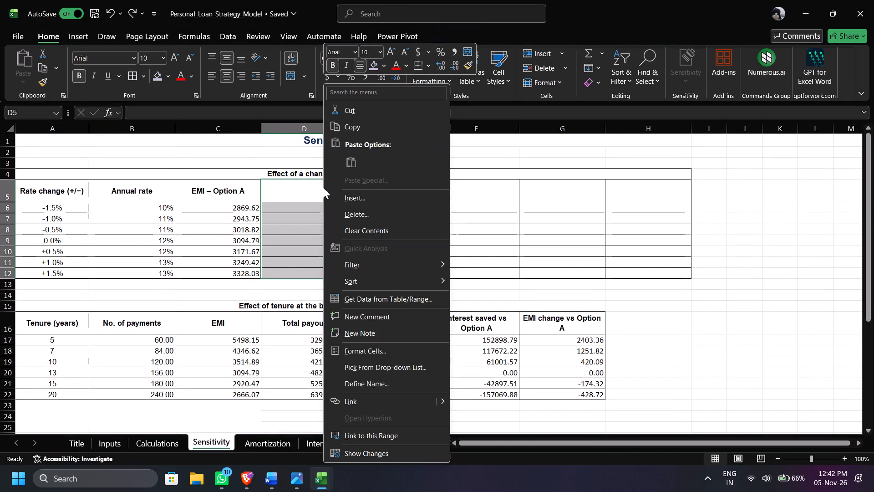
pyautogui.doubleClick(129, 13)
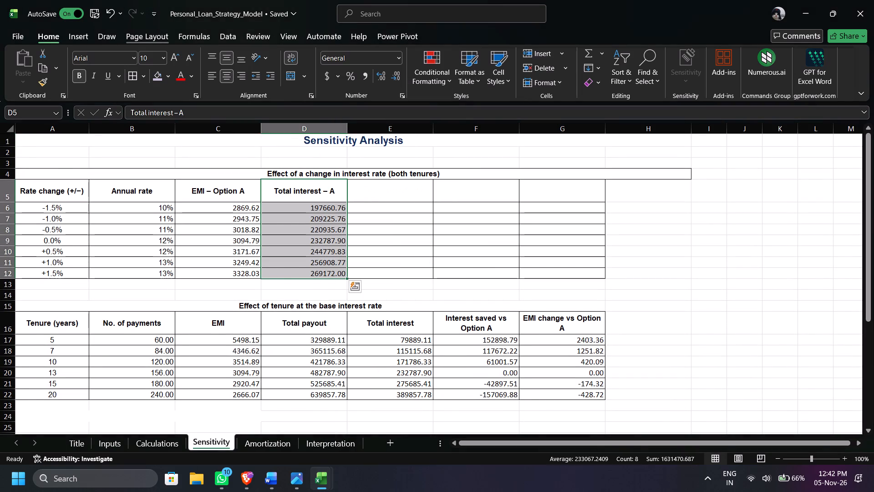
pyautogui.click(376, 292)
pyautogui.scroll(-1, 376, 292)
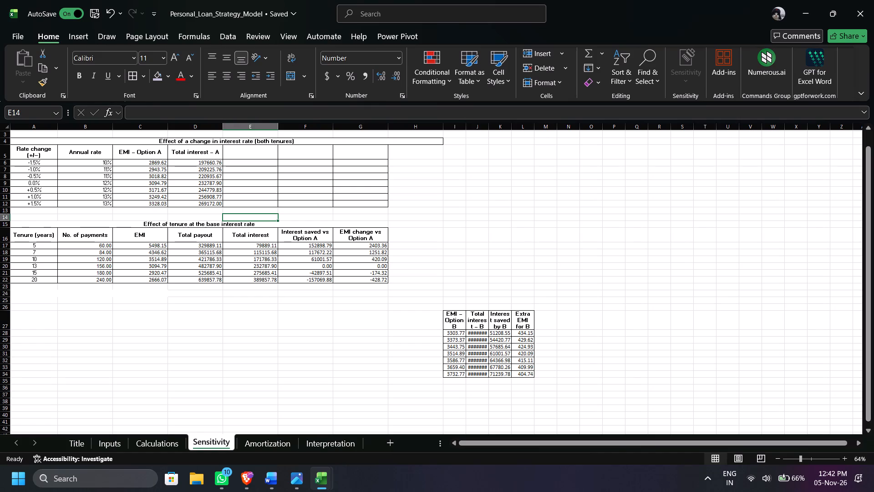
# Copy the Option B table from I27:L34 and paste it starting at A27, below the tenure table.
pyautogui.moveTo(458, 315); pyautogui.dragTo(527, 379)
pyautogui.click(380, 293)
pyautogui.moveTo(454, 319); pyautogui.dragTo(520, 373)
pyautogui.hotkey('ctrl', 'c')
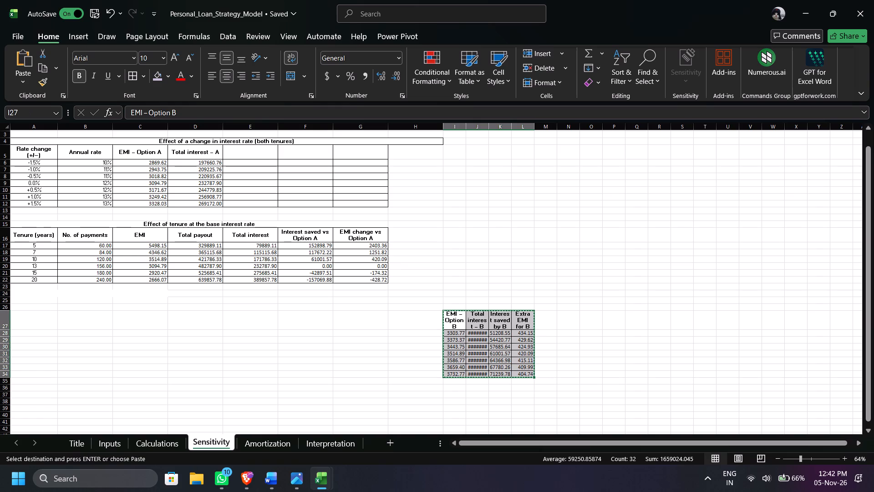
pyautogui.click(46, 315)
pyautogui.hotkey('ctrl', 'v')
pyautogui.click(147, 352)
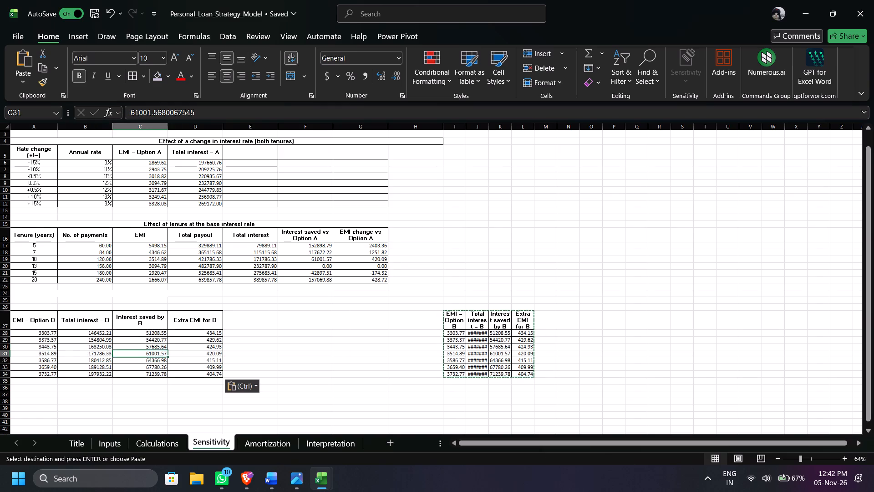
# Merge and centre the cells A26:D26 above the pasted Option B table.
pyautogui.hscroll(1, 147, 352)
pyautogui.moveTo(43, 307); pyautogui.dragTo(163, 307)
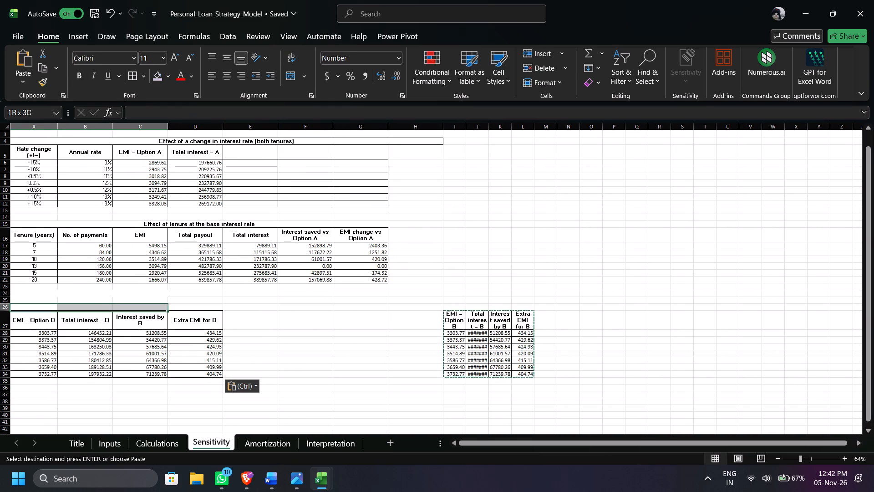
pyautogui.moveTo(163, 307); pyautogui.dragTo(188, 307)
pyautogui.click(292, 72)
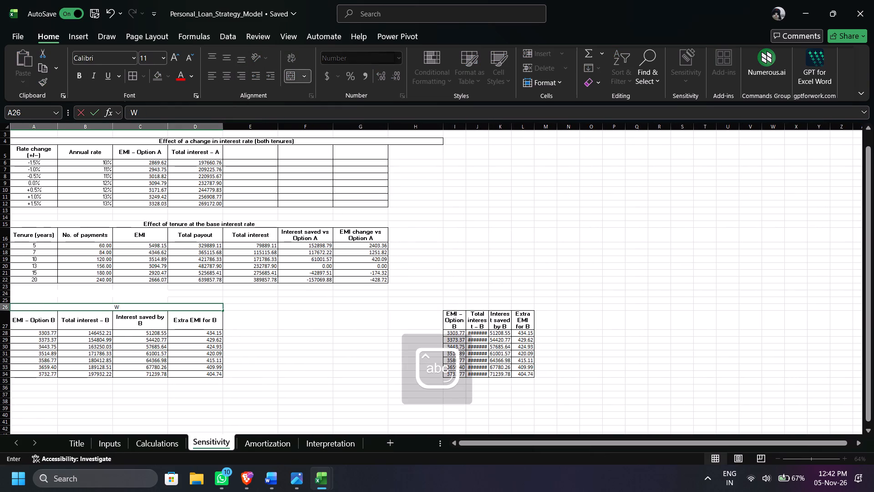
# Enter the heading "When Tenure is 3 years less" in the merged cell above the Option B table.
pyautogui.write('eh')
pyautogui.press('BackSpace')
pyautogui.press('BackSpace')
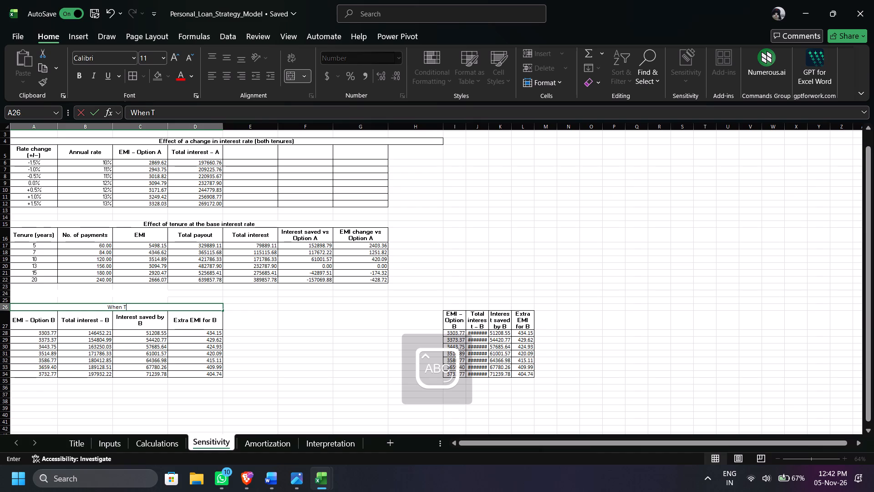
pyautogui.press('BackSpace')
pyautogui.press('BackSpace')
pyautogui.press('BackSpace')
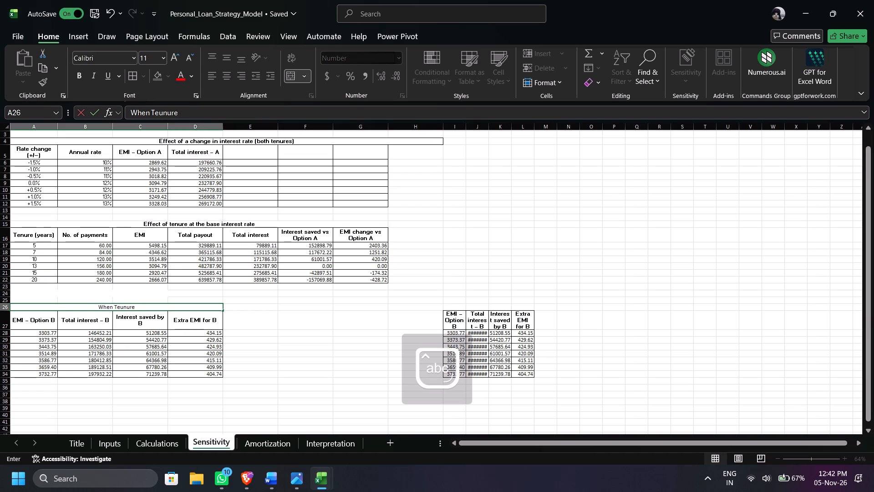
pyautogui.press('BackSpace')
pyautogui.press('BackSpace')
pyautogui.press('BackSpace')
pyautogui.press('BackSpace')
pyautogui.write('nure is 3 years less')
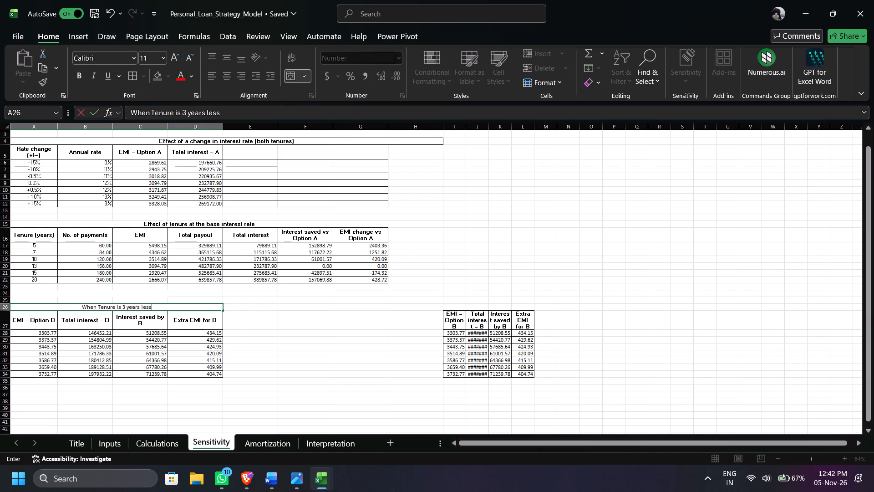
pyautogui.keyDown('ctrl'); pyautogui.scroll(2, 136, 228); pyautogui.keyUp('ctrl')
pyautogui.click(232, 268)
# Remove all borders from the empty cells E5:G12 beside the interest rate table.
pyautogui.hscroll(2, 232, 268)
pyautogui.scroll(1, 232, 268)
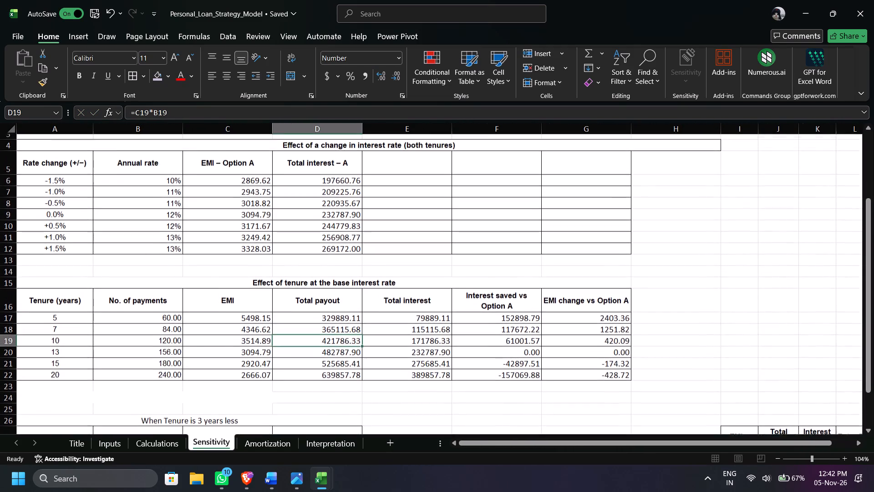
pyautogui.scroll(1, 232, 268)
pyautogui.moveTo(427, 195); pyautogui.dragTo(570, 254)
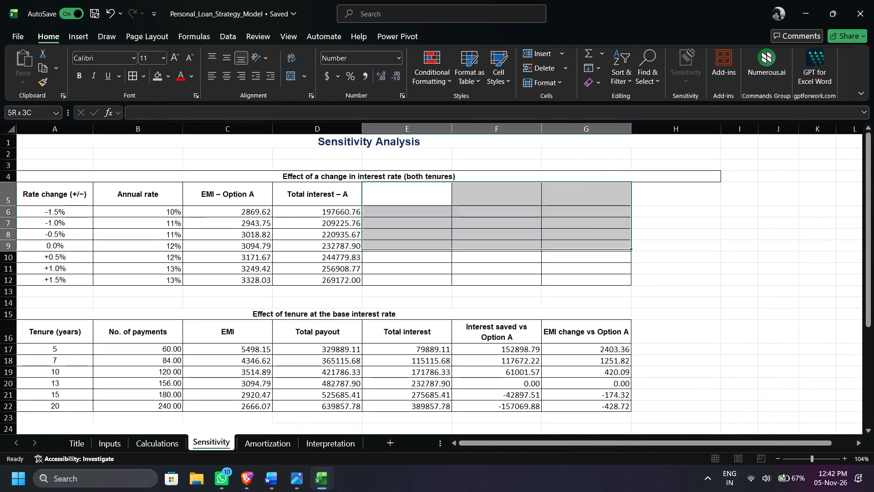
pyautogui.moveTo(570, 254); pyautogui.dragTo(600, 284)
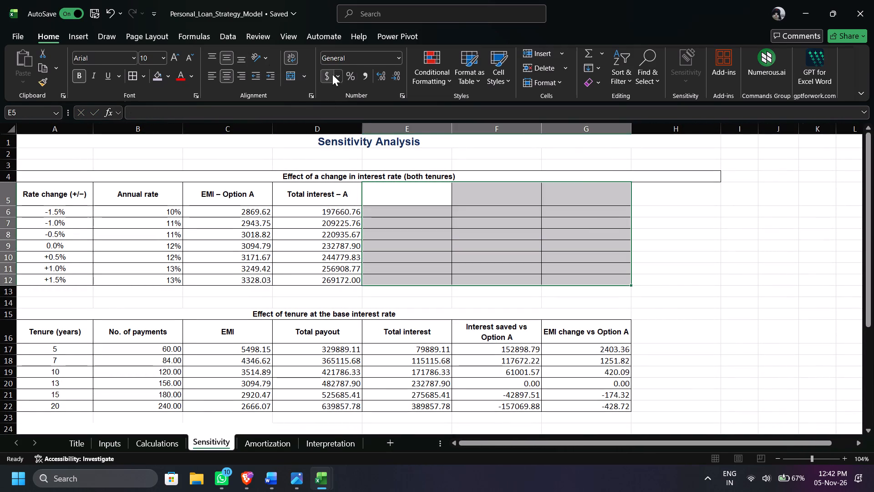
pyautogui.click(140, 73)
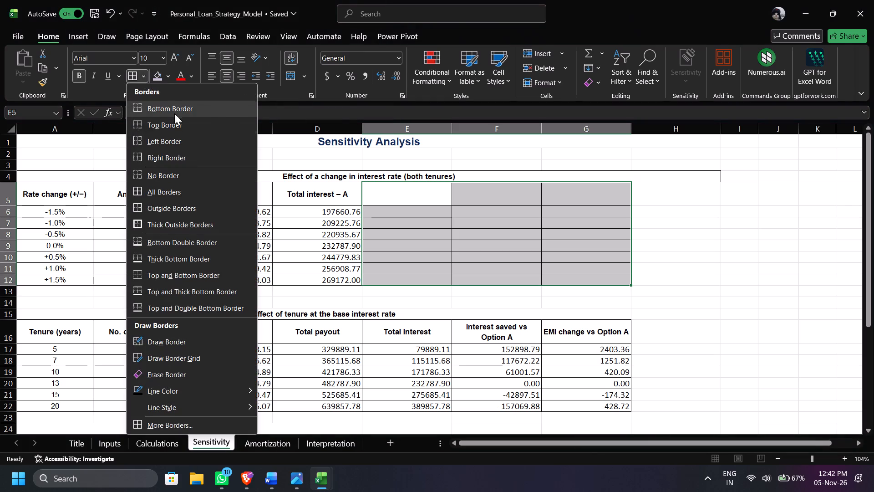
pyautogui.click(202, 184)
pyautogui.click(582, 248)
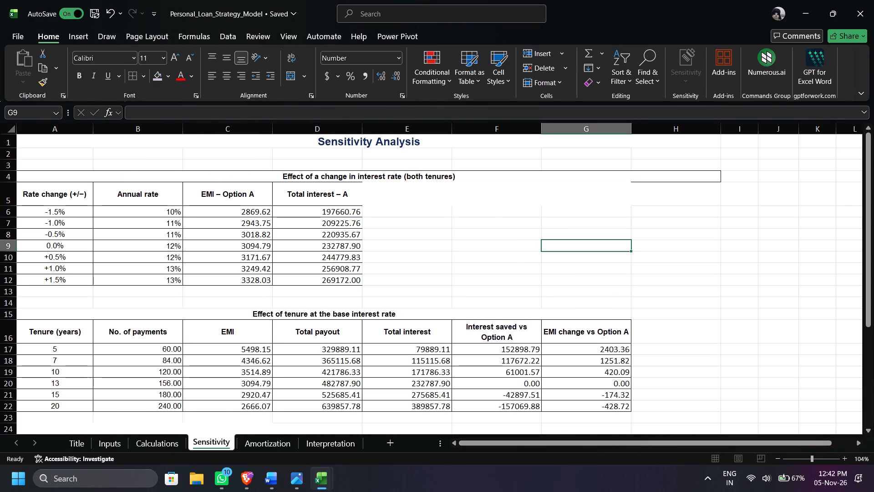
# Unmerge the interest rate table's heading in row 4 and merge and centre it across A4:D4 only.
pyautogui.click(244, 180)
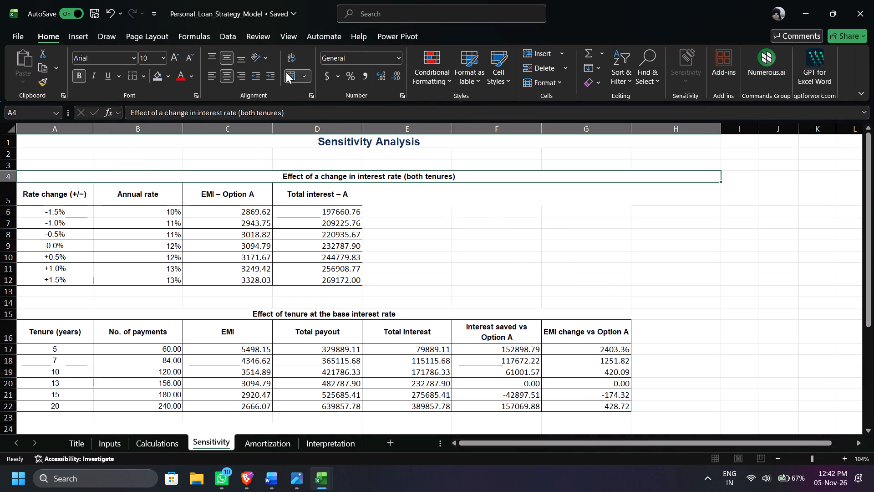
pyautogui.click(286, 75)
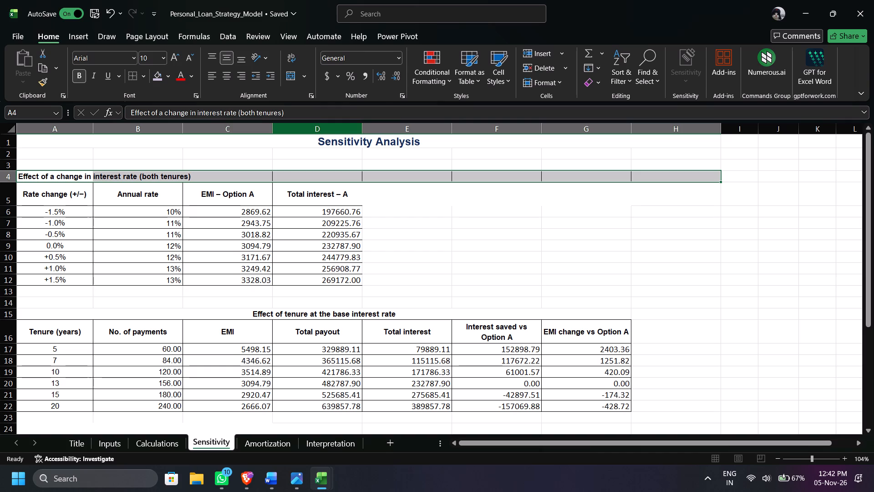
pyautogui.moveTo(68, 176); pyautogui.dragTo(332, 179)
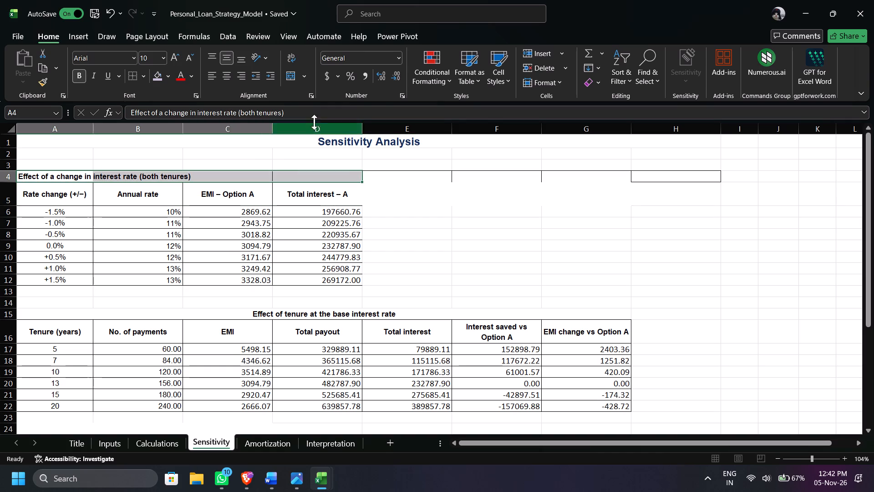
pyautogui.click(287, 69)
pyautogui.click(407, 179)
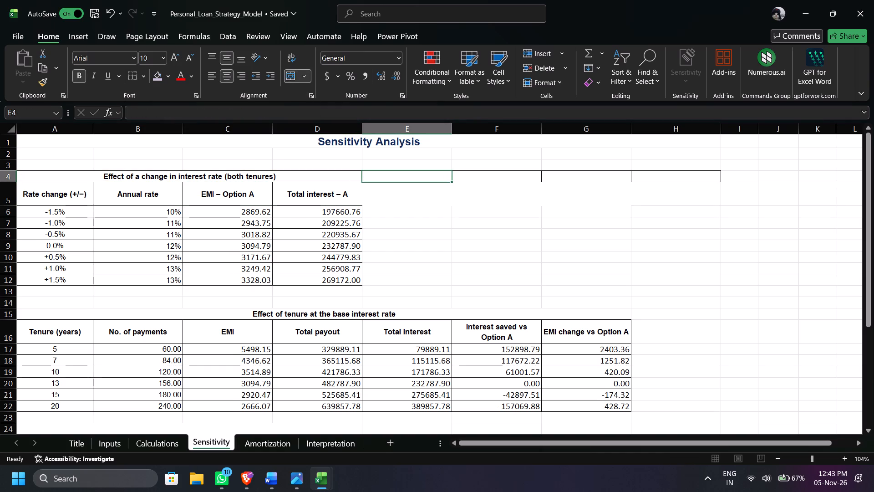
# Remove the leftover borders from the empty cells E4:H4 beside the interest rate table's heading.
pyautogui.doubleClick(407, 179)
pyautogui.moveTo(407, 179); pyautogui.dragTo(432, 205)
pyautogui.click(432, 205)
pyautogui.moveTo(412, 174); pyautogui.dragTo(670, 177)
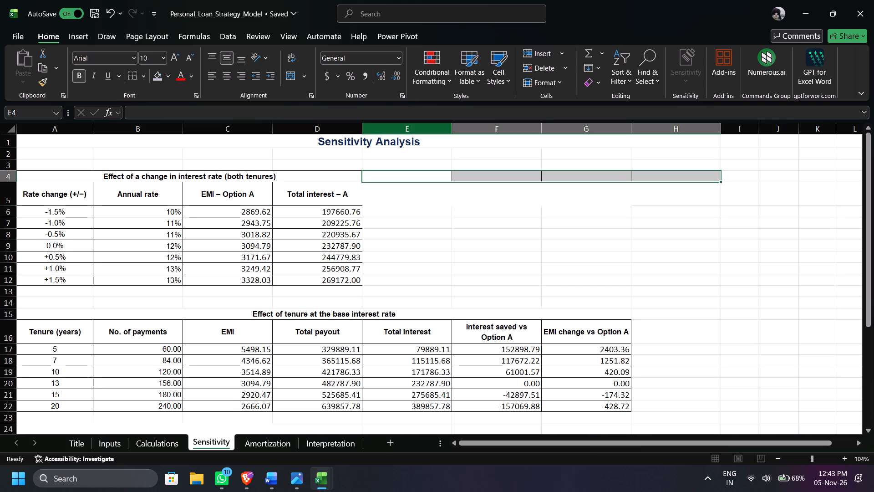
pyautogui.click(127, 79)
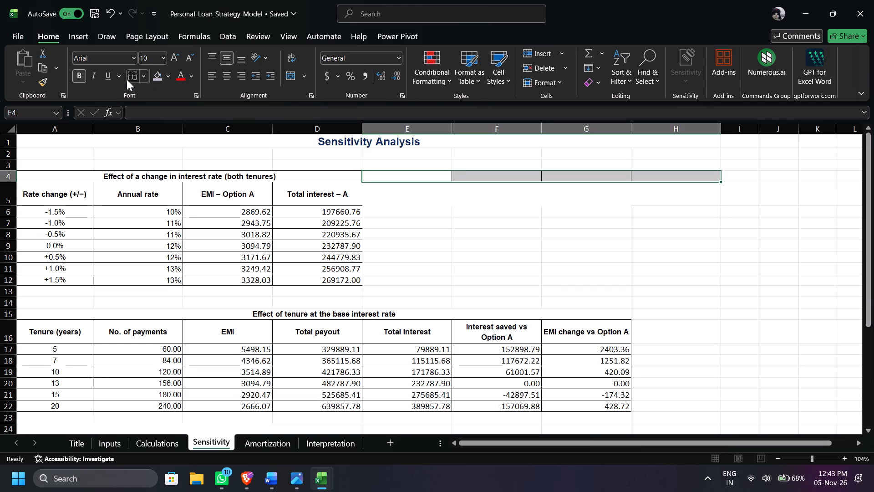
pyautogui.click(134, 76)
pyautogui.click(417, 208)
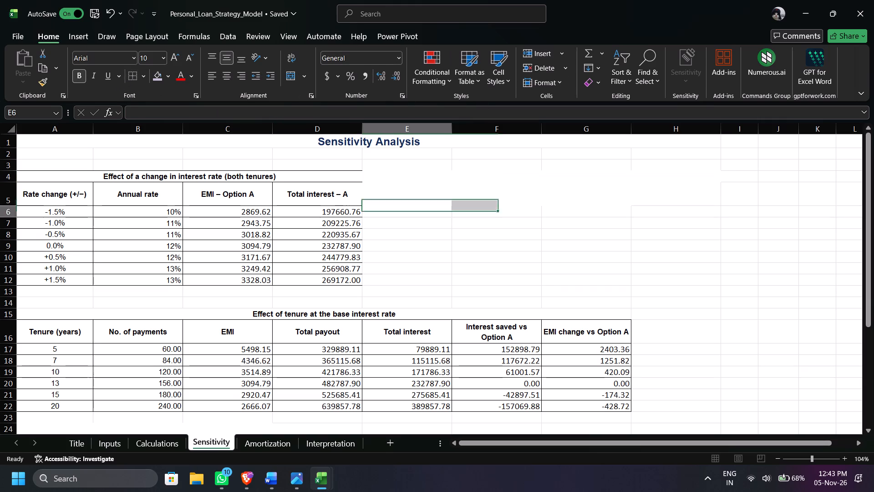
pyautogui.click(429, 236)
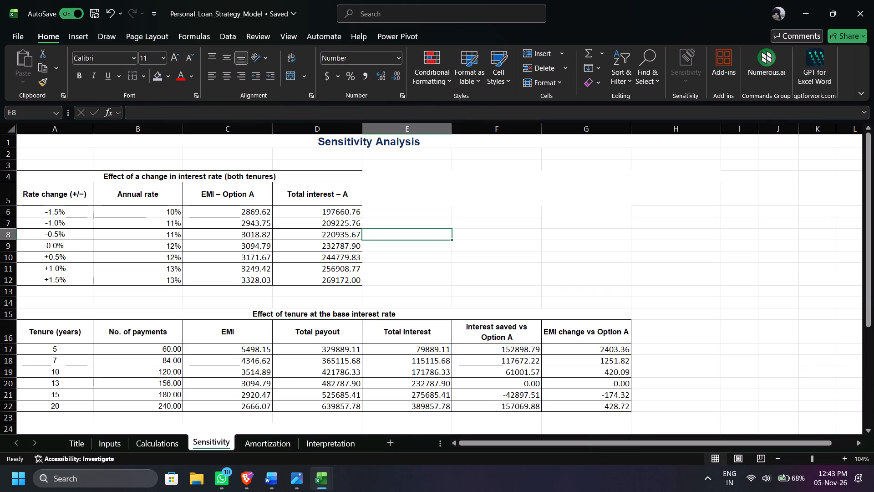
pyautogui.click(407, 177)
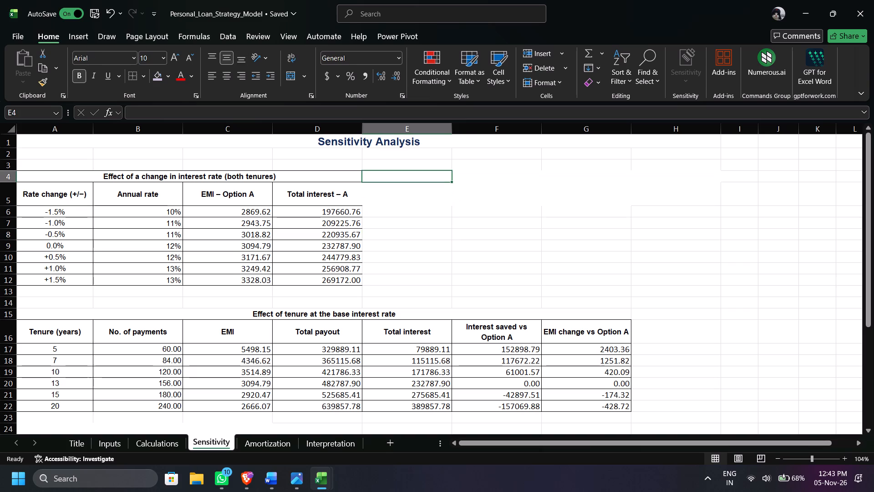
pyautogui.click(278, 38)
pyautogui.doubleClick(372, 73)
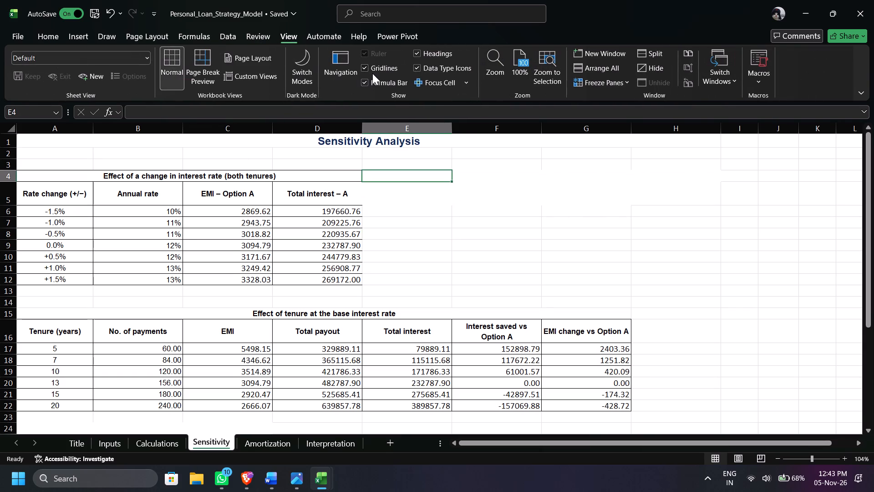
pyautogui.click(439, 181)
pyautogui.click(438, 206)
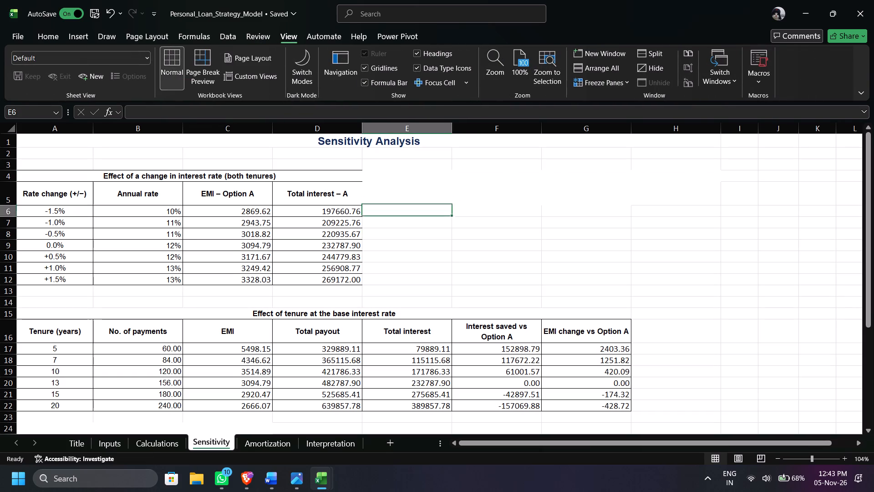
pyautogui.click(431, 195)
# Clear the contents of the duplicate Option B table in I27:L34.
pyautogui.scroll(-1, 356, 214)
pyautogui.scroll(1, 356, 214)
pyautogui.scroll(-2, 356, 214)
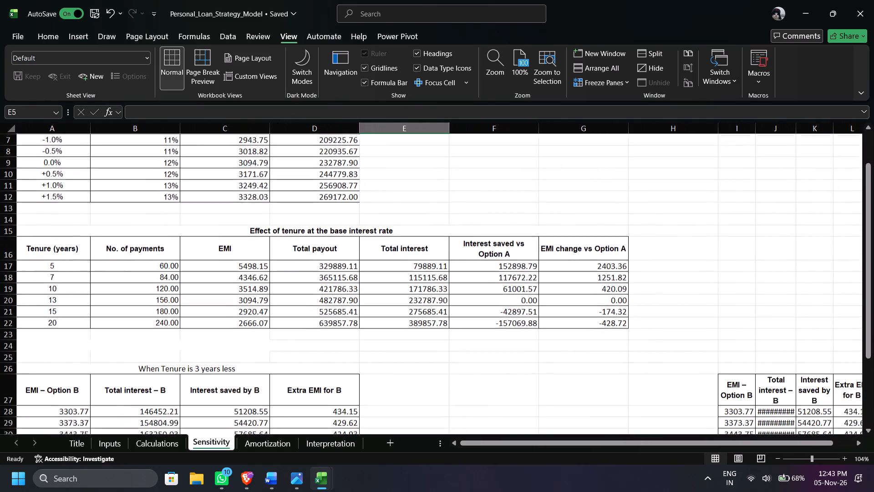
pyautogui.scroll(-2, 356, 214)
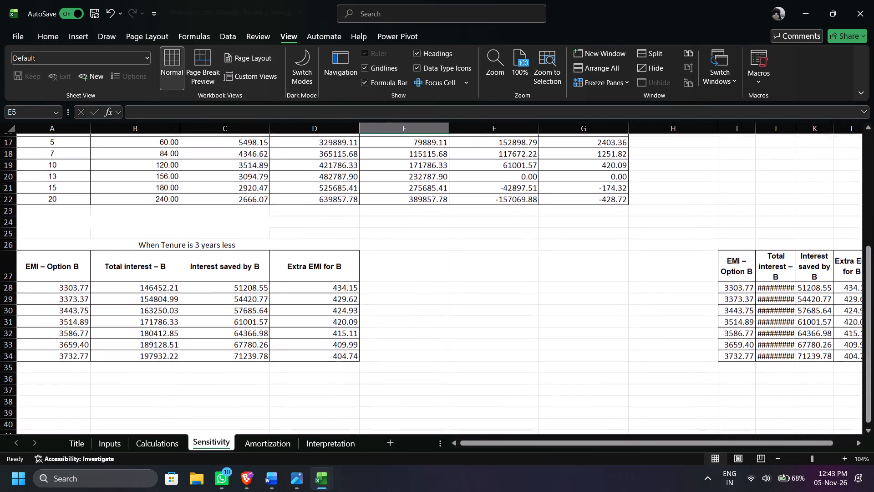
pyautogui.scroll(-1, 356, 214)
pyautogui.hscroll(-3, 356, 214)
pyautogui.moveTo(369, 217); pyautogui.dragTo(439, 219)
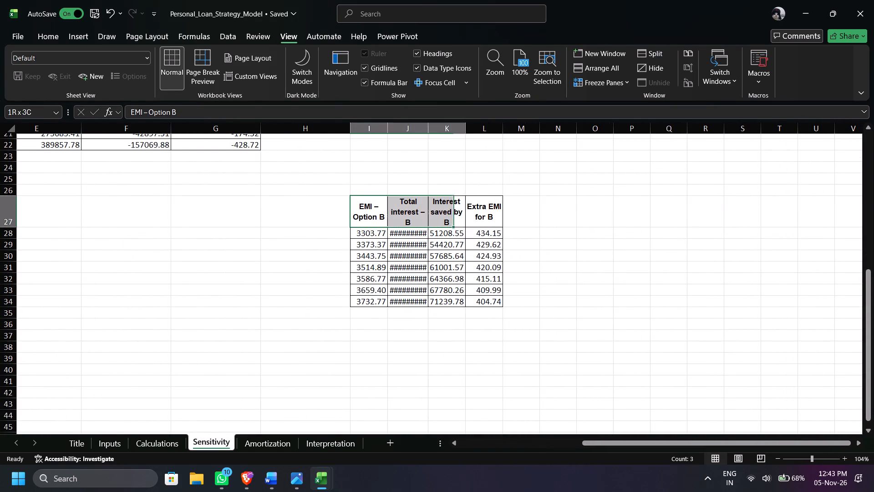
pyautogui.moveTo(439, 219); pyautogui.dragTo(483, 304)
pyautogui.hscroll(5, 483, 304)
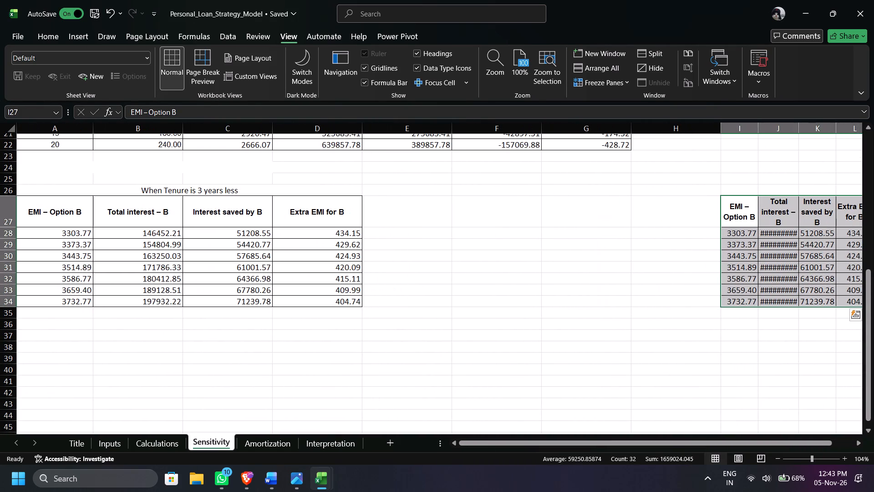
pyautogui.press('Delete')
pyautogui.click(483, 304)
# Apply all borders to the interest rate table, including its heading, in A4:D12.
pyautogui.scroll(2, 483, 304)
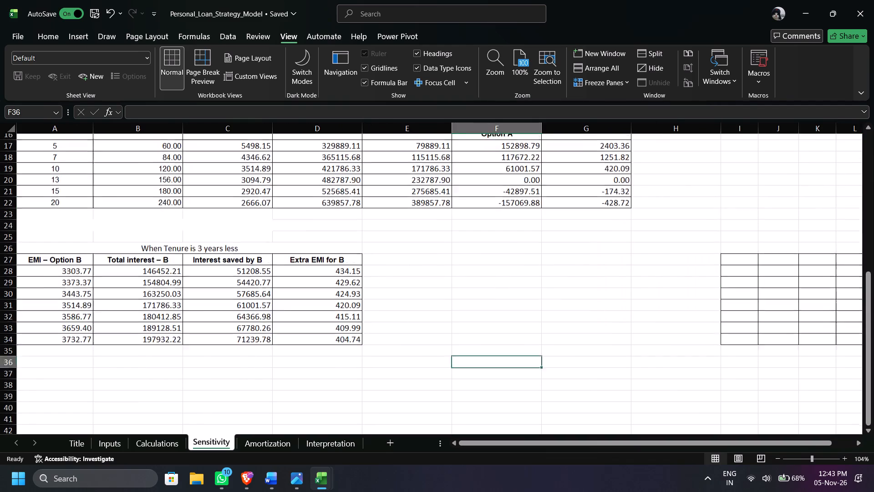
pyautogui.scroll(1, 483, 304)
pyautogui.moveTo(343, 179); pyautogui.dragTo(356, 241)
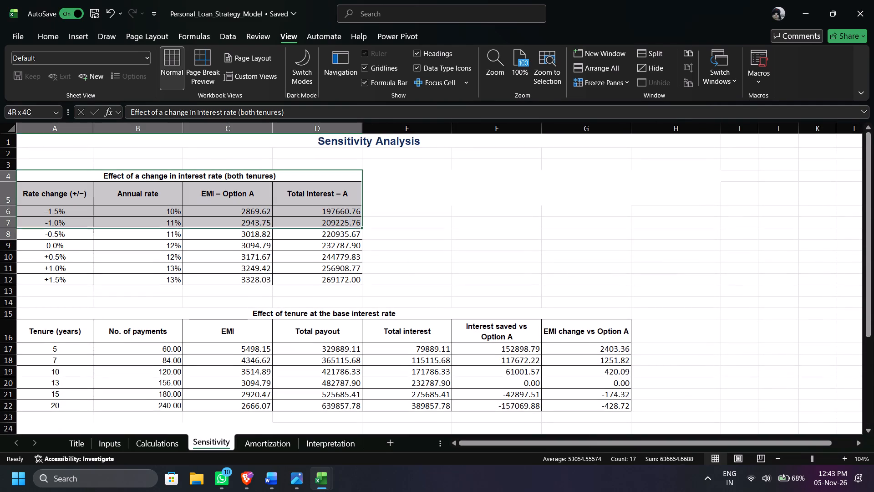
pyautogui.moveTo(356, 241); pyautogui.dragTo(355, 282)
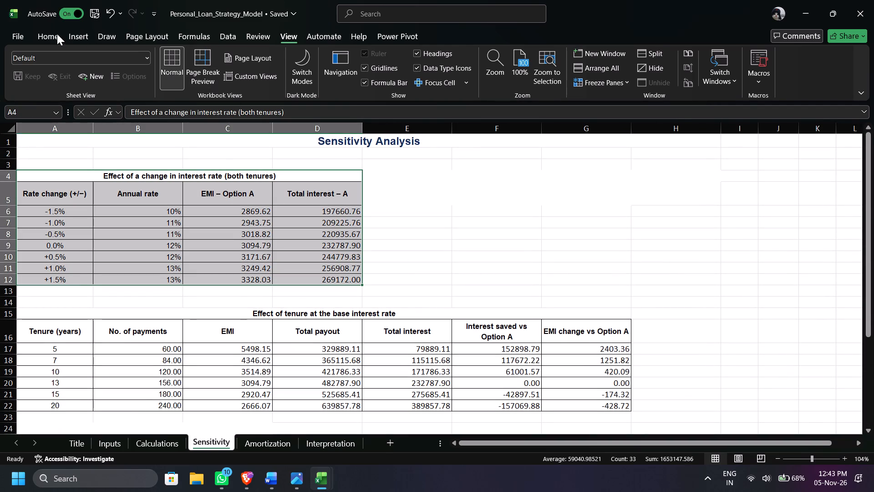
pyautogui.click(54, 35)
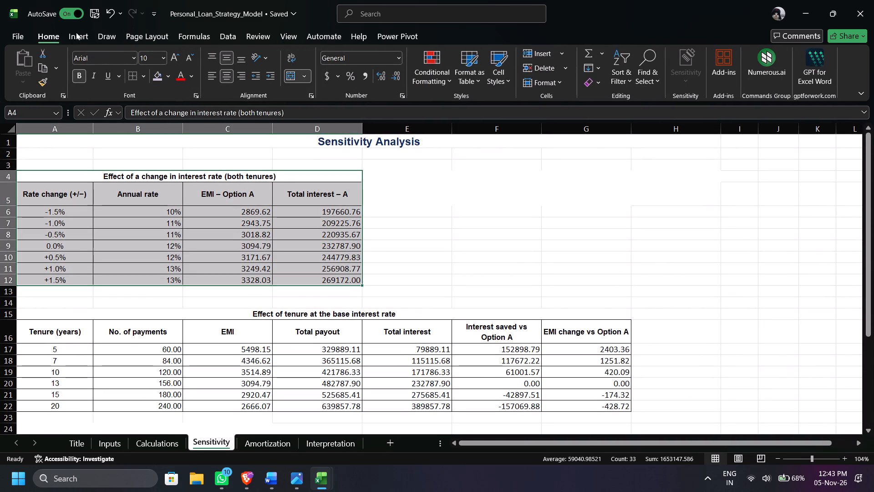
pyautogui.click(278, 32)
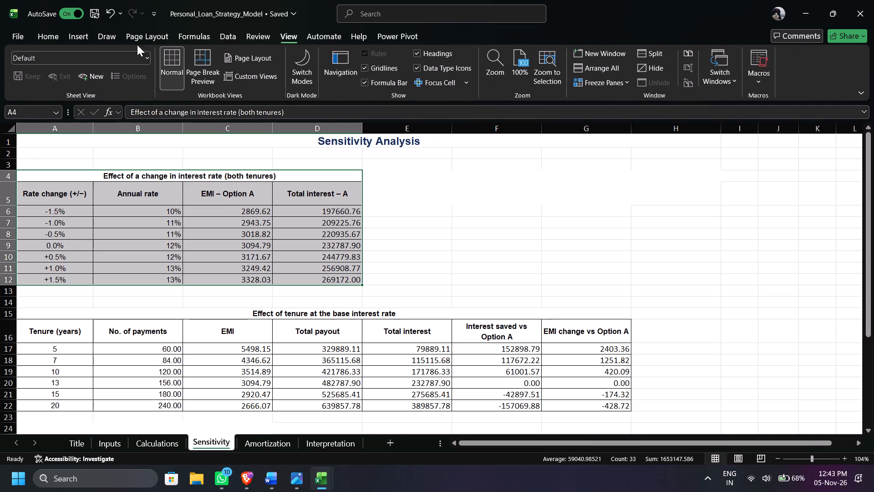
pyautogui.click(77, 34)
pyautogui.click(51, 31)
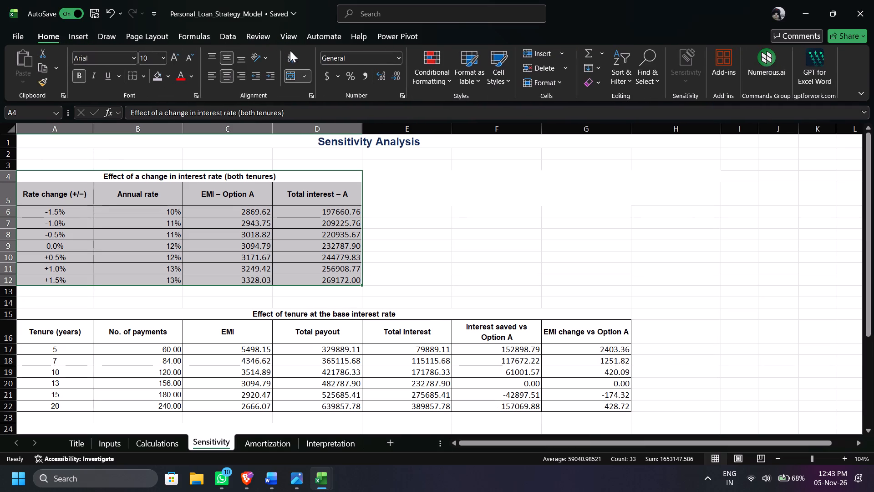
pyautogui.click(143, 75)
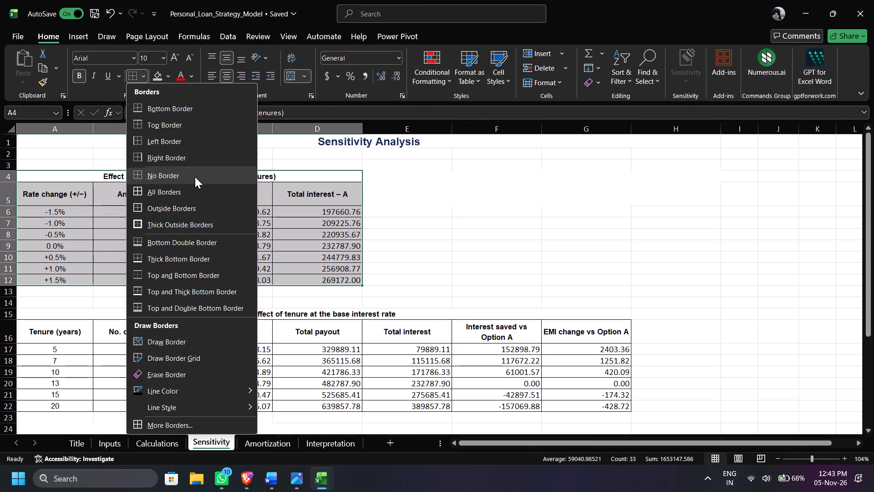
pyautogui.click(195, 193)
pyautogui.scroll(-1, 422, 230)
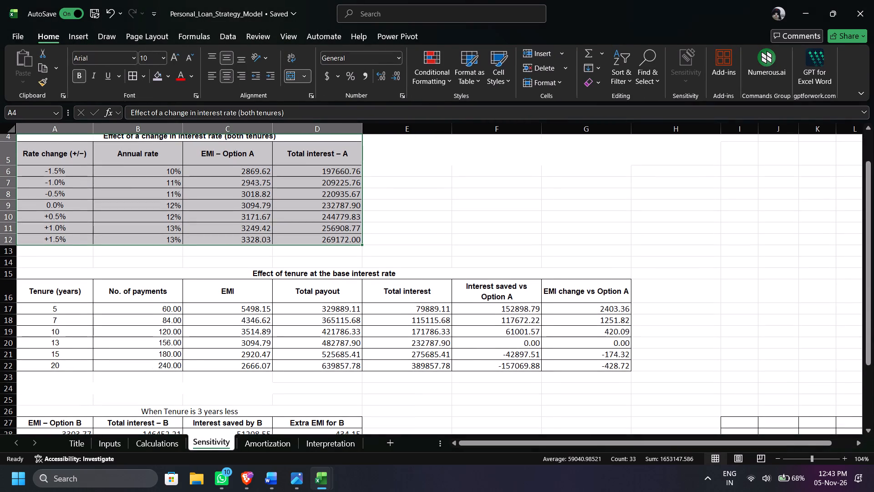
pyautogui.rightClick(422, 230)
pyautogui.click(396, 234)
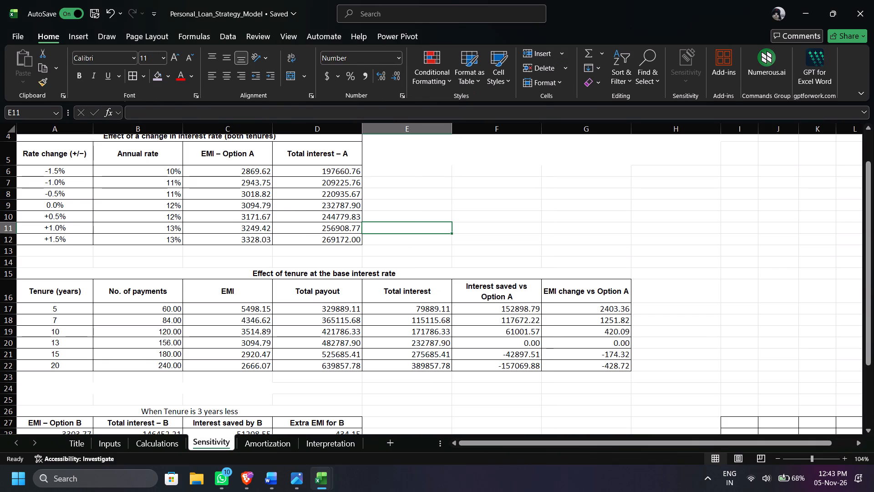
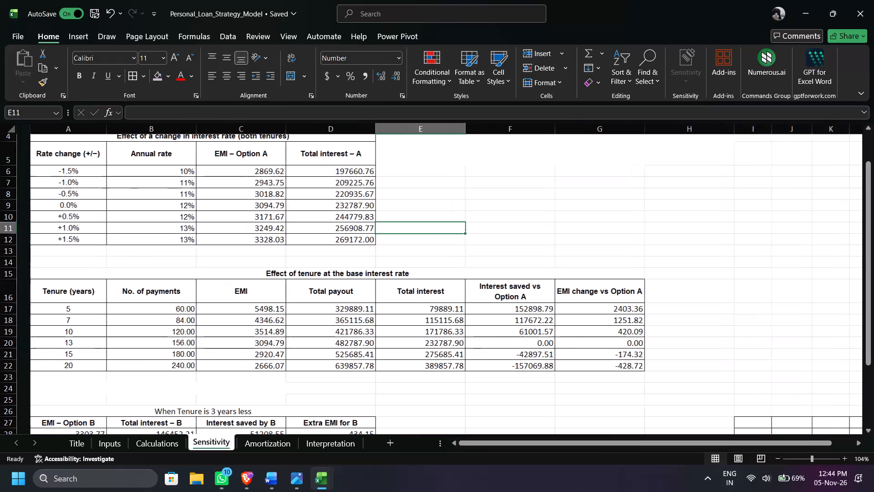
# Review the Sensitivity sheet's tables, checking the cell contents and formulas across the tenure table's 7-year row.
pyautogui.scroll(-4, 244, 296)
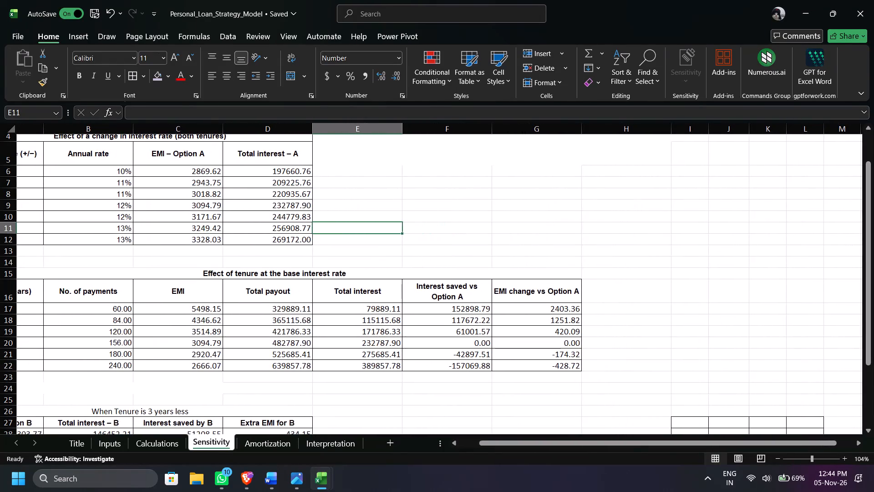
pyautogui.scroll(-2, 187, 297)
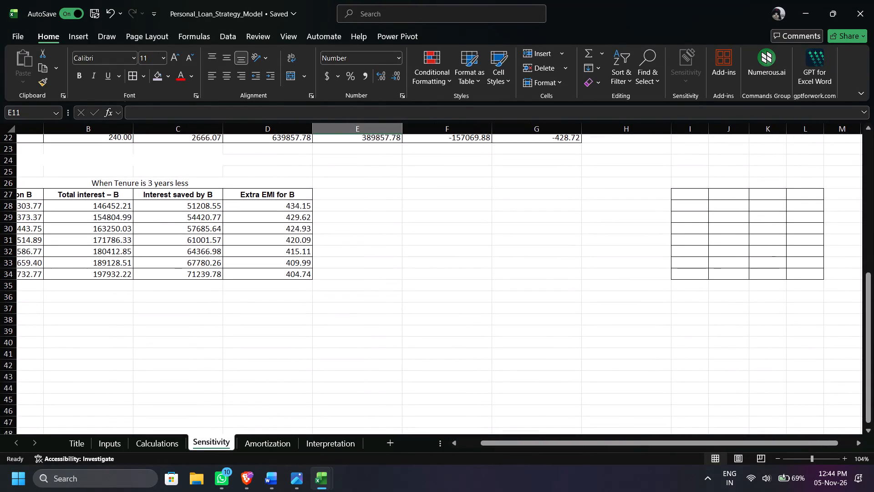
pyautogui.hscroll(2, 187, 297)
pyautogui.scroll(3, 187, 297)
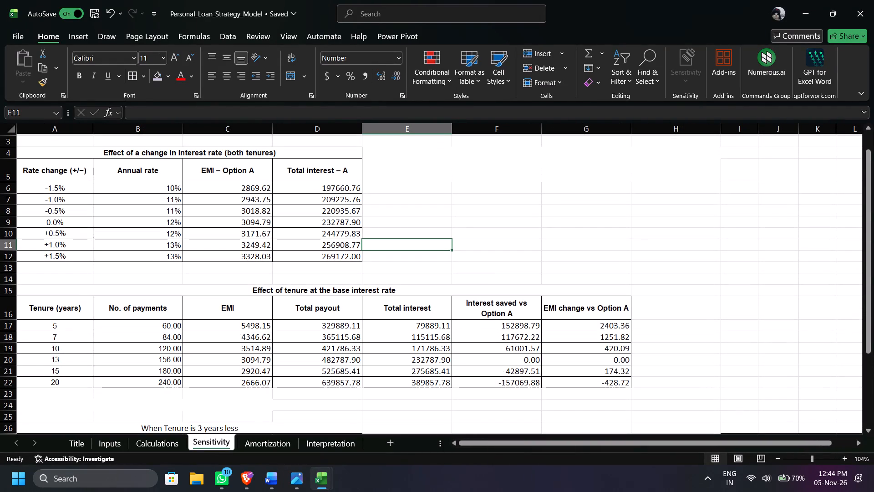
pyautogui.click(313, 328)
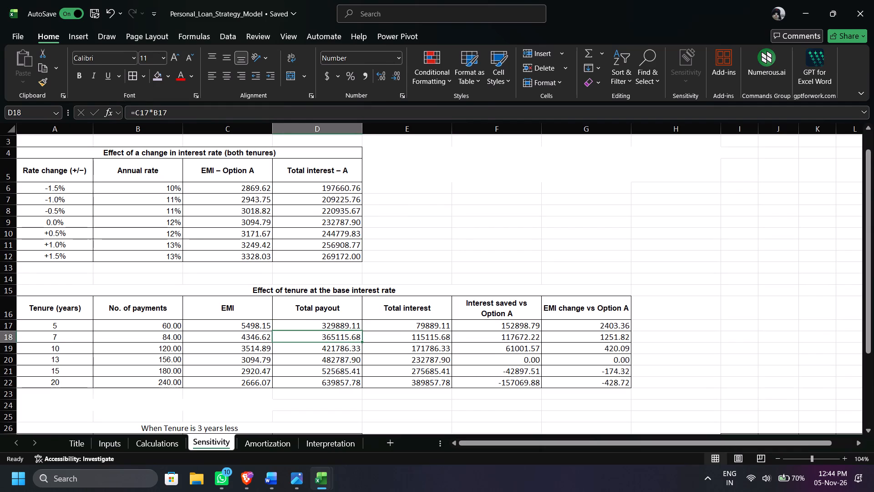
pyautogui.press('Left')
pyautogui.press('Left')
pyautogui.press('Left')
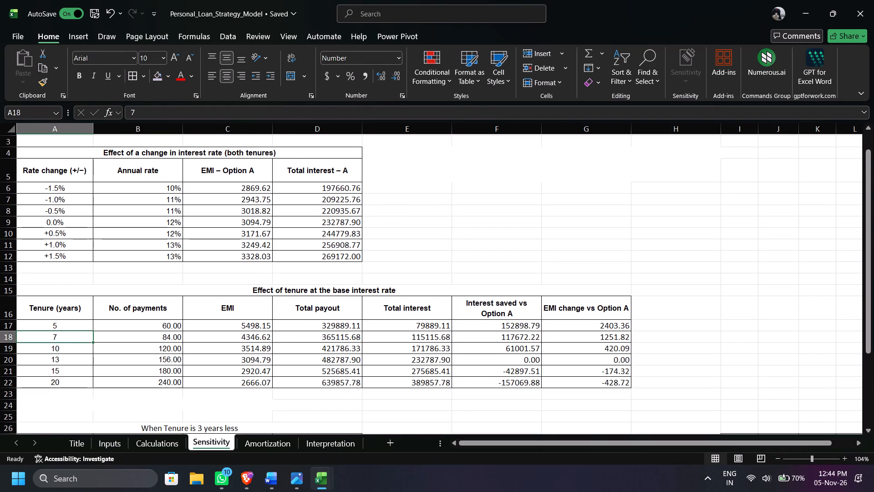
pyautogui.press('Right')
pyautogui.press('Left')
pyautogui.press('Right')
pyautogui.press('Right')
pyautogui.press('Right')
pyautogui.press('Right')
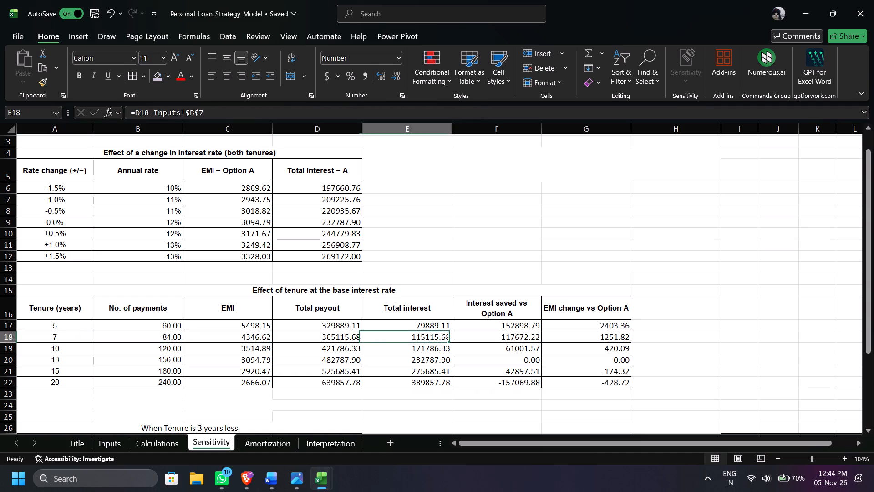
pyautogui.press('Left')
pyautogui.press('Left')
pyautogui.press('Left')
pyautogui.press('Left')
pyautogui.press('Up')
pyautogui.press('Up')
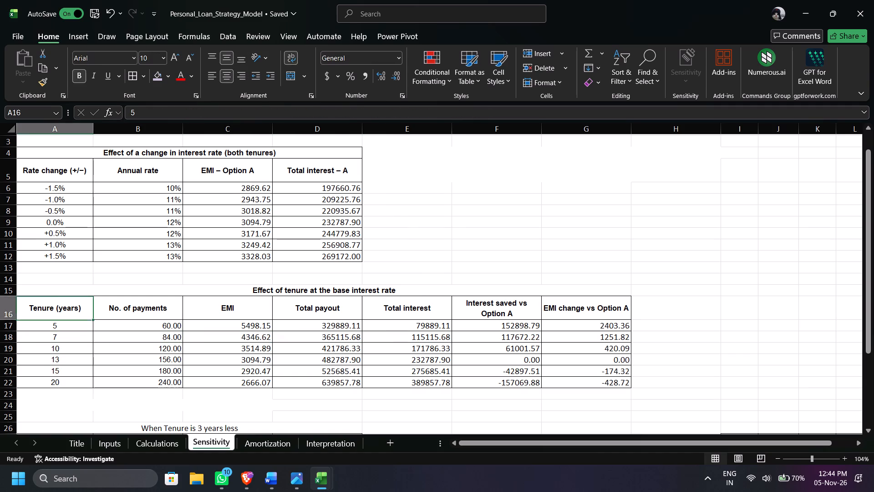
pyautogui.press('Up')
pyautogui.scroll(-2, 313, 328)
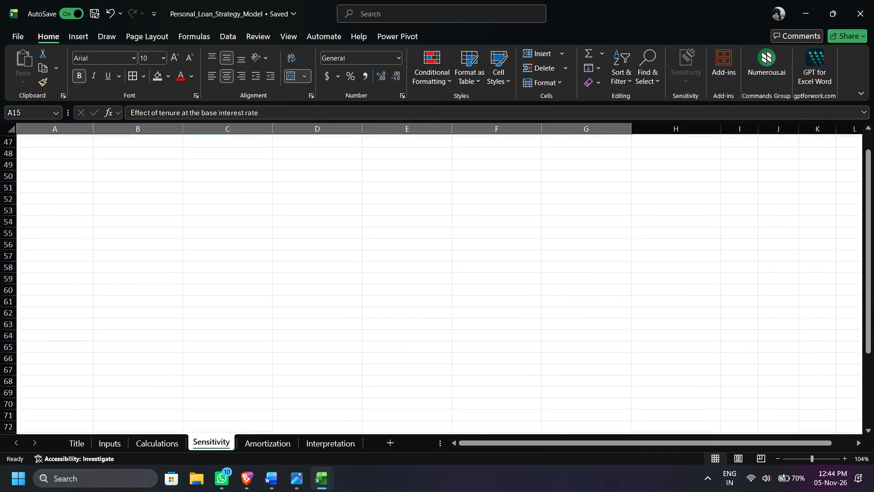
pyautogui.scroll(2, 313, 328)
# Switch to the Amortization sheet to view the Option A and Option B schedule.
pyautogui.click(278, 438)
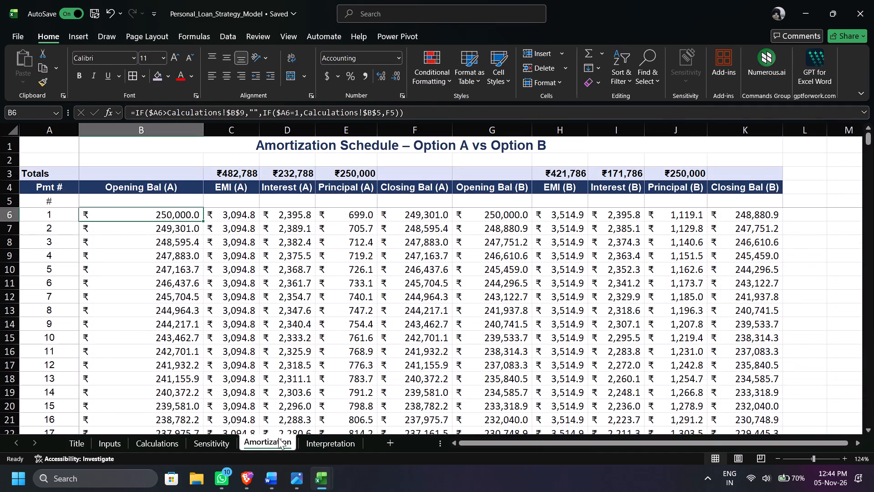
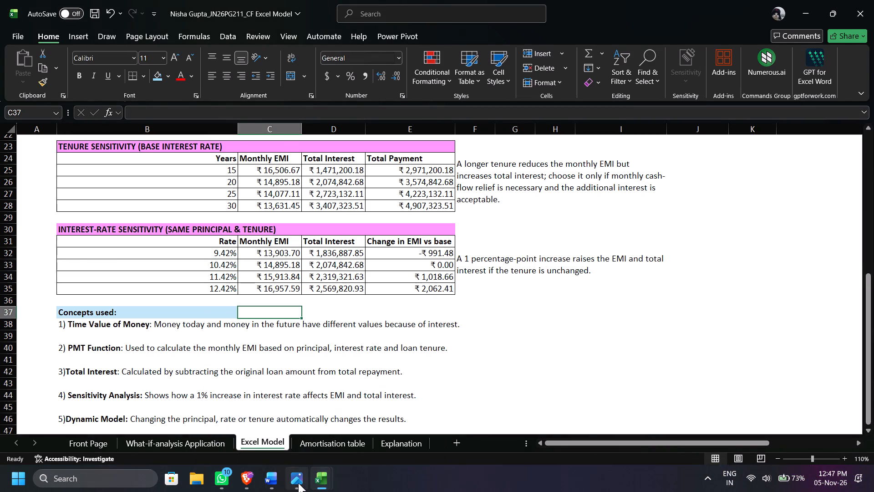
pyautogui.click(330, 451)
pyautogui.scroll(3, 180, 242)
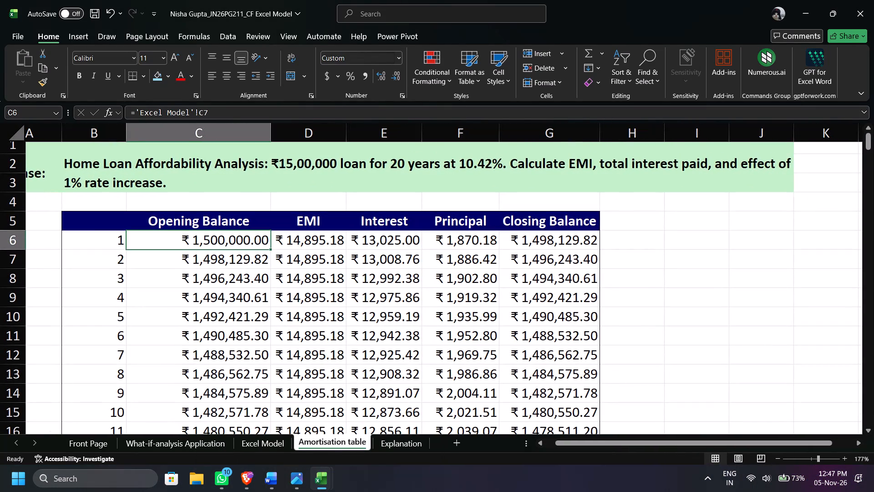
pyautogui.moveTo(124, 217); pyautogui.dragTo(192, 212)
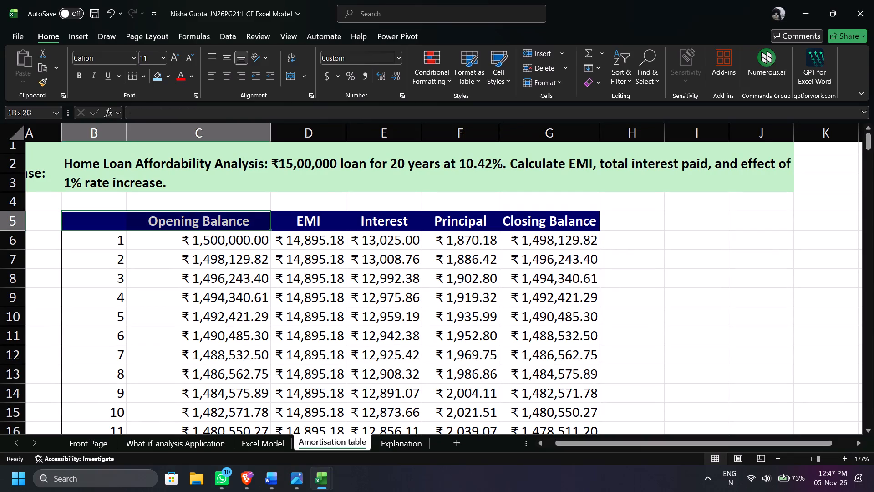
pyautogui.moveTo(192, 212); pyautogui.dragTo(550, 218)
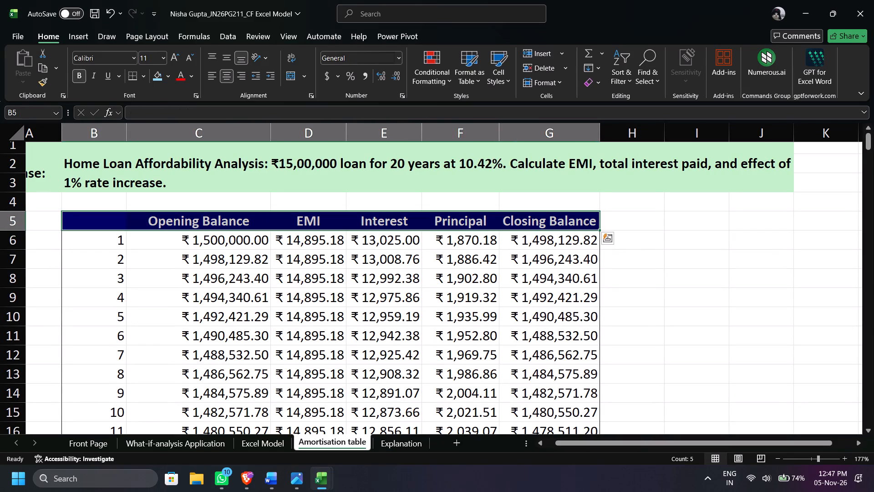
pyautogui.hotkey('ctrl', 'c')
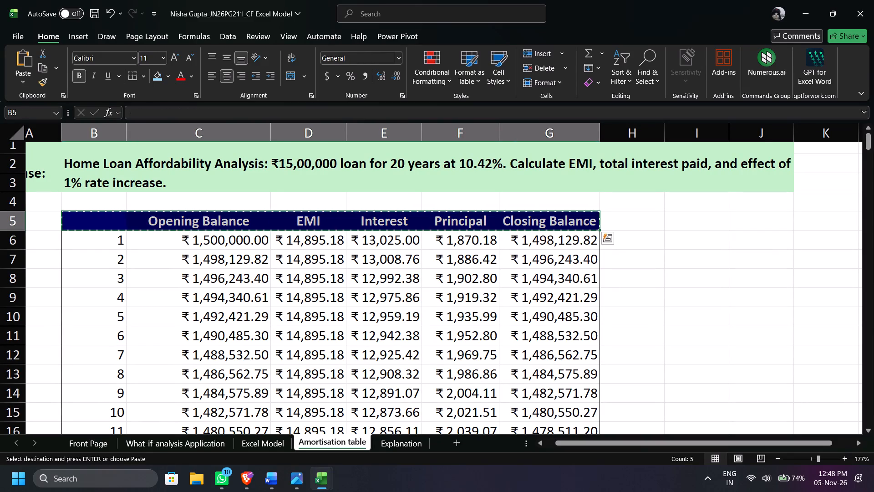
# Add a new sheet to Personal_Loan_Strategy_Model, paste the copied header row there and move it to row 3, starting at A3.
pyautogui.click(327, 478)
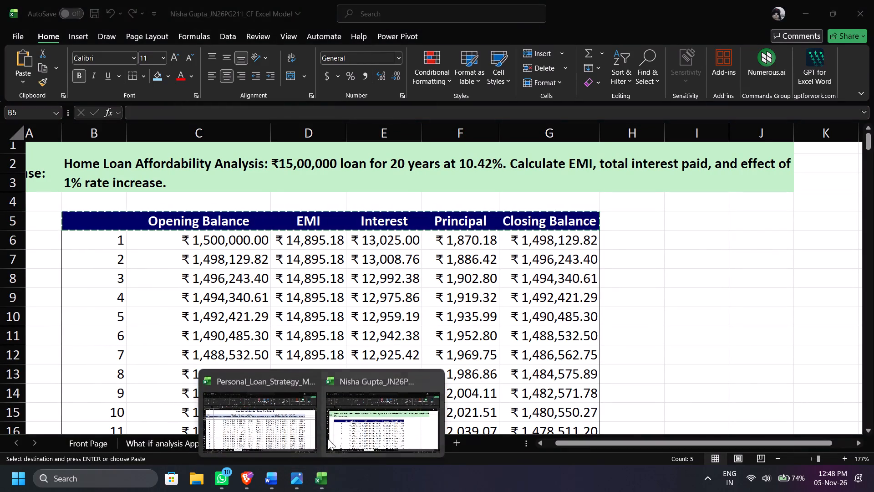
pyautogui.click(303, 419)
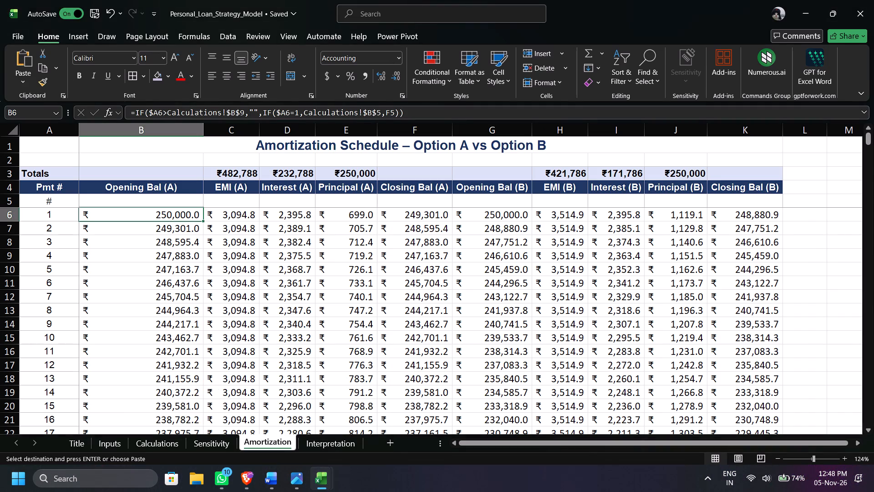
pyautogui.click(387, 445)
pyautogui.hotkey('ctrl', 'v')
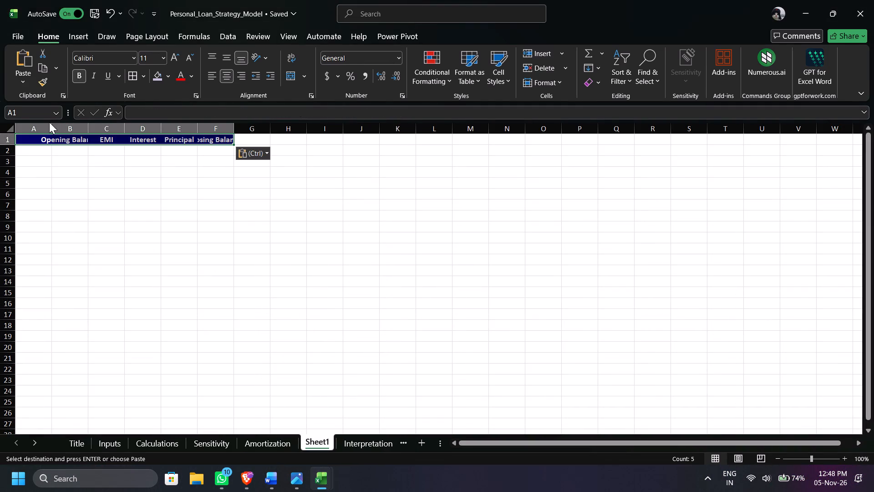
pyautogui.hotkey('ctrl', 'x')
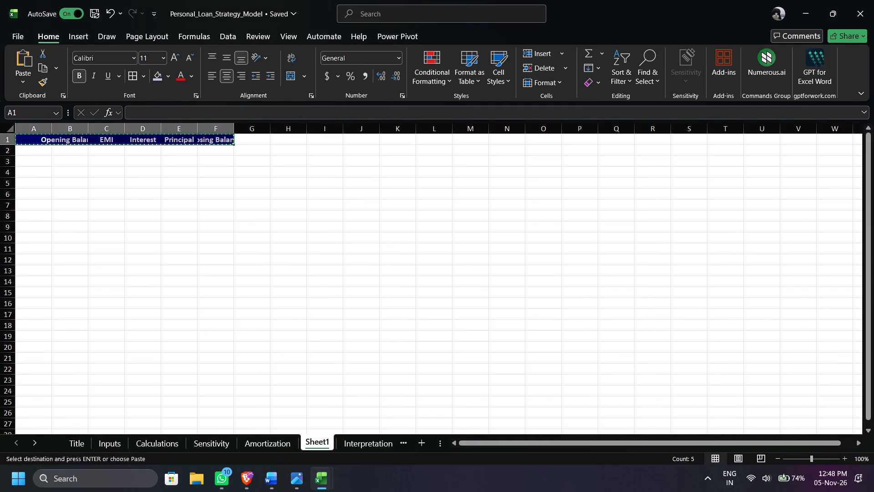
pyautogui.click(46, 161)
pyautogui.hotkey('ctrl', 'v')
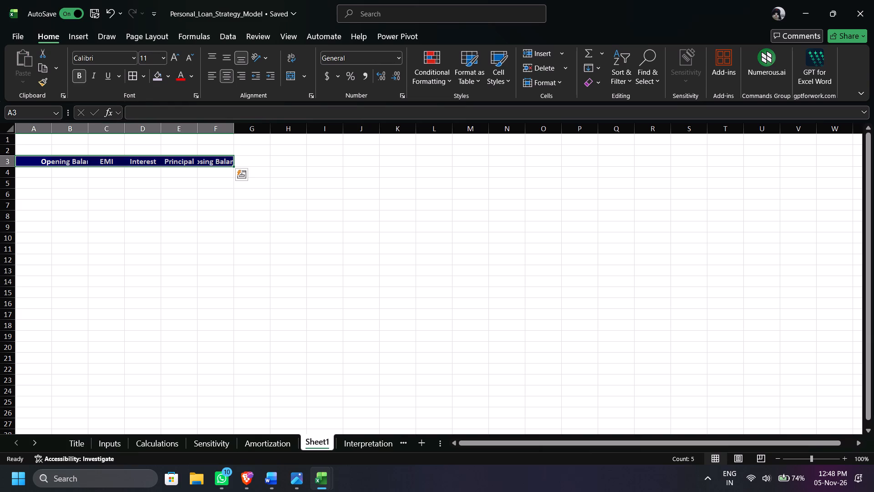
# Merge and centre A2:F2 above the header row and enter the title "Amortization table when tenure is 13 years".
pyautogui.moveTo(45, 150); pyautogui.dragTo(224, 149)
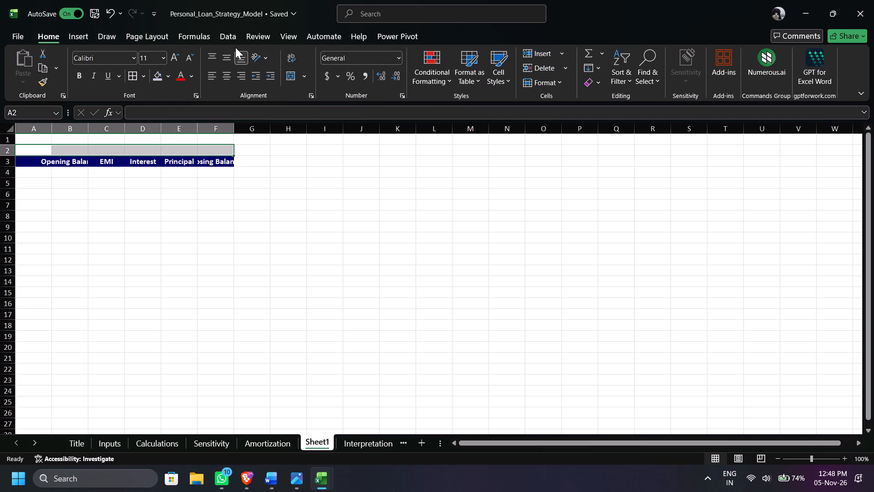
pyautogui.click(297, 72)
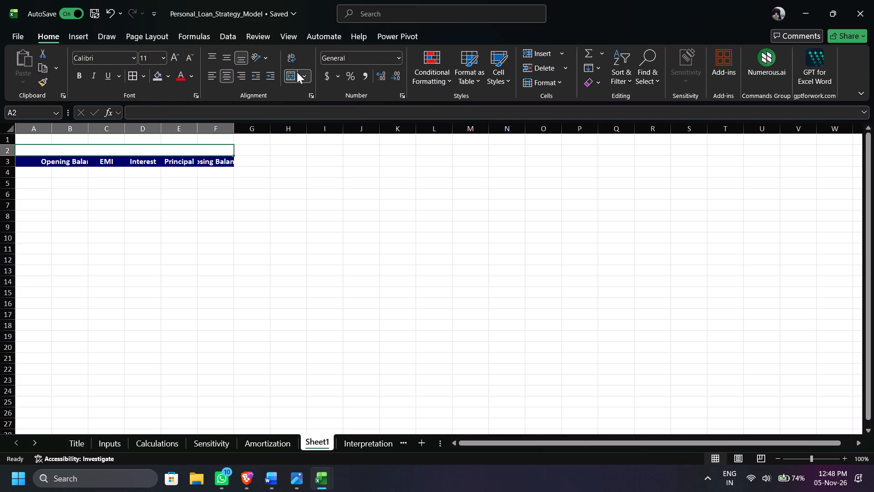
pyautogui.press('a')
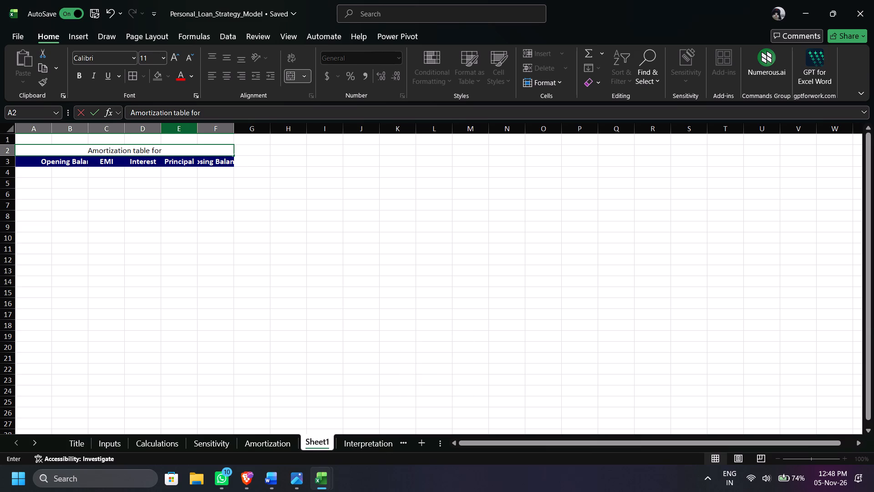
pyautogui.press('BackSpace')
pyautogui.press('BackSpace')
pyautogui.press('BackSpace')
pyautogui.press('BackSpace')
pyautogui.press('BackSpace')
pyautogui.write('eve')
pyautogui.press('BackSpace')
pyautogui.press('BackSpace')
pyautogui.press('BackSpace')
pyautogui.write('when tu')
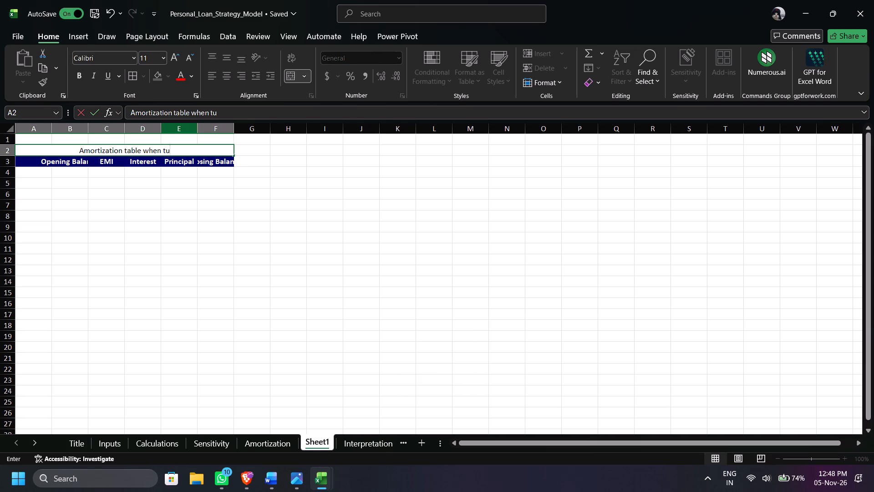
pyautogui.press('BackSpace')
pyautogui.write('enure is 14')
pyautogui.press('space')
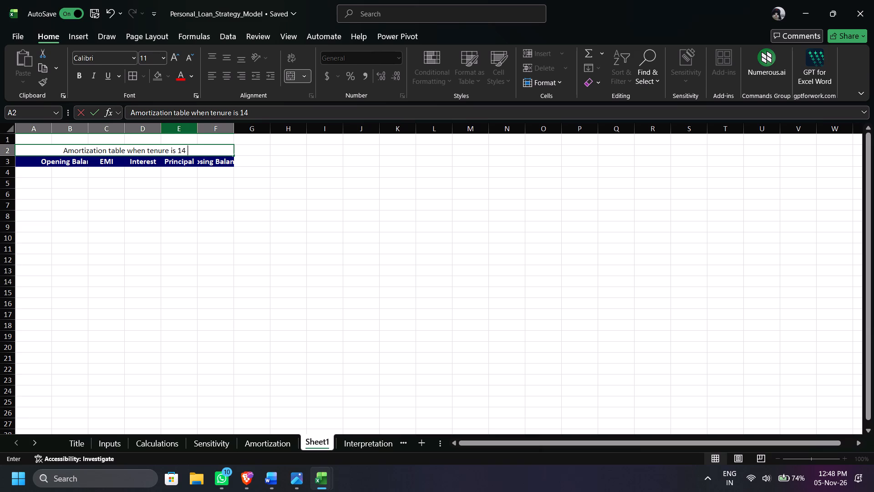
pyautogui.press('BackSpace')
pyautogui.press('BackSpace')
pyautogui.write('3 years')
pyautogui.press('Return')
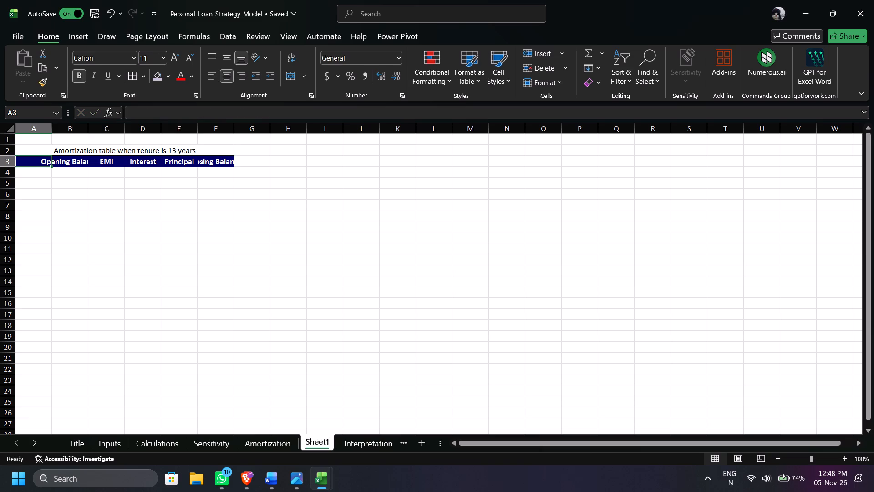
# AutoFit all column widths on the new sheet, then widen the EMI column further.
pyautogui.click(4, 128)
pyautogui.click(4, 128)
pyautogui.click(4, 128)
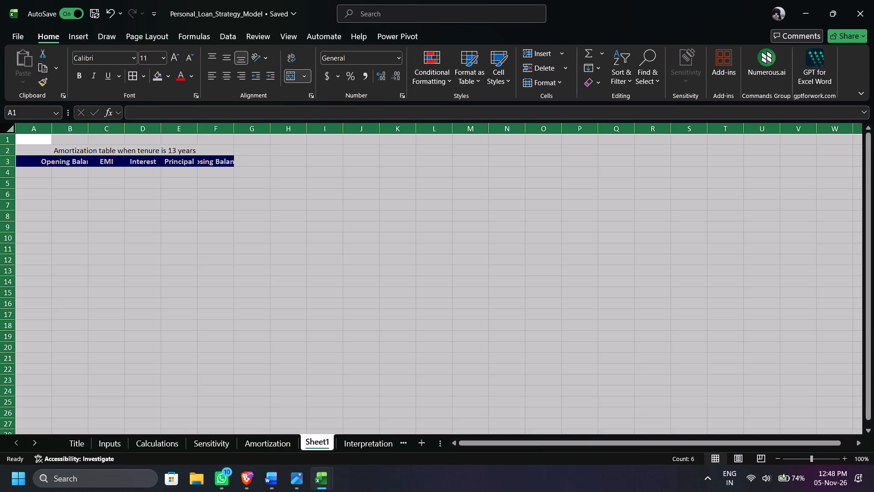
pyautogui.write('hoi')
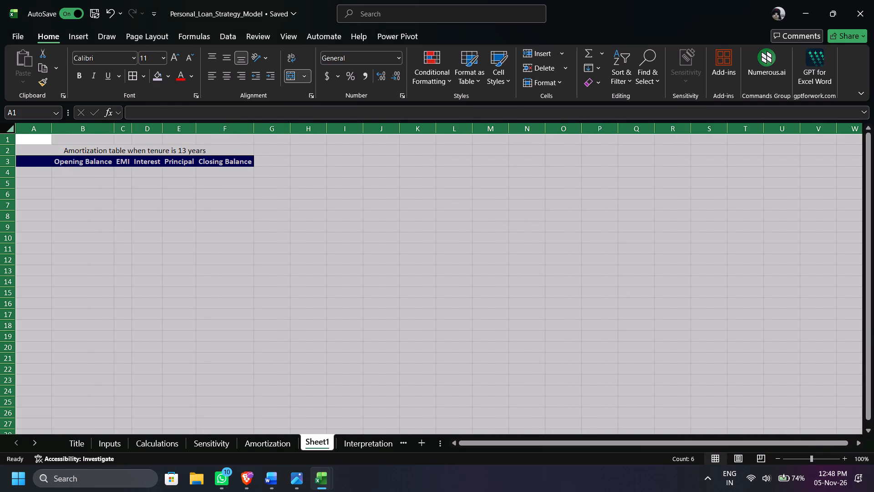
pyautogui.click(123, 190)
pyautogui.moveTo(134, 129); pyautogui.dragTo(146, 128)
pyautogui.moveTo(146, 127); pyautogui.dragTo(164, 132)
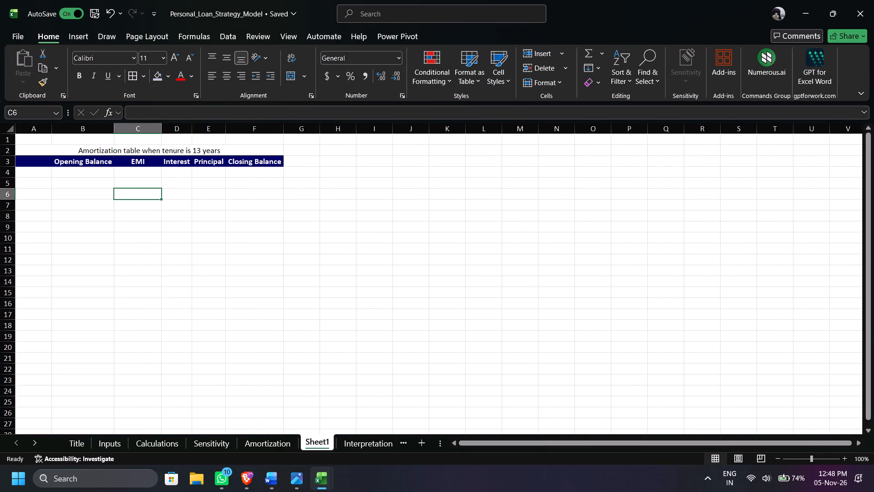
# Glance at the home-loan workbook's amortisation table, return to Personal_Loan_Strategy_Model and enter the header "S.No." in A3.
pyautogui.click(57, 175)
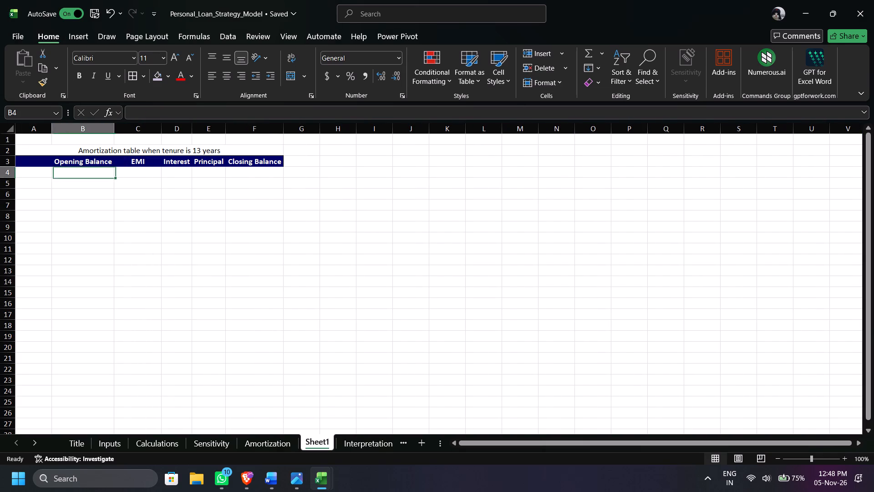
pyautogui.click(317, 487)
pyautogui.click(334, 415)
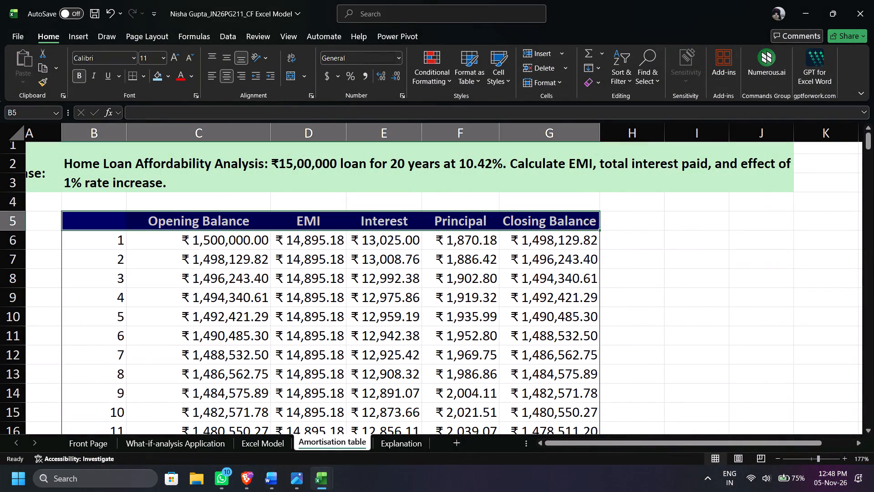
pyautogui.click(303, 418)
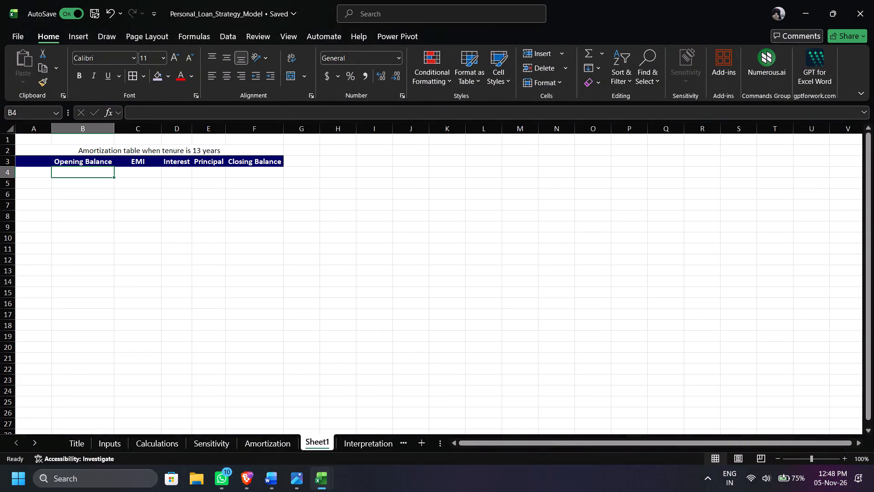
pyautogui.click(39, 164)
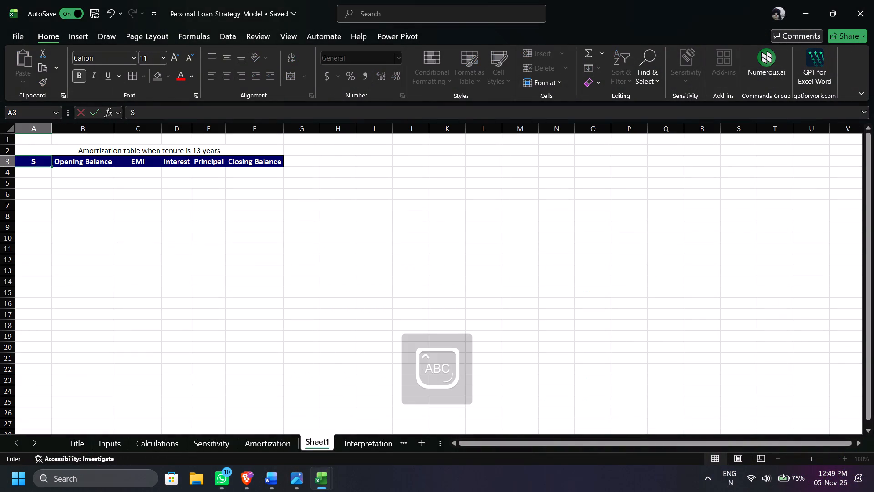
pyautogui.press('BackSpace')
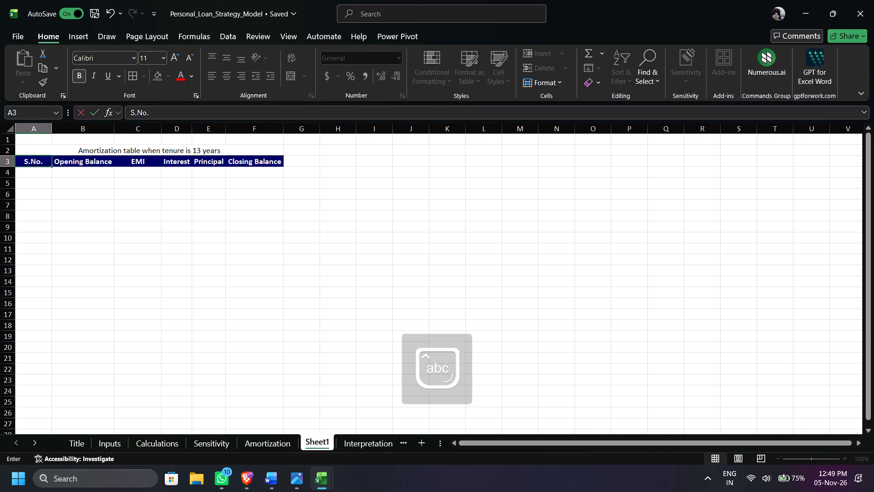
# Enter 1, 2 and 3 in A4:A6 and extend the series down to 156 in A159.
pyautogui.click(45, 171)
pyautogui.press('1')
pyautogui.press('Return')
pyautogui.press('2')
pyautogui.press('Return')
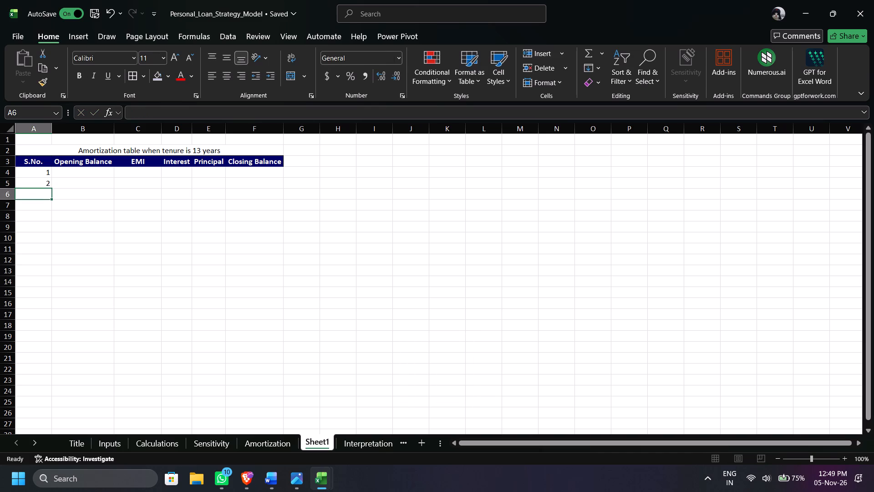
pyautogui.press('3')
pyautogui.press('Return')
pyautogui.moveTo(45, 171); pyautogui.dragTo(47, 199)
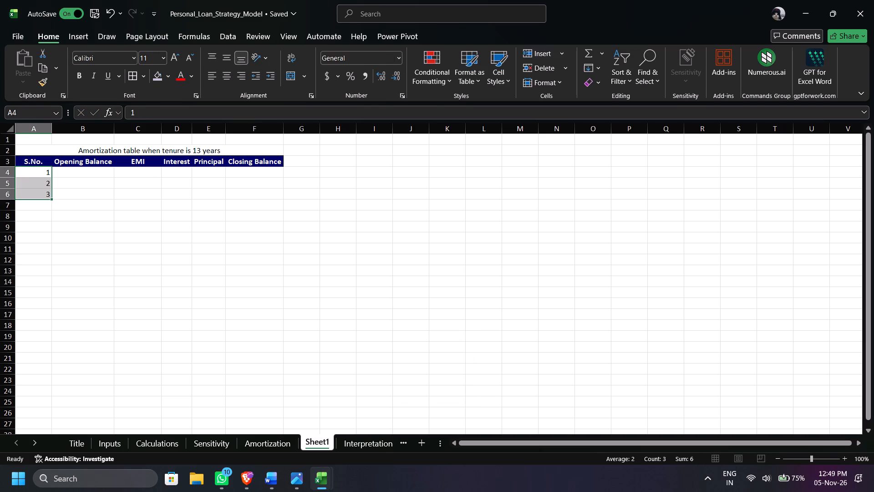
pyautogui.moveTo(53, 199); pyautogui.dragTo(103, 447)
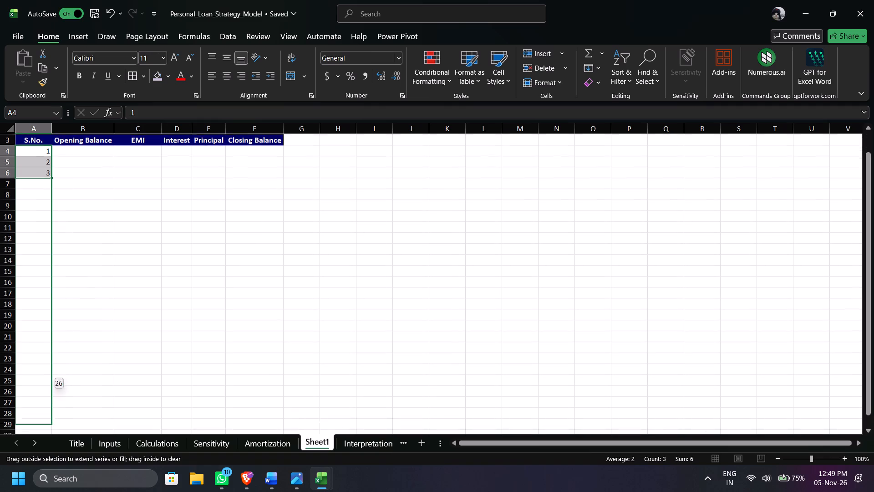
pyautogui.moveTo(103, 447); pyautogui.dragTo(68, 384)
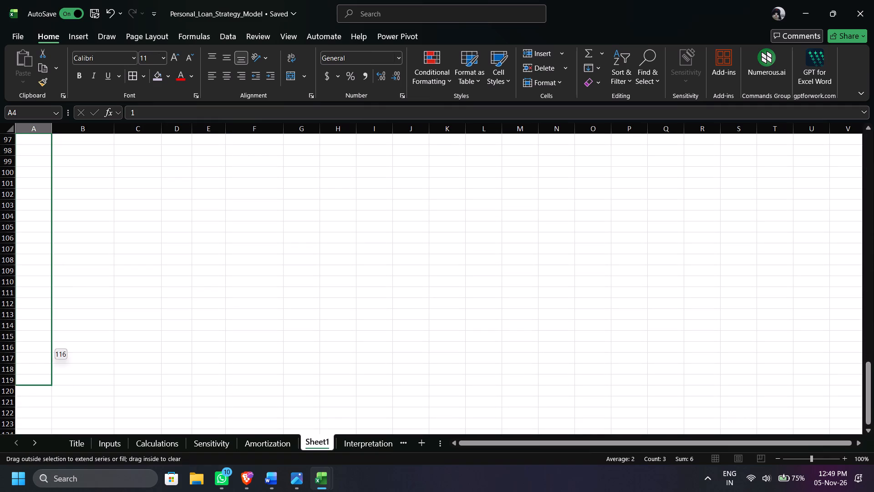
pyautogui.moveTo(68, 384); pyautogui.dragTo(65, 446)
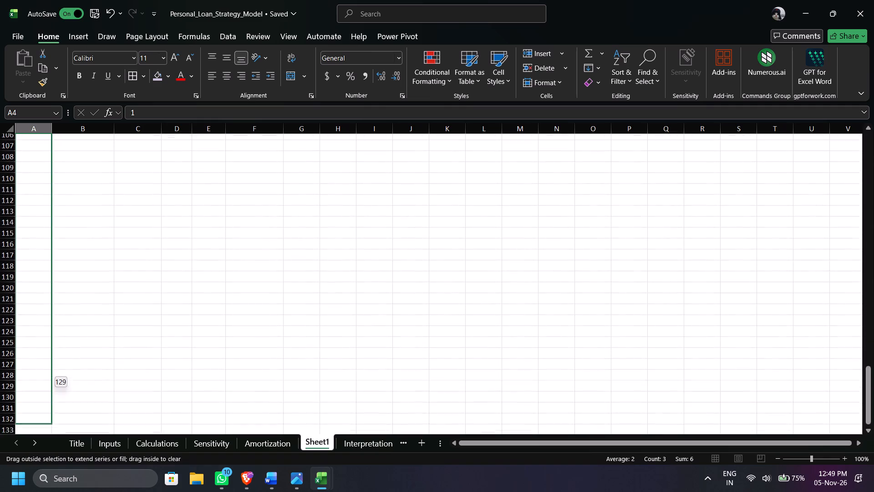
pyautogui.moveTo(65, 446); pyautogui.dragTo(65, 385)
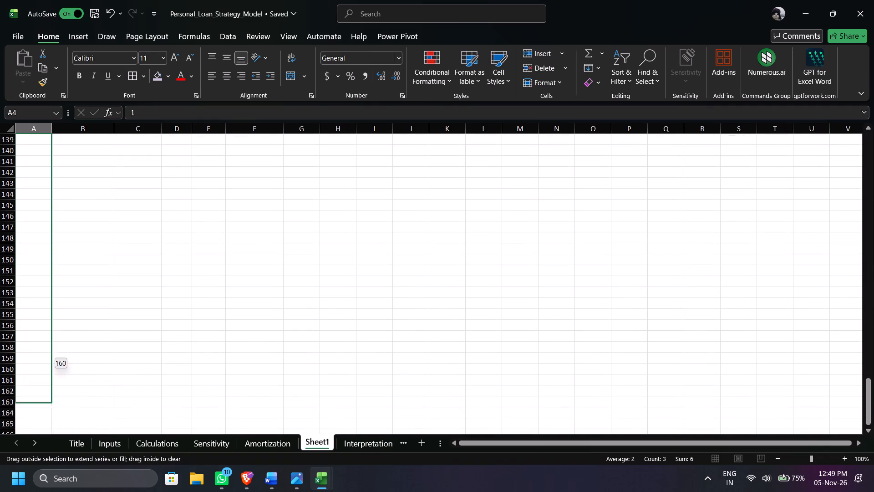
pyautogui.moveTo(65, 385); pyautogui.dragTo(64, 361)
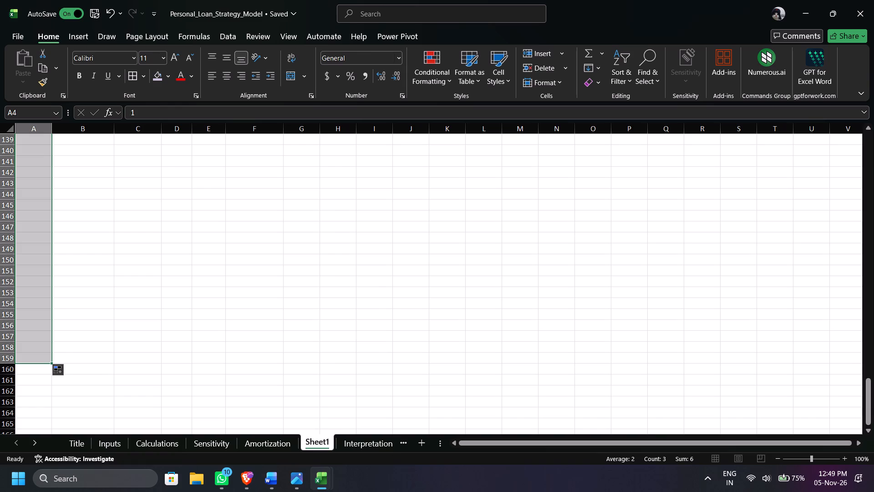
pyautogui.scroll(8, 64, 361)
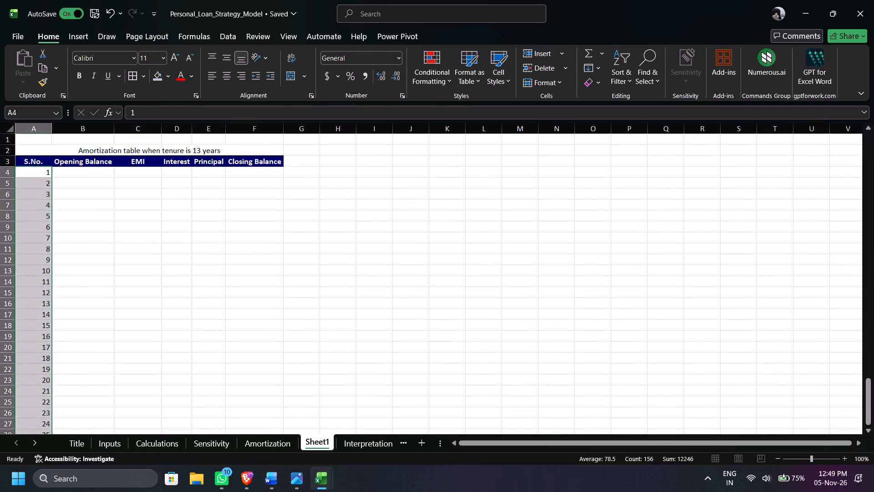
# Link the first Opening Balance cell, B4, to the loan amount in Inputs!B7.
pyautogui.click(93, 170)
pyautogui.press('=')
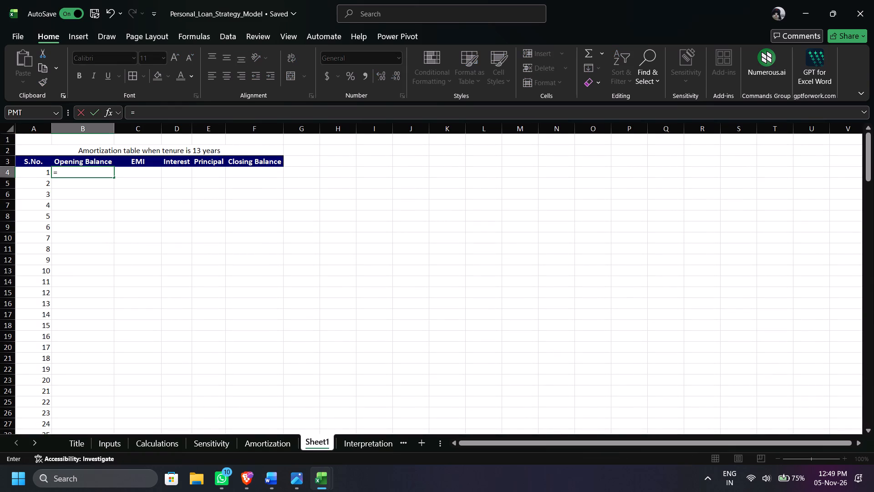
pyautogui.click(98, 443)
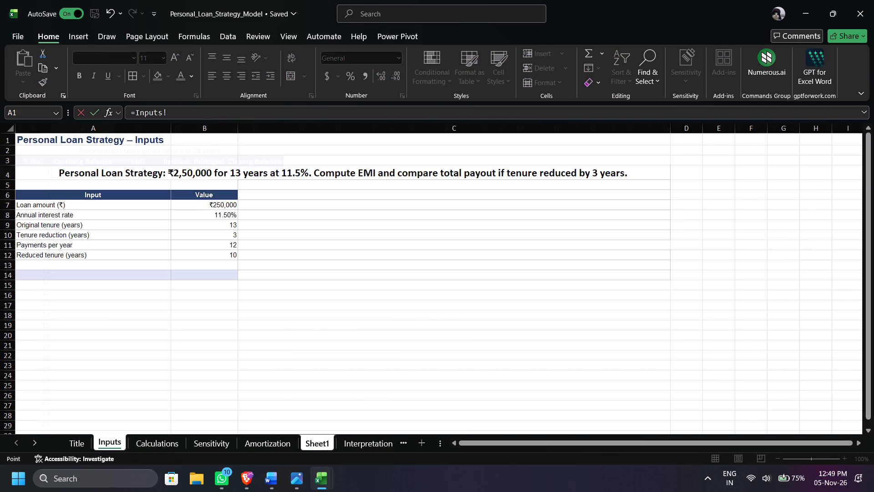
pyautogui.click(232, 202)
pyautogui.press('Return')
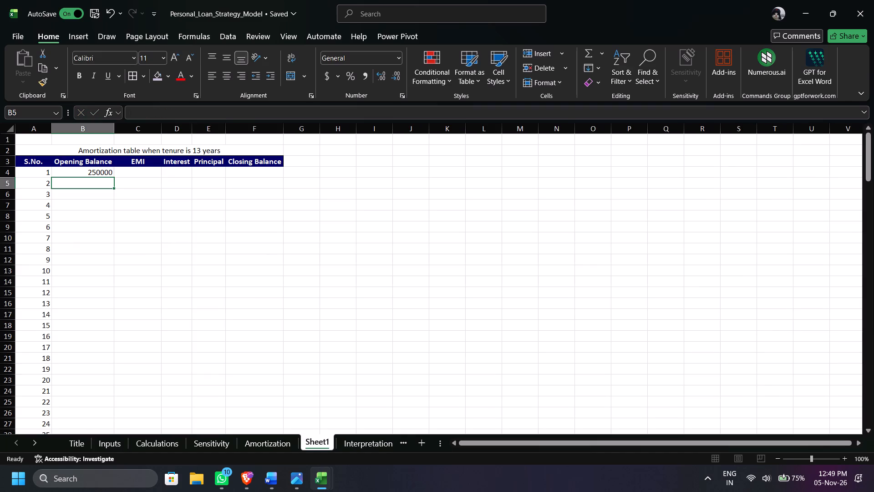
# Link the first EMI cell, C4, to the original-tenure EMI in Calculations!B11.
pyautogui.click(107, 165)
pyautogui.click(128, 168)
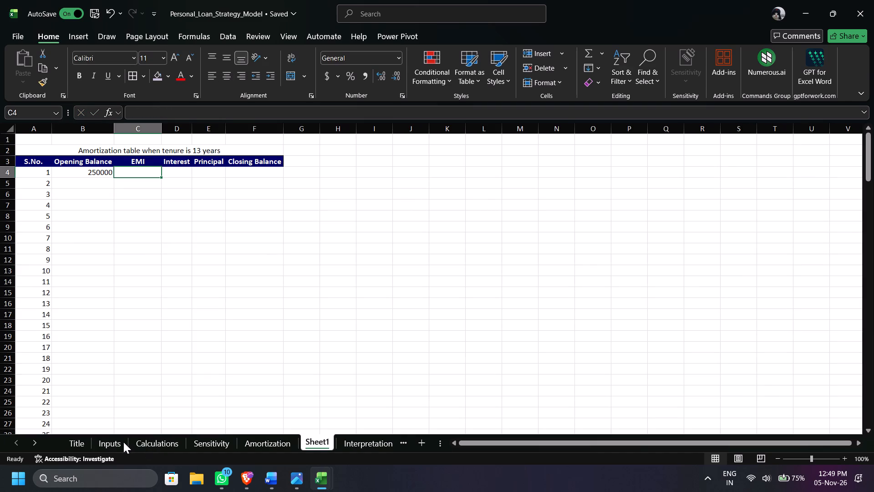
pyautogui.press('=')
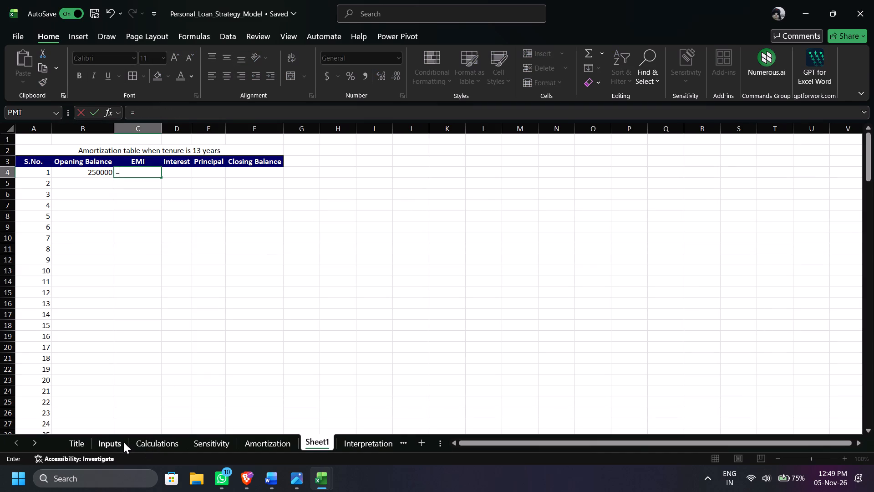
pyautogui.click(123, 442)
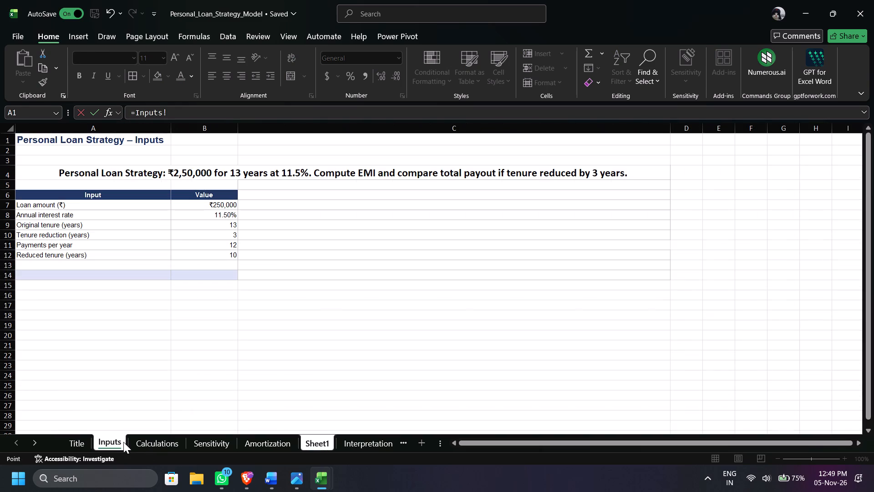
pyautogui.click(155, 447)
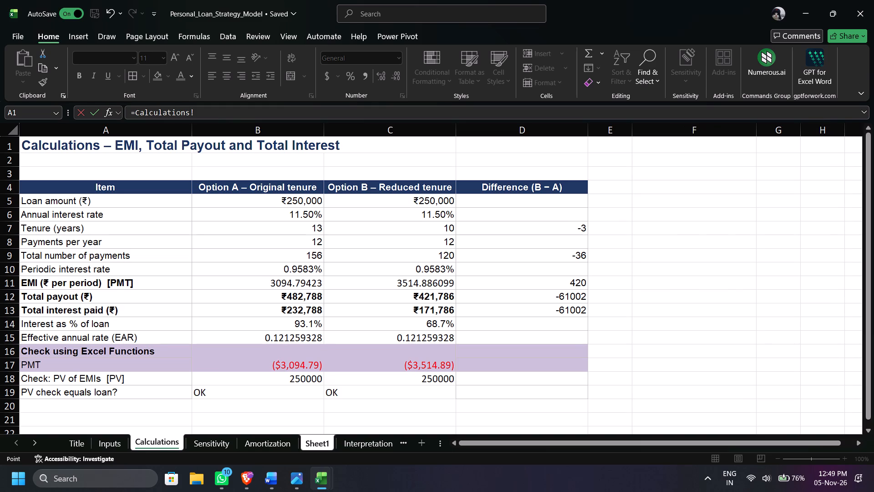
pyautogui.click(306, 286)
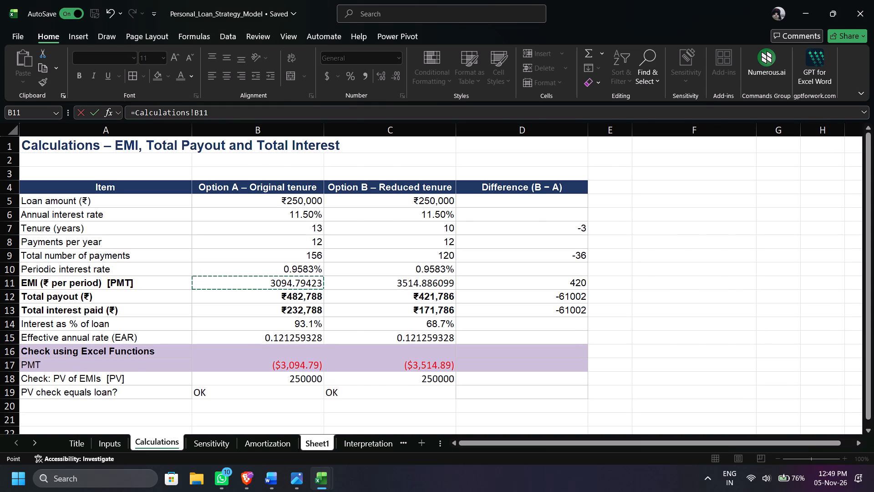
pyautogui.press('Return')
# Switch to the home-loan CF Excel Model workbook and examine its first-row Interest formula and the monthly interest rate cell it references.
pyautogui.click(174, 172)
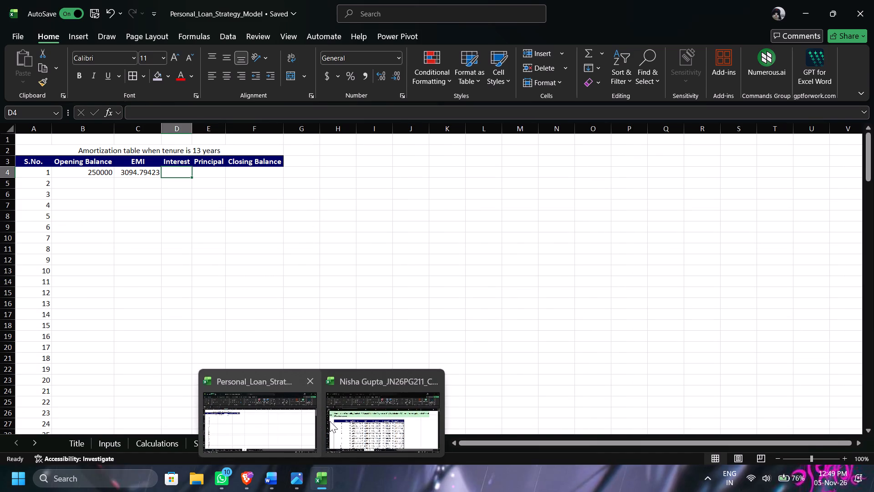
pyautogui.click(340, 421)
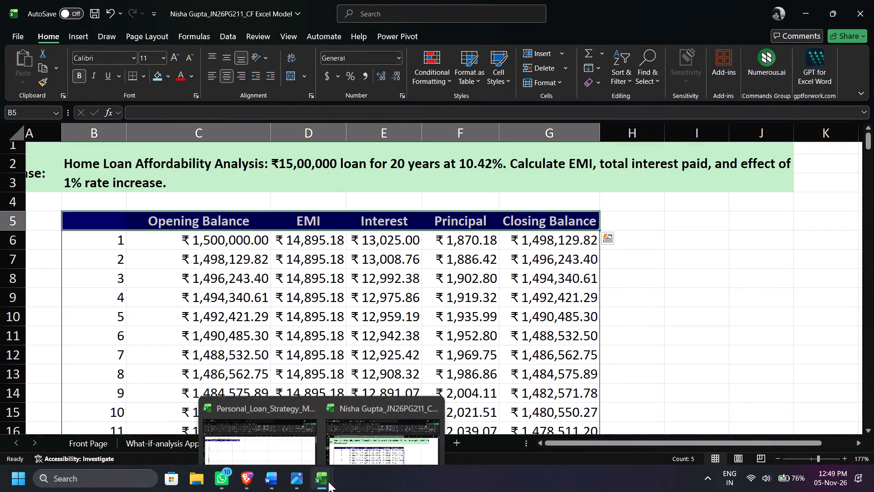
pyautogui.click(328, 482)
pyautogui.click(325, 235)
pyautogui.click(325, 235)
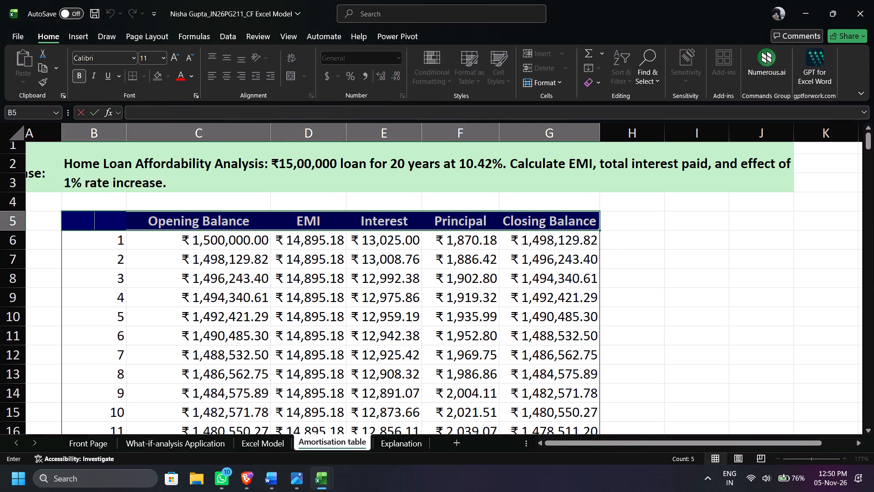
pyautogui.click(319, 249)
pyautogui.press('Right')
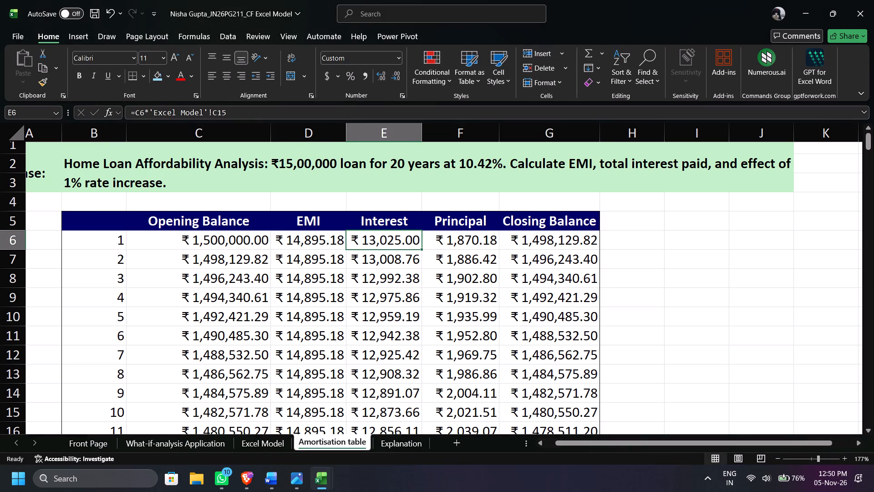
pyautogui.press('Left')
pyautogui.press('Right')
pyautogui.click(261, 243)
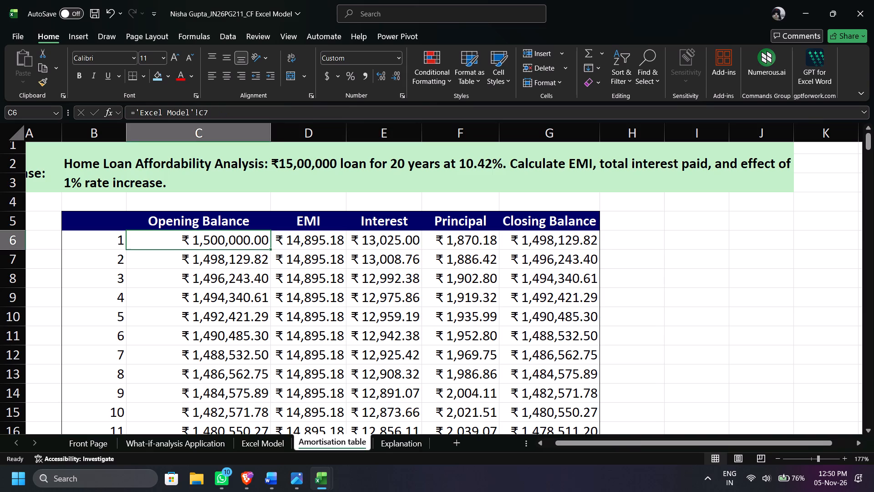
pyautogui.click(369, 242)
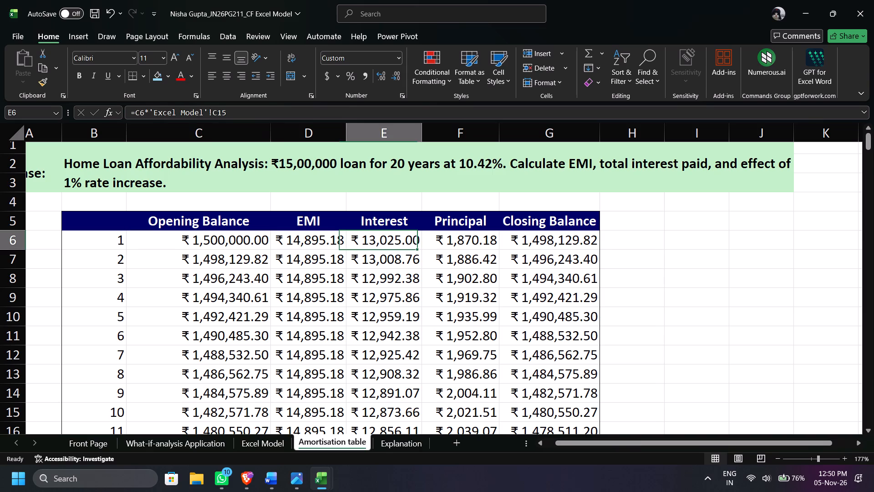
pyautogui.click(266, 446)
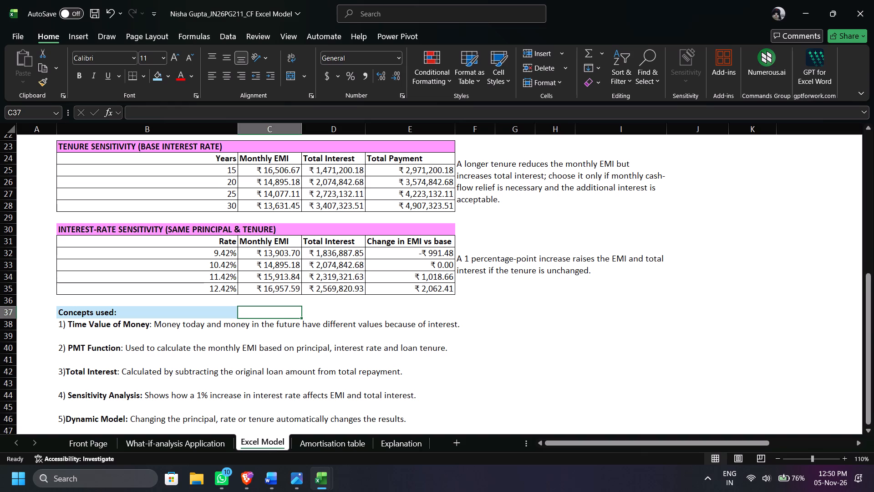
pyautogui.scroll(4, 191, 262)
pyautogui.scroll(-1, 191, 262)
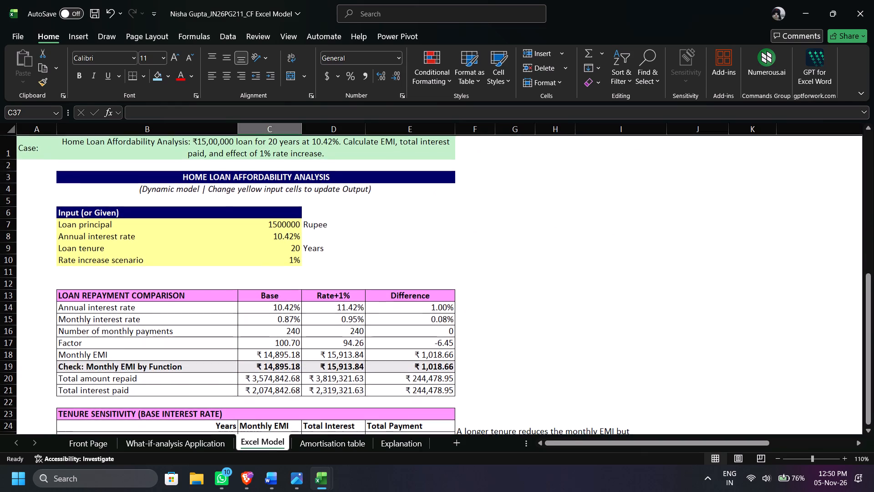
pyautogui.click(12, 321)
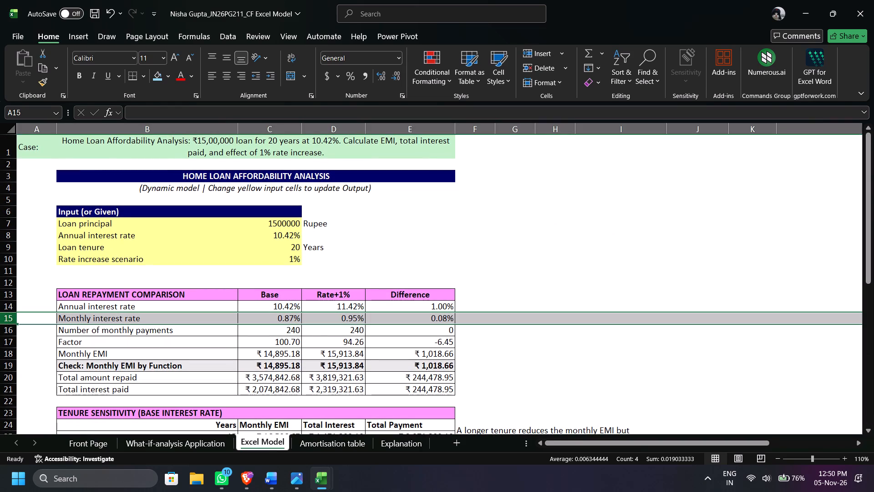
pyautogui.click(282, 322)
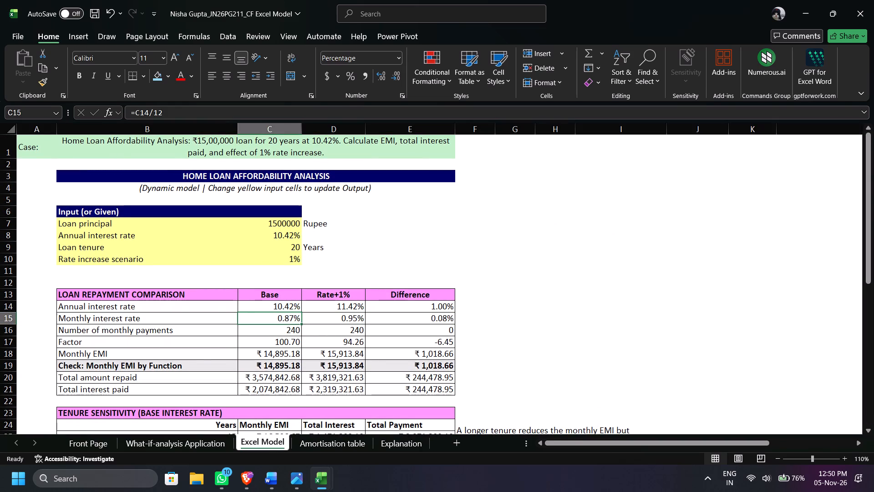
pyautogui.click(309, 441)
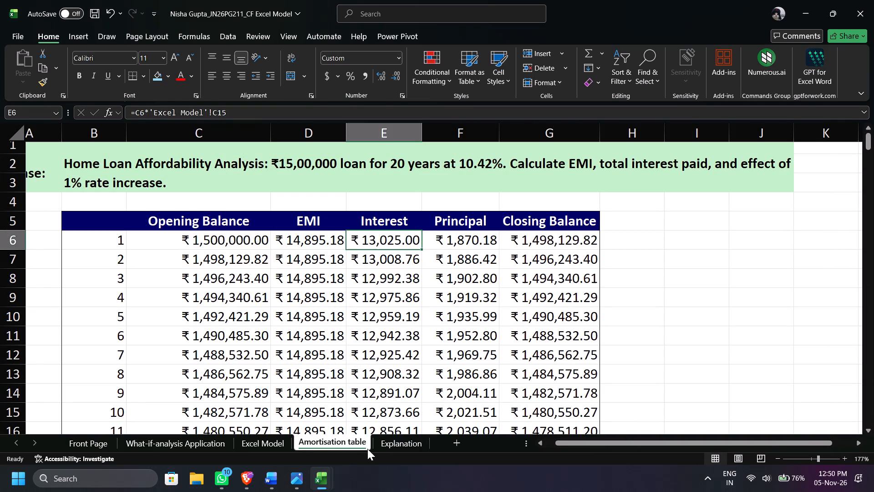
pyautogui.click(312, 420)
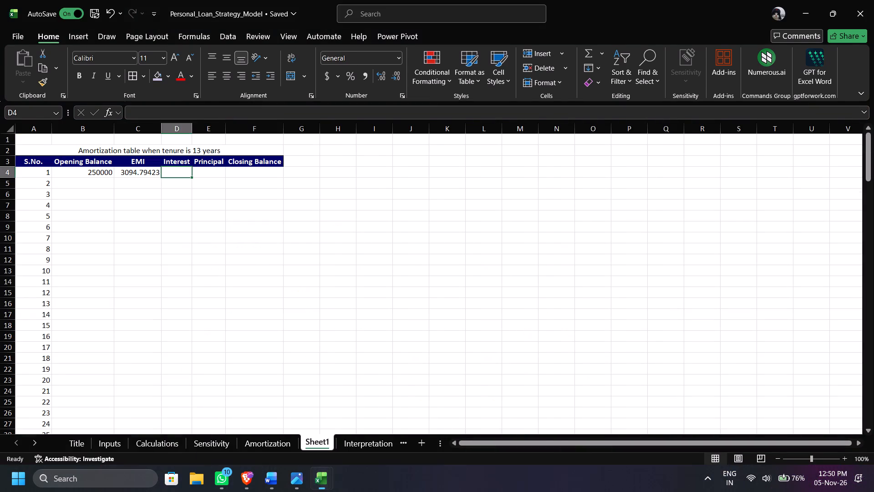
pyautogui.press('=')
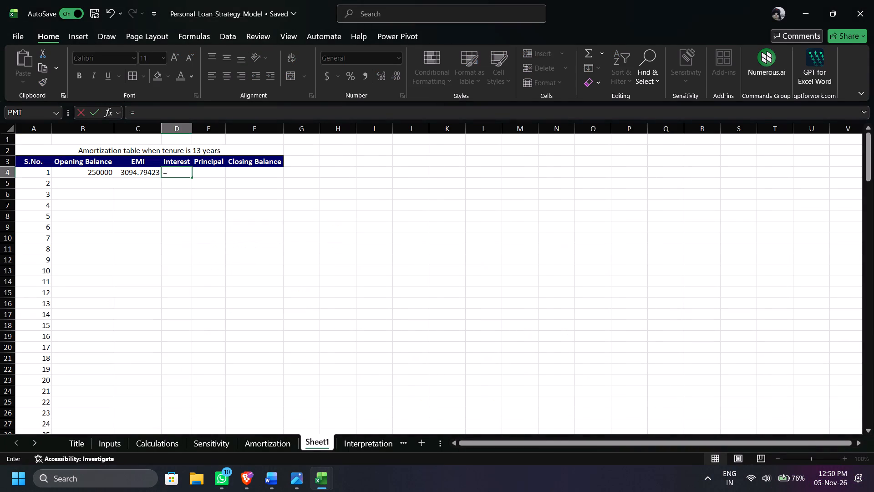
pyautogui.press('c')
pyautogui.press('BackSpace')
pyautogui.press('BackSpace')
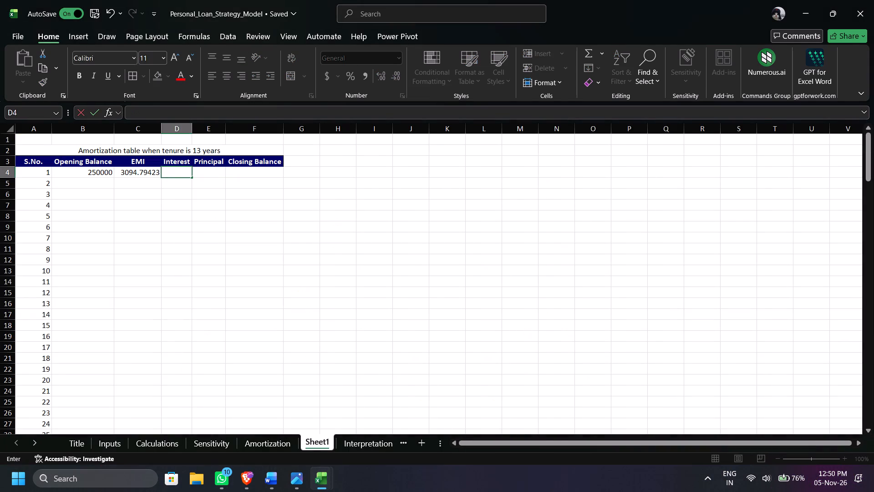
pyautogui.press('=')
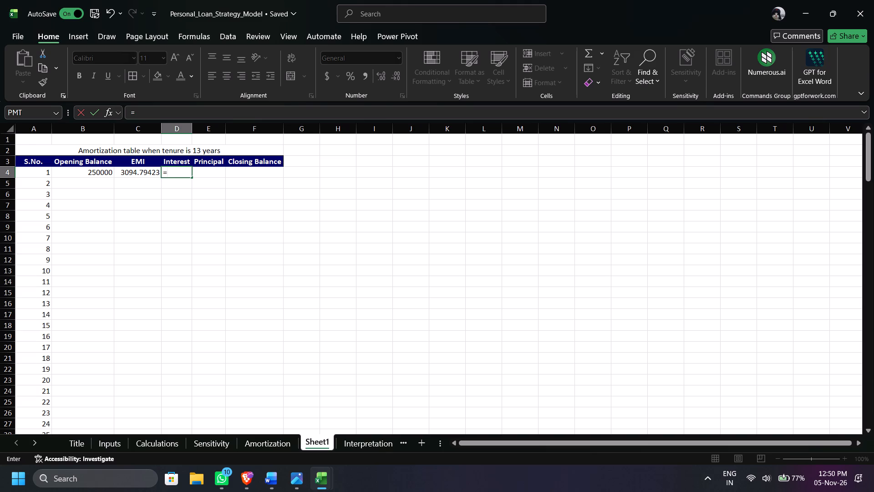
# Switch to YouTube Music and choose the song Gone, Gone, Gone.
pyautogui.click(709, 491)
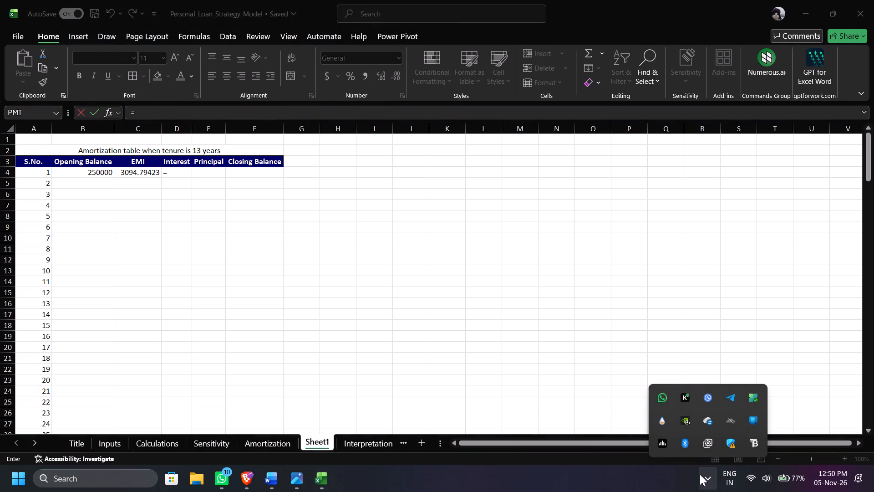
pyautogui.click(26, 491)
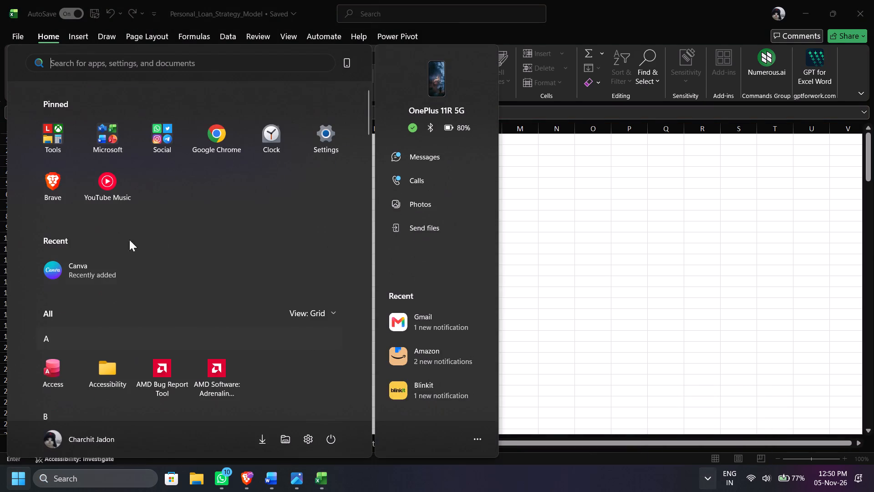
pyautogui.click(117, 206)
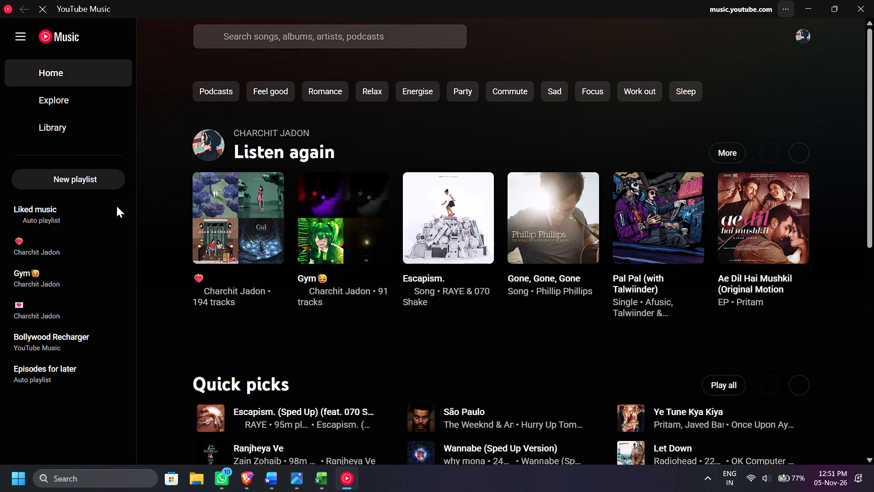
pyautogui.click(550, 215)
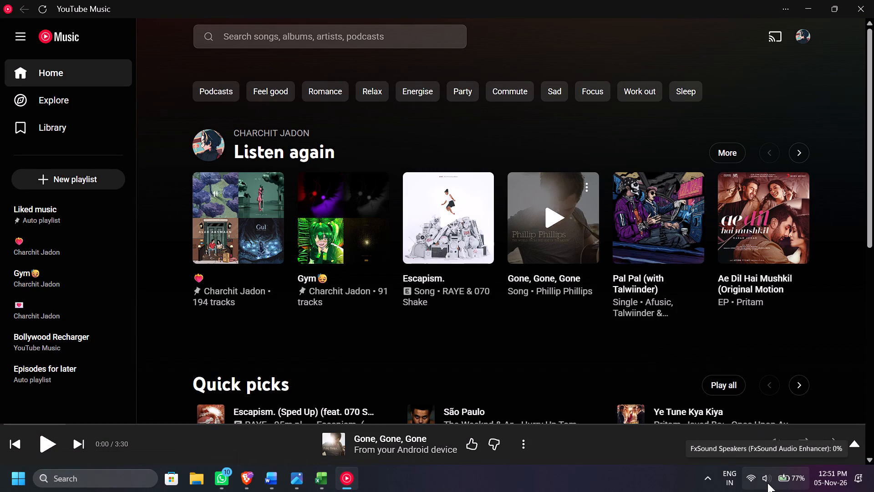
# Set the sound output to Headphones (realme Buds T310) and start playback of the song.
pyautogui.press('ctrl+super+v')
pyautogui.tripleClick(762, 310)
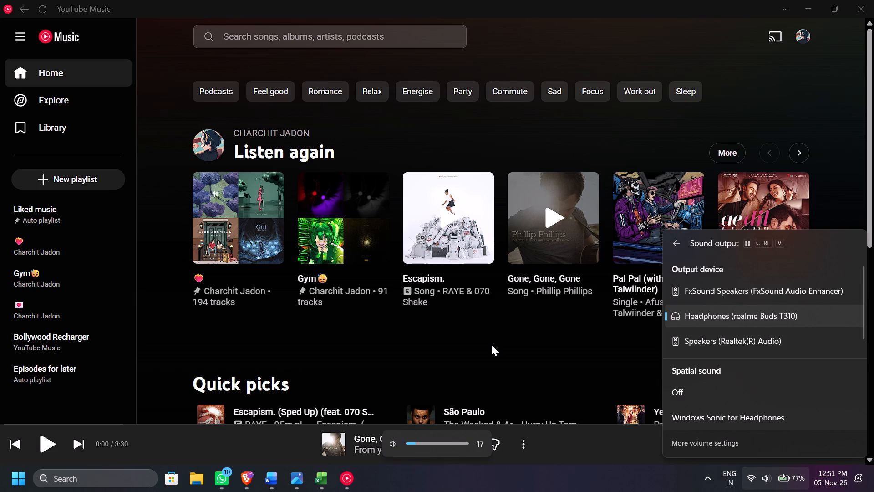
pyautogui.press('space')
pyautogui.click(472, 361)
pyautogui.press('space')
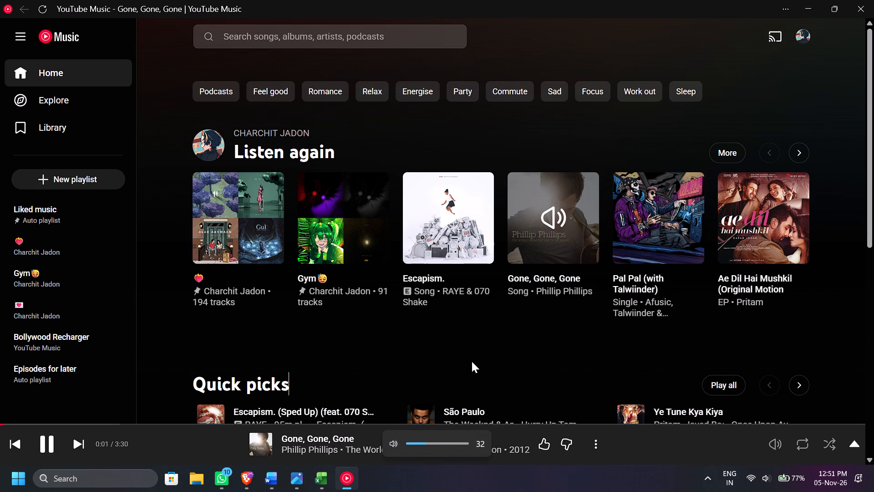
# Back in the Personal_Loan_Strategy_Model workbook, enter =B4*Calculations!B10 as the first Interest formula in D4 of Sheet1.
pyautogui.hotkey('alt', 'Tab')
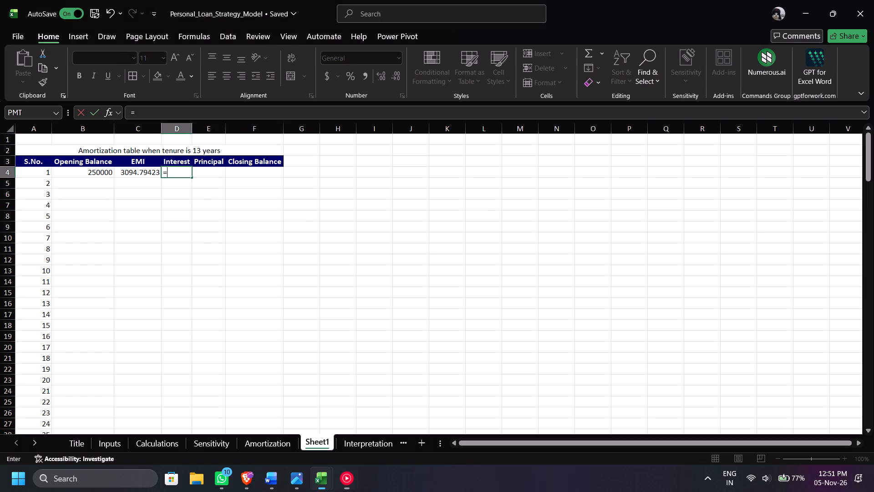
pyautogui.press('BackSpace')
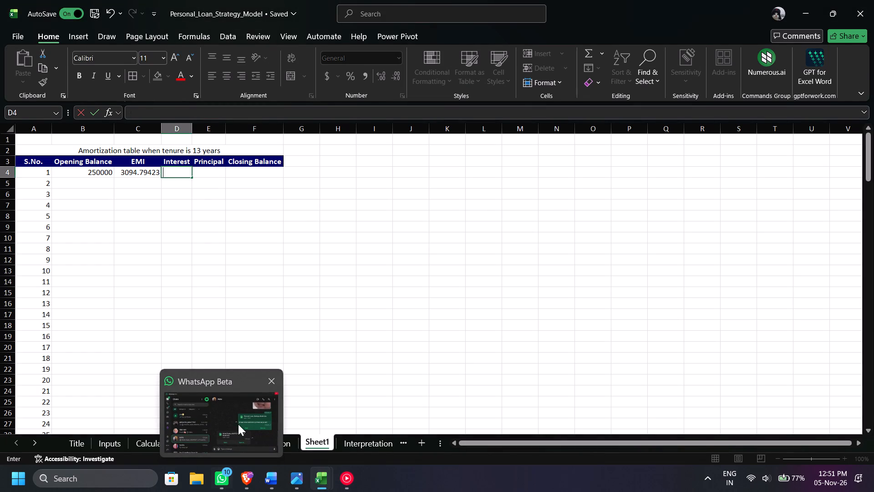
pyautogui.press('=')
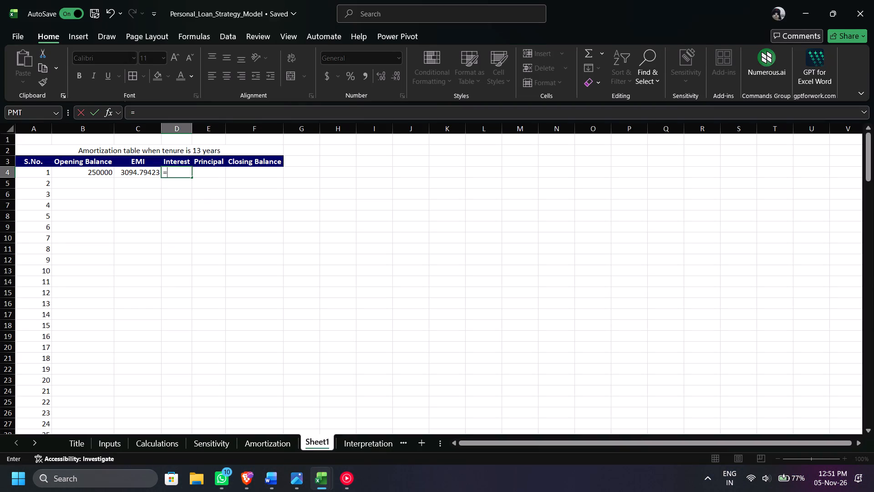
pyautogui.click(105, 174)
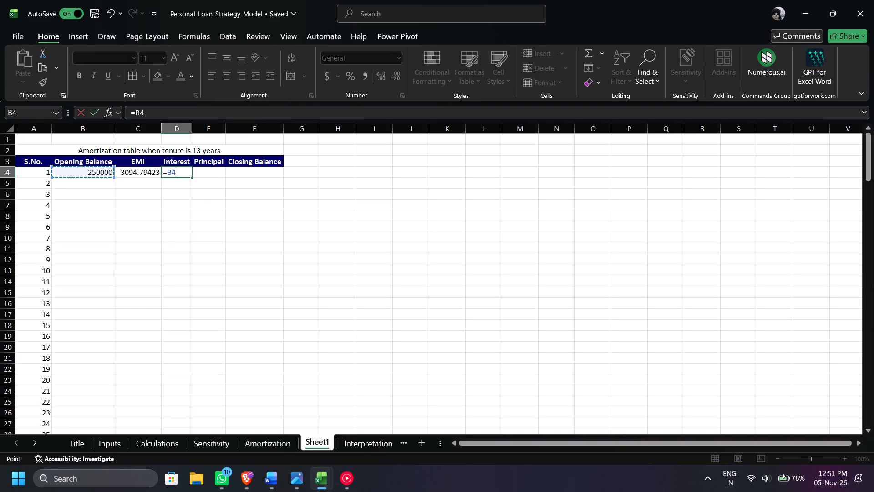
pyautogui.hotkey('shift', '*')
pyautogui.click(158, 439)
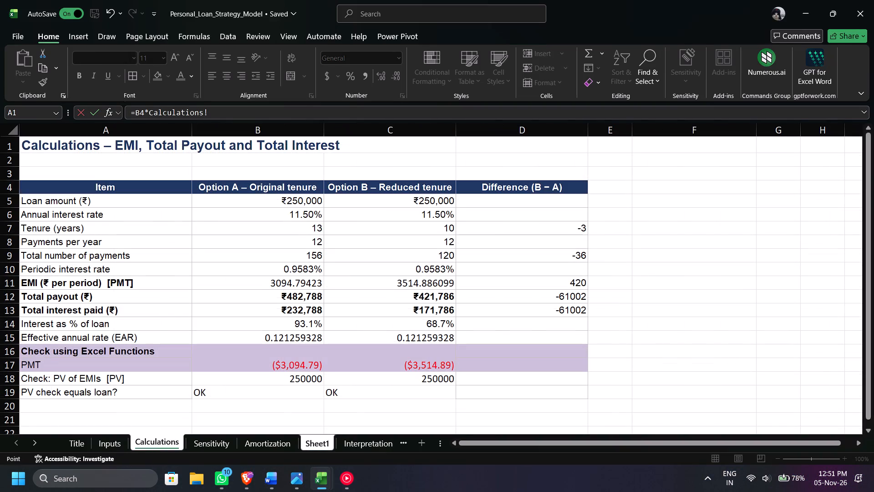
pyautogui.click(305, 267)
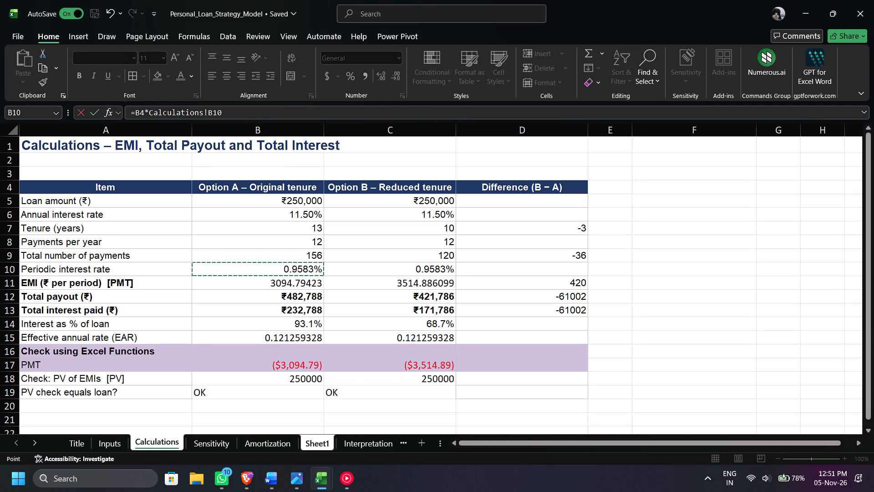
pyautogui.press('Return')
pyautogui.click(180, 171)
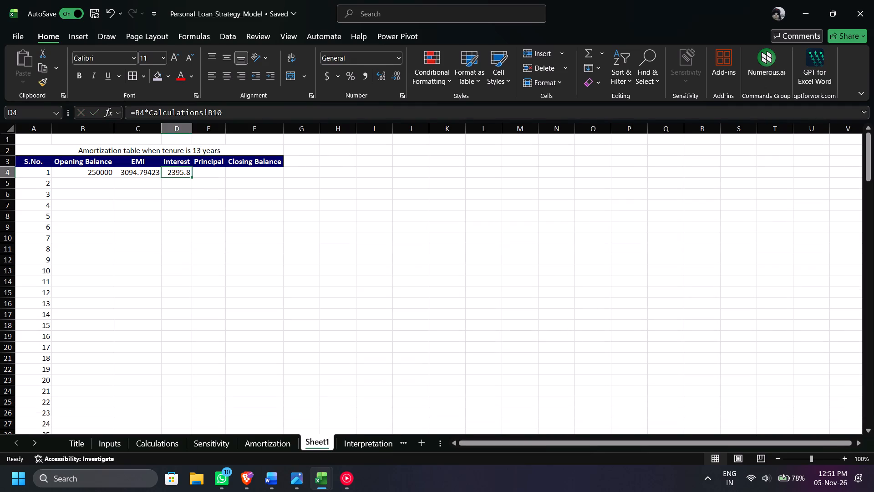
# Review the Calculations, Sensitivity and Amortization sheets, including the first-row EMI (A) formula in the amortization schedule.
pyautogui.click(173, 445)
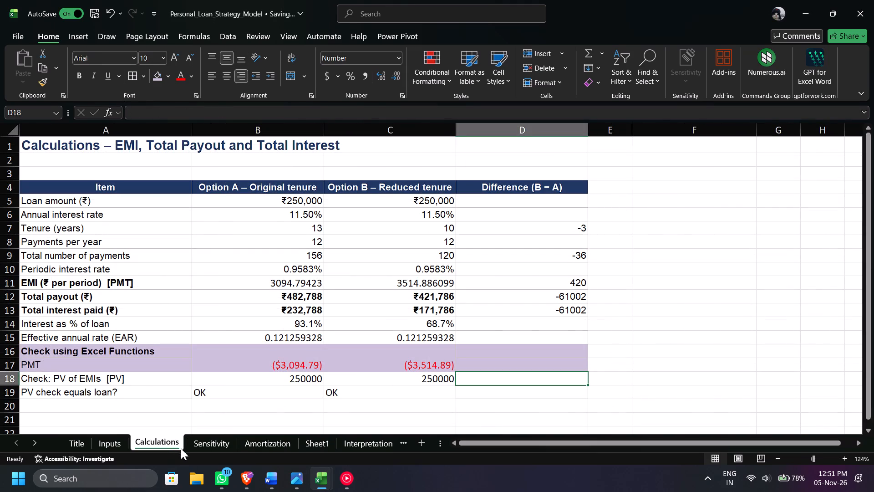
pyautogui.click(229, 441)
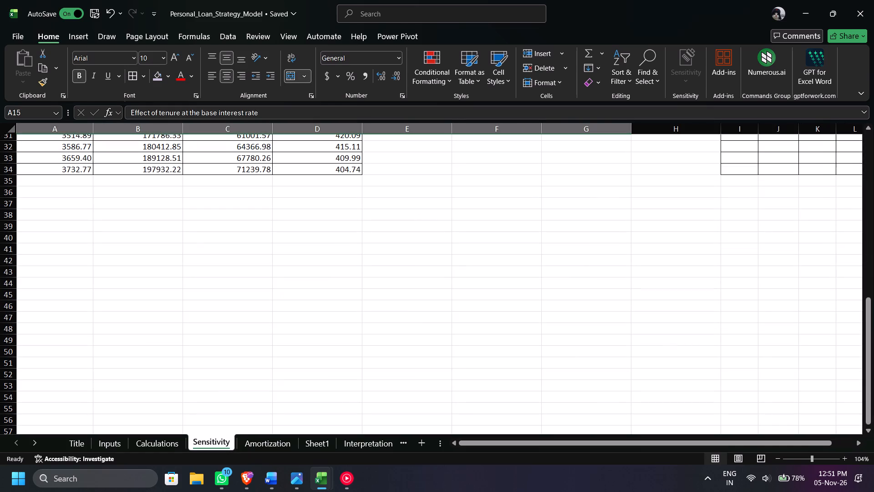
pyautogui.click(281, 444)
pyautogui.scroll(1, 281, 444)
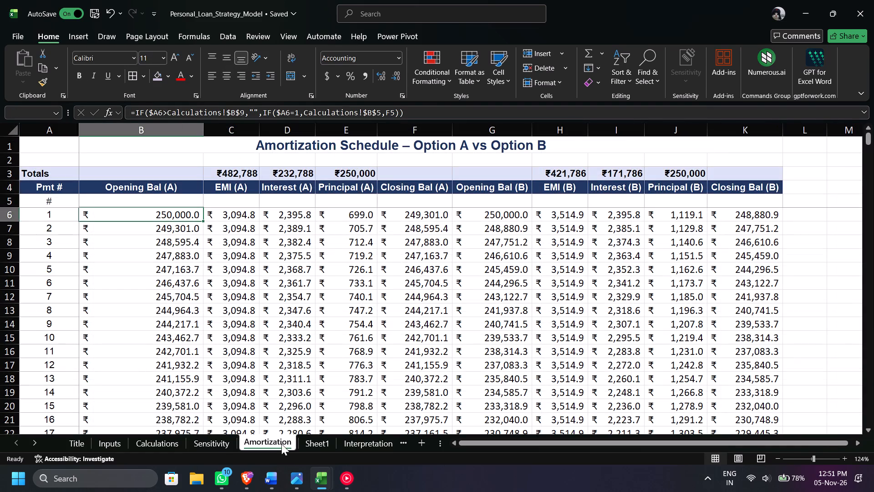
pyautogui.click(240, 217)
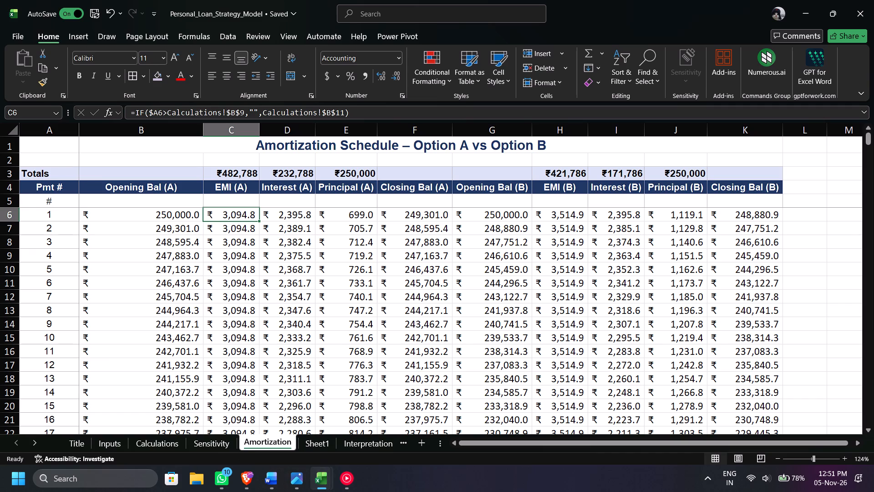
pyautogui.click(213, 441)
pyautogui.click(170, 442)
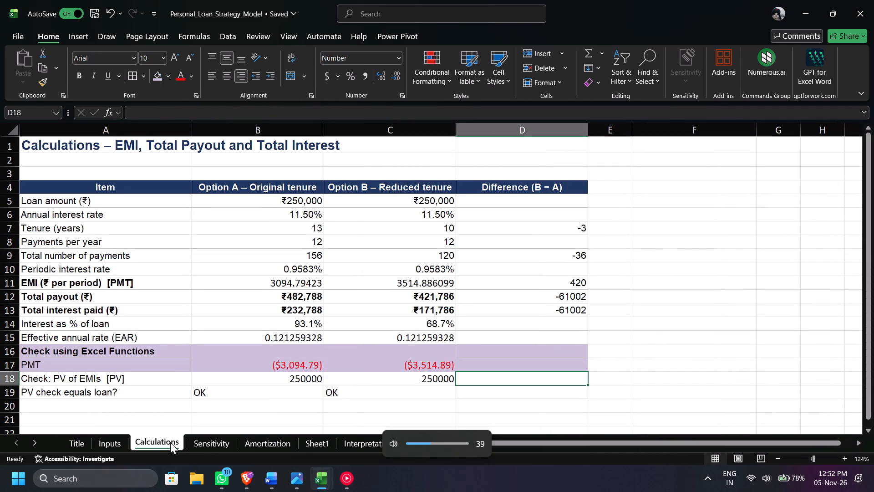
pyautogui.click(327, 443)
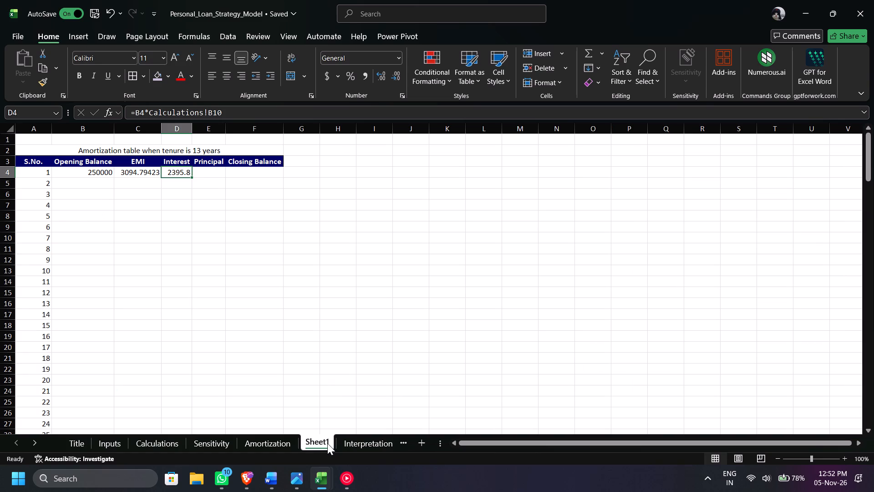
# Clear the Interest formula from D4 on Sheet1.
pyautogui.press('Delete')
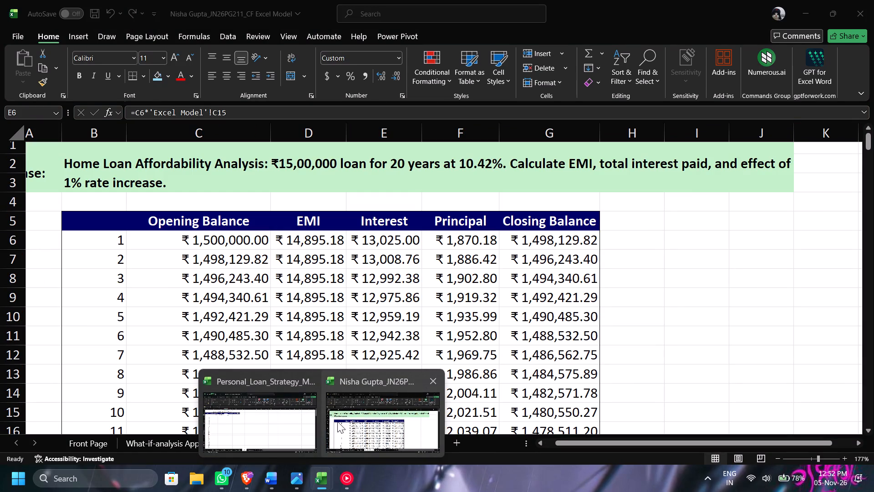
# Switch to the home-loan CF Excel Model workbook and examine its What-if-analysis Application and Excel Model sheets.
pyautogui.click(337, 421)
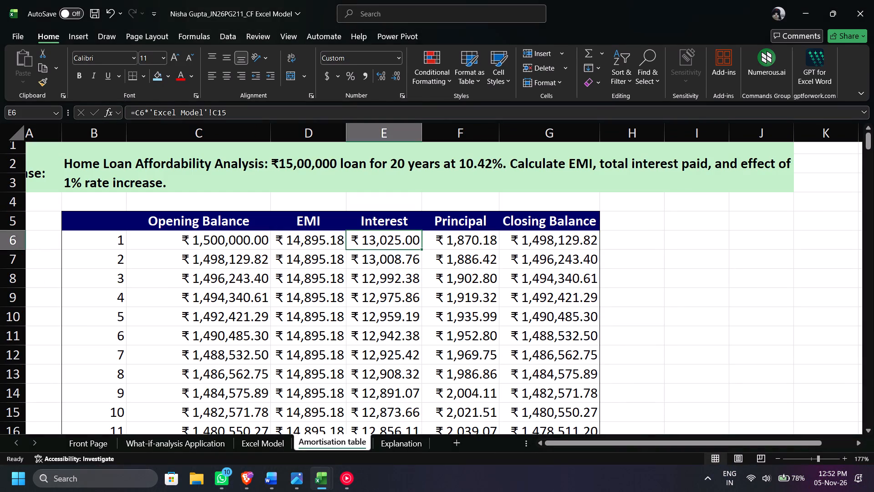
pyautogui.click(146, 441)
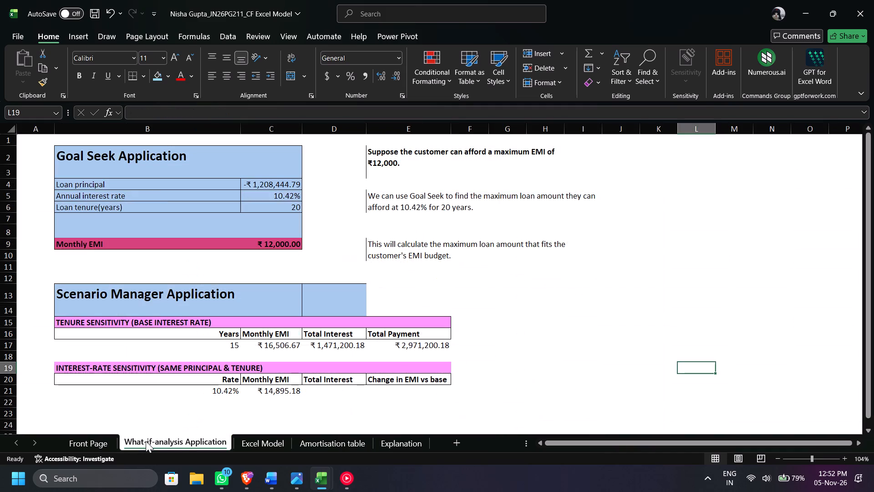
pyautogui.click(257, 439)
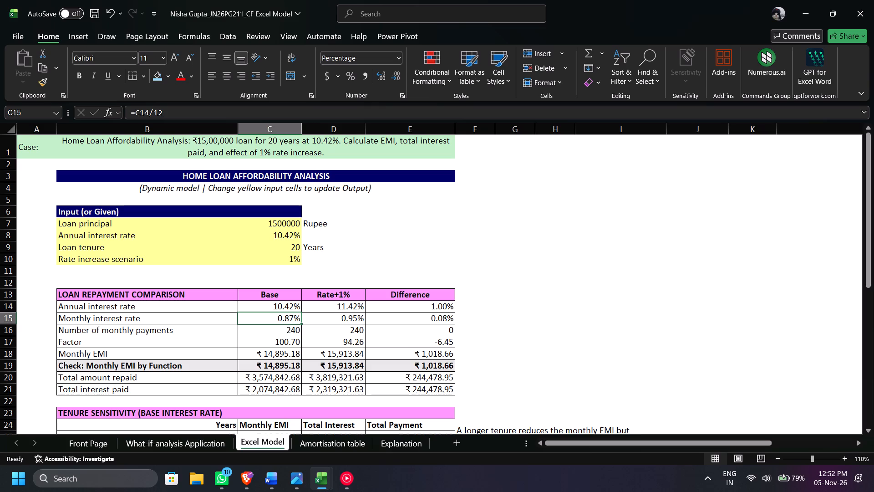
pyautogui.click(212, 445)
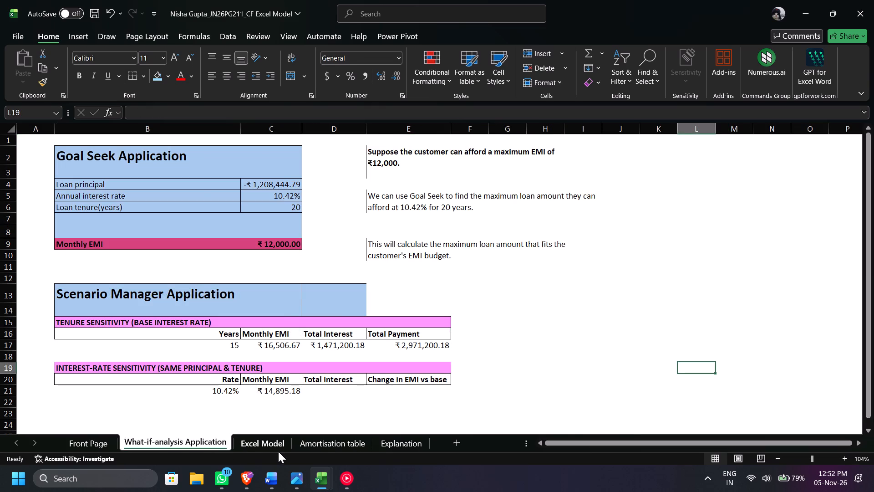
pyautogui.click(278, 451)
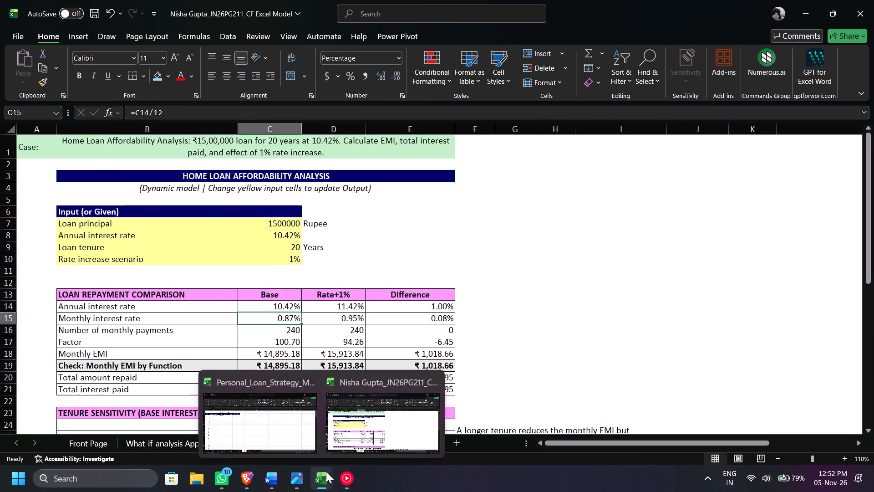
# In the Personal_Loan_Strategy_Model workbook's Calculations sheet, insert a blank row above the Effective annual rate (EAR) row.
pyautogui.click(307, 422)
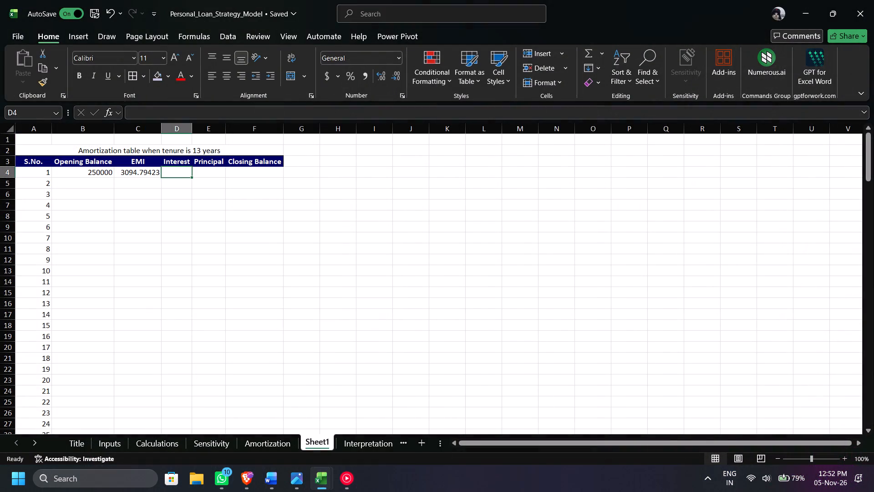
pyautogui.click(177, 442)
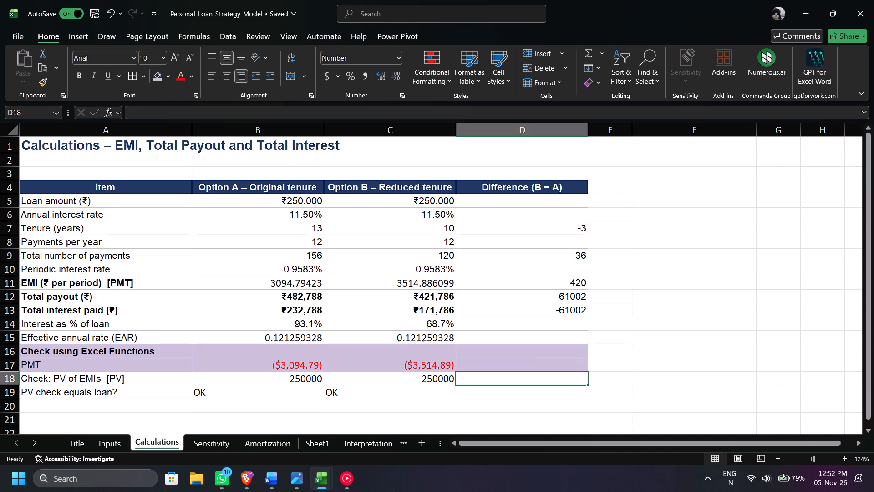
pyautogui.click(68, 343)
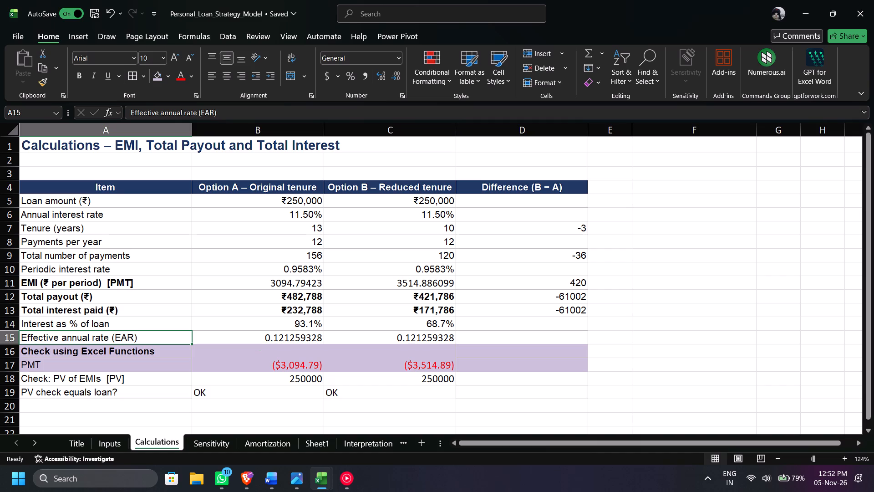
pyautogui.rightClick(13, 338)
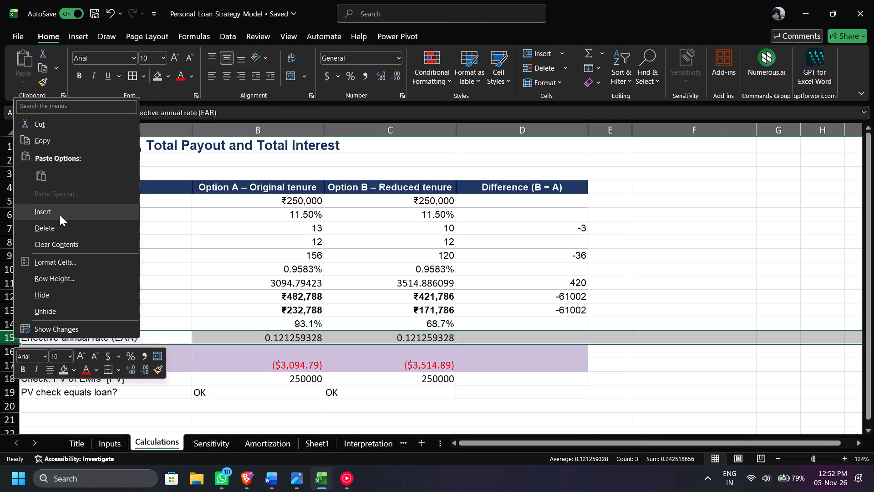
pyautogui.click(60, 215)
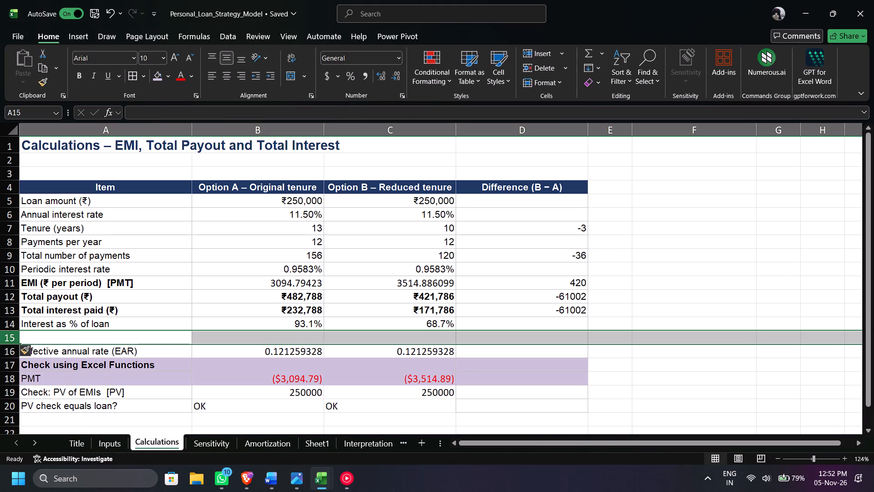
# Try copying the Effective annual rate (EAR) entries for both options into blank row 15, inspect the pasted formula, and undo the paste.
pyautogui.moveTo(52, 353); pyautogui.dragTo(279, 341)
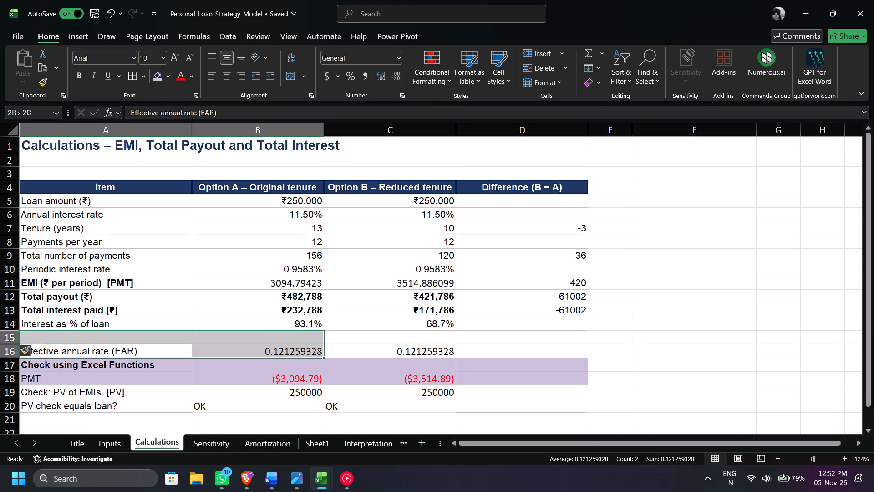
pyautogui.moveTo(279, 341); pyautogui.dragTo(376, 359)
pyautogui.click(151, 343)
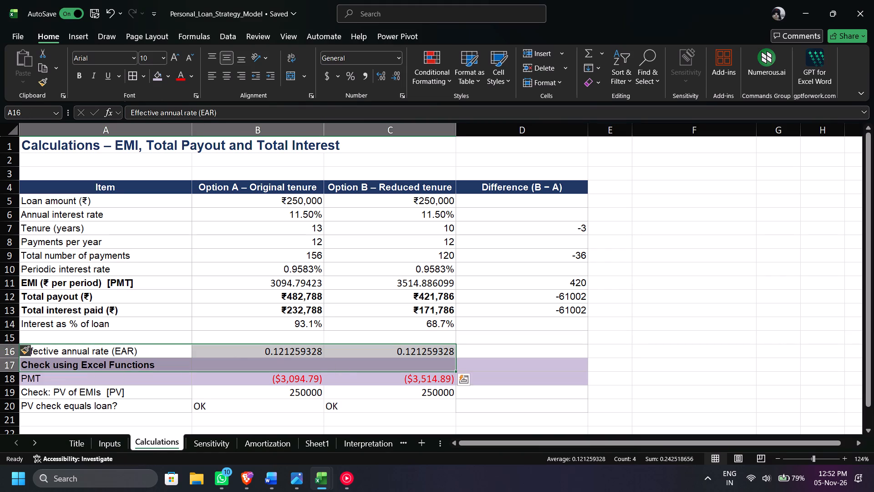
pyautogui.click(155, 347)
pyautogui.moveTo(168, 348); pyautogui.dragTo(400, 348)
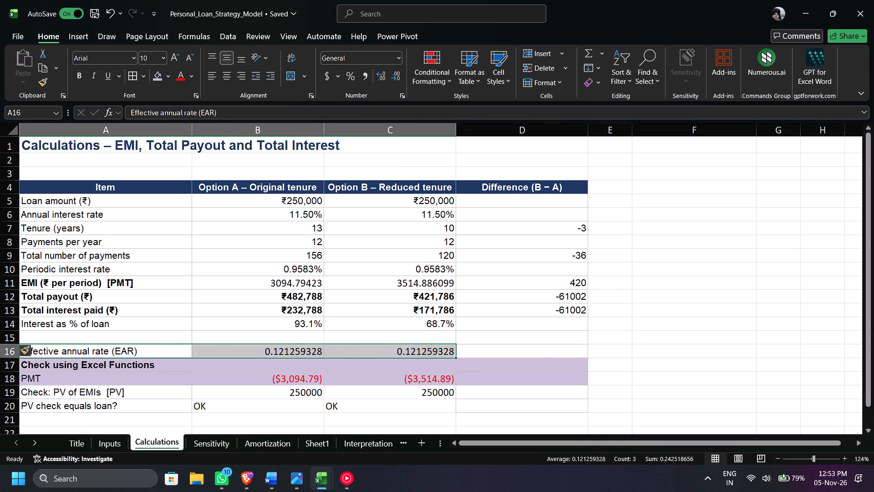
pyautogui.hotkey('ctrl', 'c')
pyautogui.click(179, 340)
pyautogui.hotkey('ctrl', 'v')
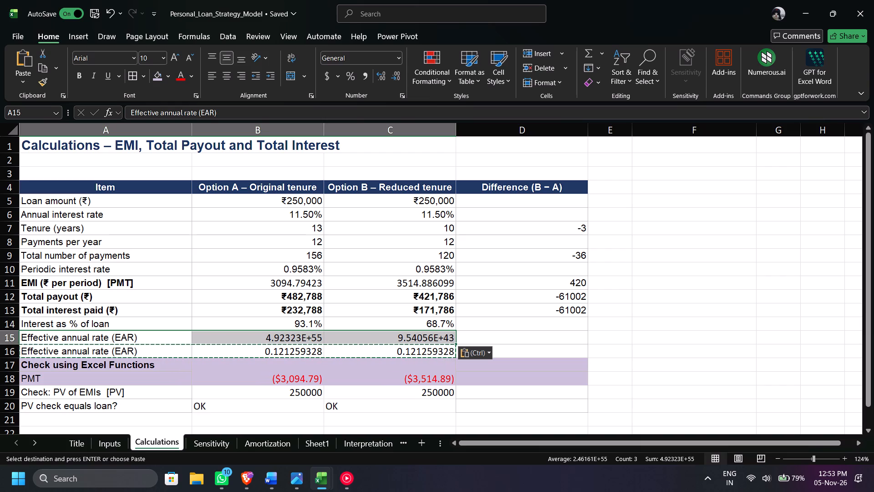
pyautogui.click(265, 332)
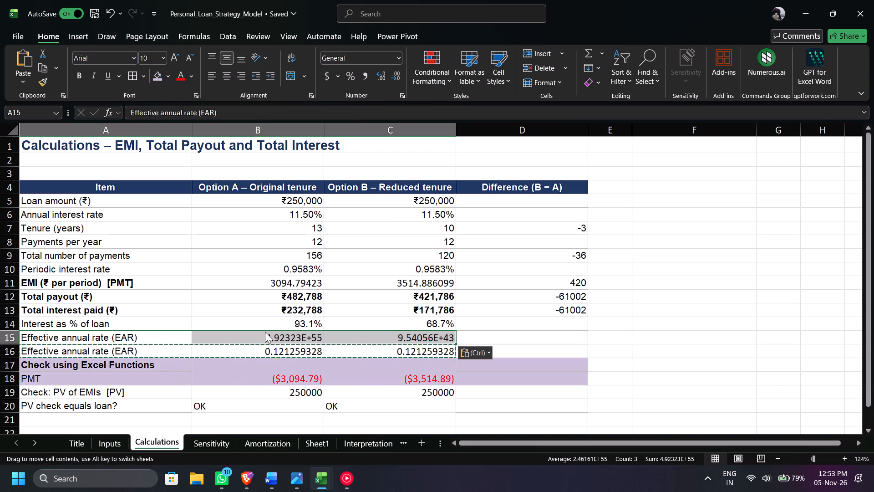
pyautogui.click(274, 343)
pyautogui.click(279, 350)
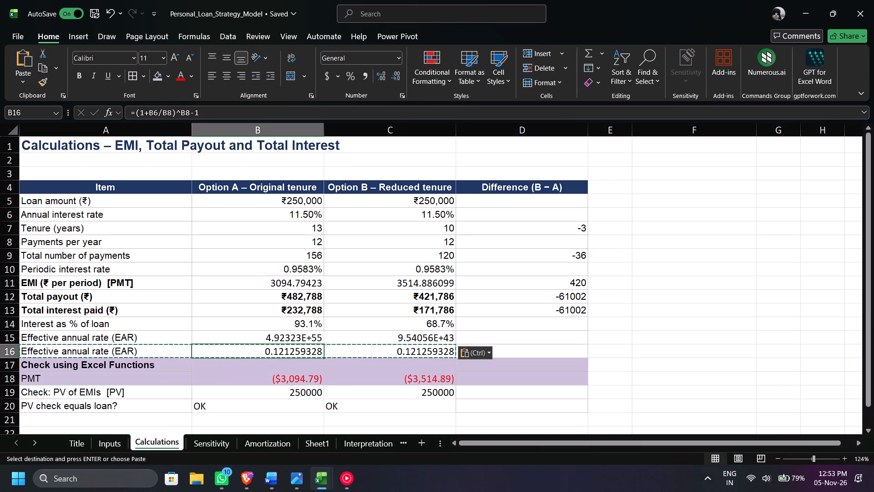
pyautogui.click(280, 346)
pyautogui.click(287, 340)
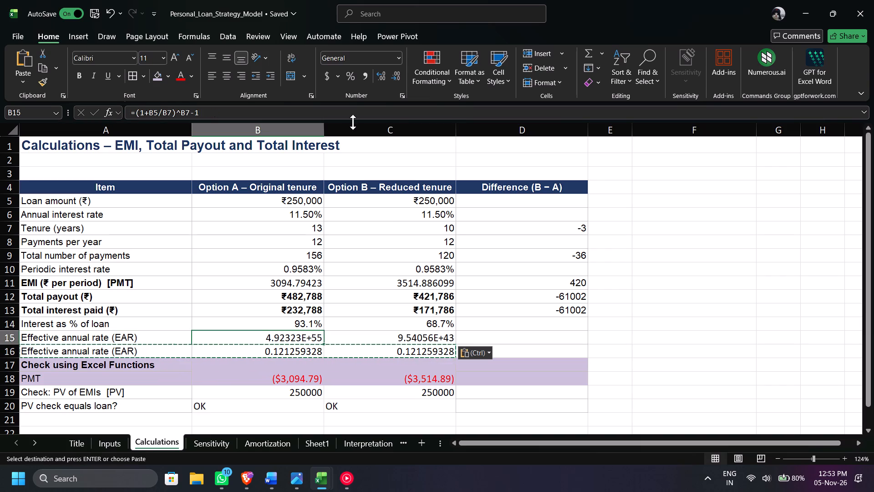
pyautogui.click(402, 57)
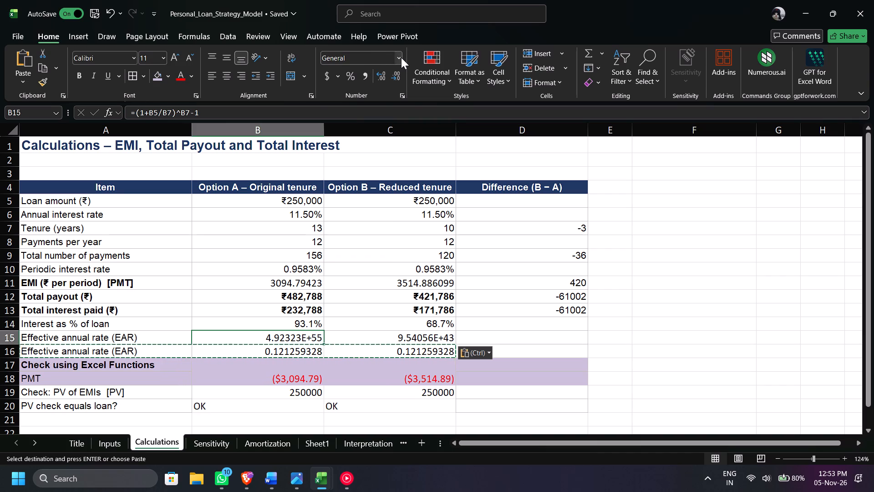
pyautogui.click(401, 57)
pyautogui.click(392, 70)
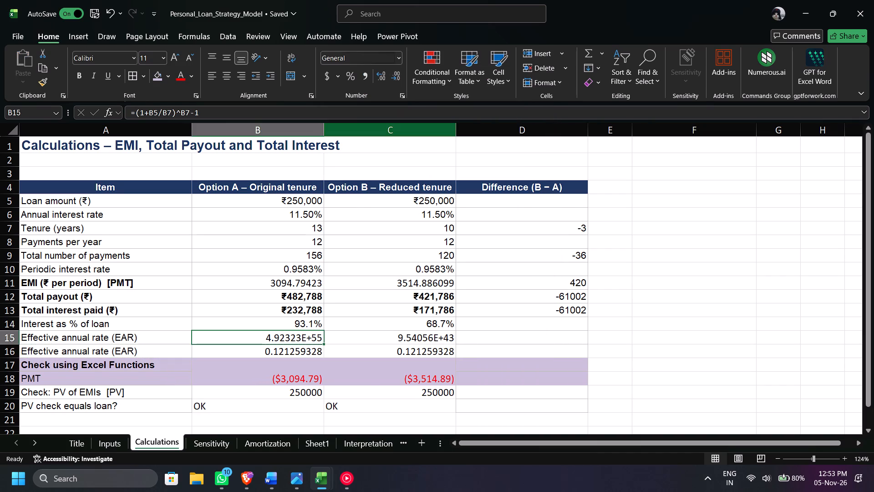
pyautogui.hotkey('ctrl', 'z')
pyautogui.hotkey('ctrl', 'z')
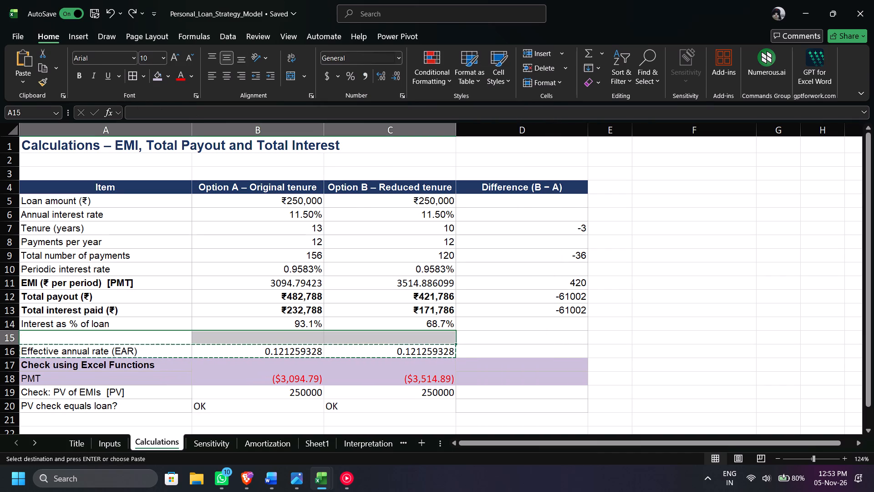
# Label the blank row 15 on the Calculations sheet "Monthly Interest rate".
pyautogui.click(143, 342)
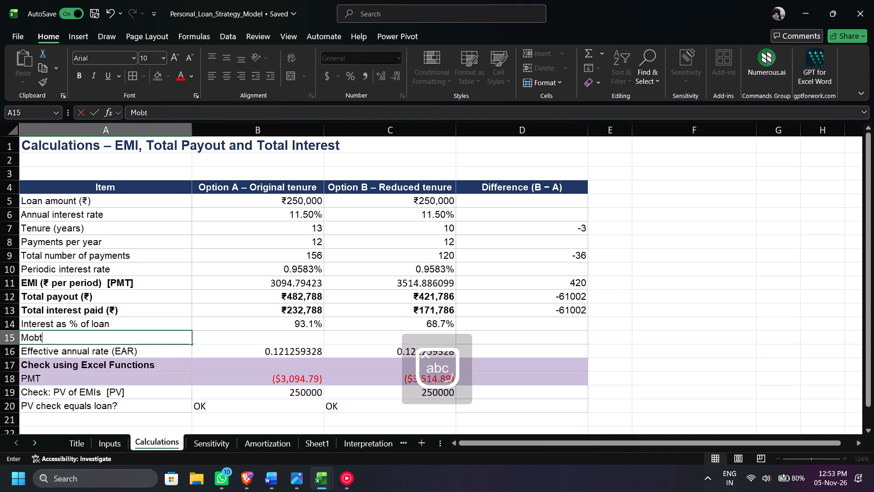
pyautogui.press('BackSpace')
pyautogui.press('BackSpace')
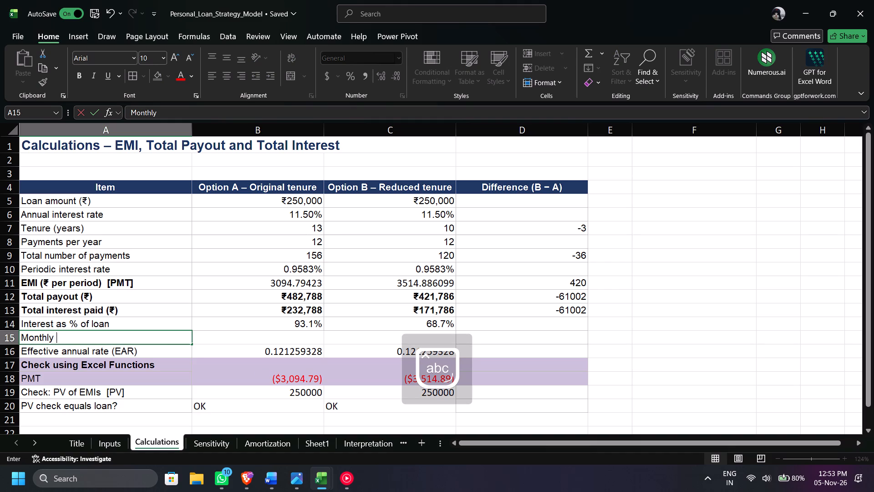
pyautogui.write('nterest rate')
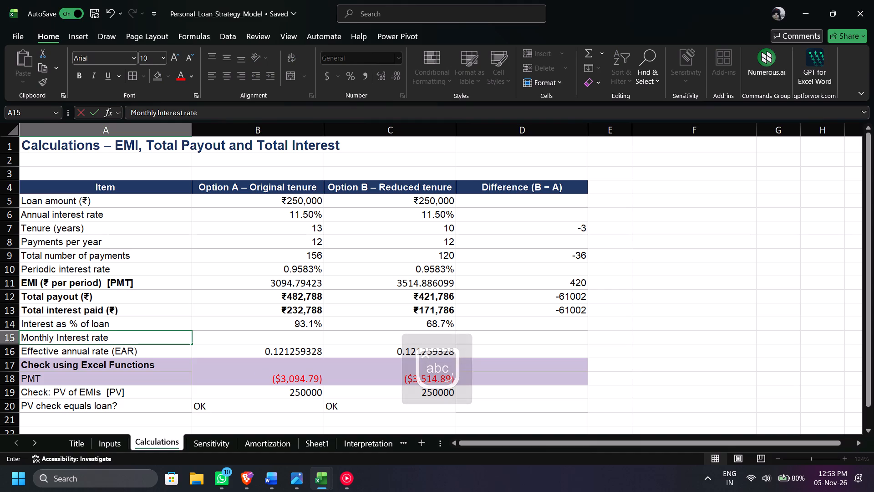
# Check the Periodic interest rate formula in B10, and undo the Monthly Interest rate label together with the row inserted for it.
pyautogui.click(300, 266)
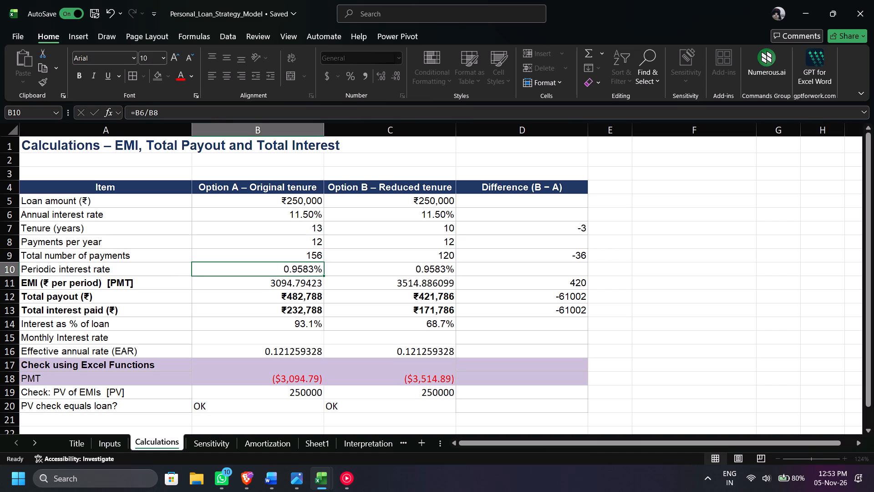
pyautogui.doubleClick(295, 273)
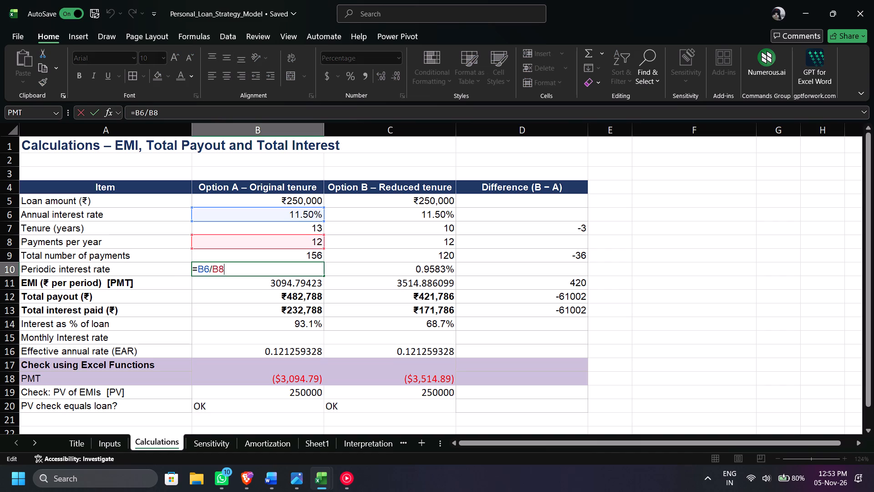
pyautogui.click(215, 343)
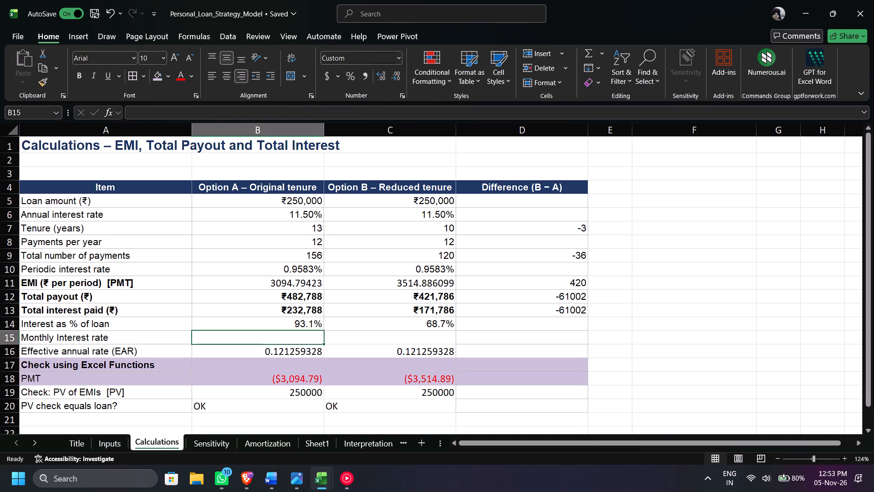
pyautogui.hotkey('ctrl', 'z')
pyautogui.hotkey('ctrl', 'z')
pyautogui.hotkey('ctrl', 'z')
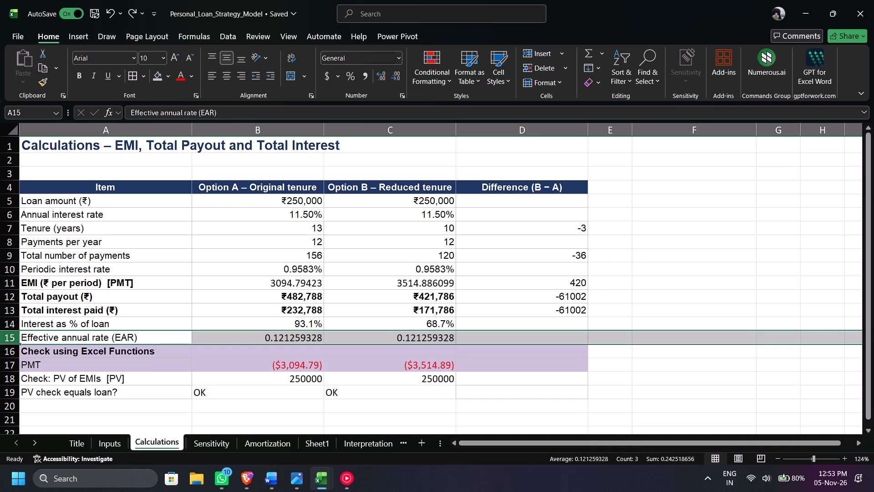
# On Sheet1, widen the Interest column and calculate the first payment's interest in D4 with =B4*Calculations!B10.
pyautogui.click(313, 440)
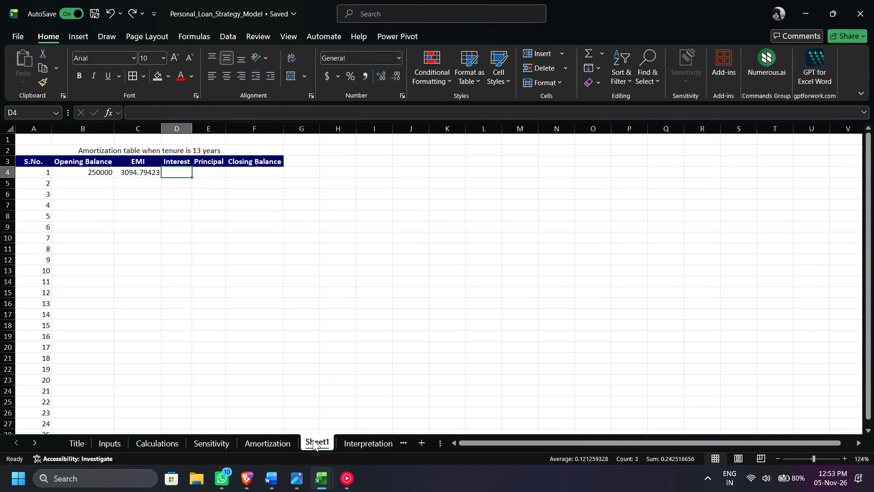
pyautogui.moveTo(193, 124); pyautogui.dragTo(242, 135)
pyautogui.press('=')
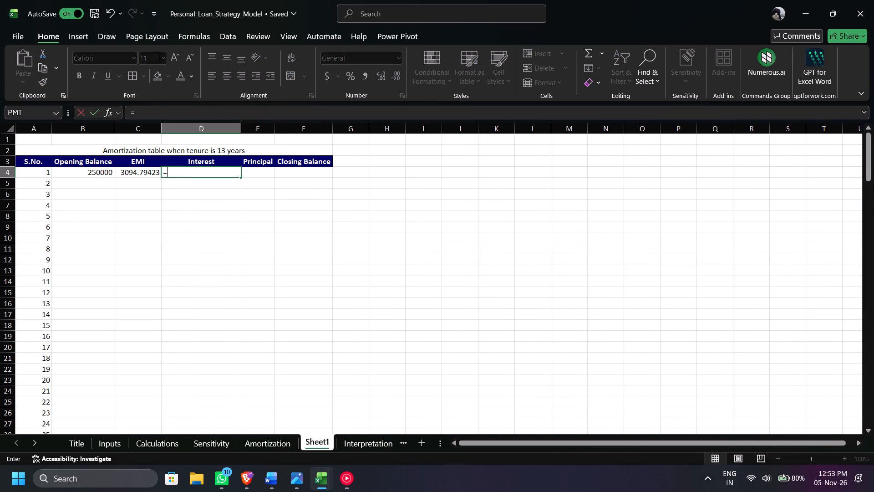
pyautogui.click(89, 174)
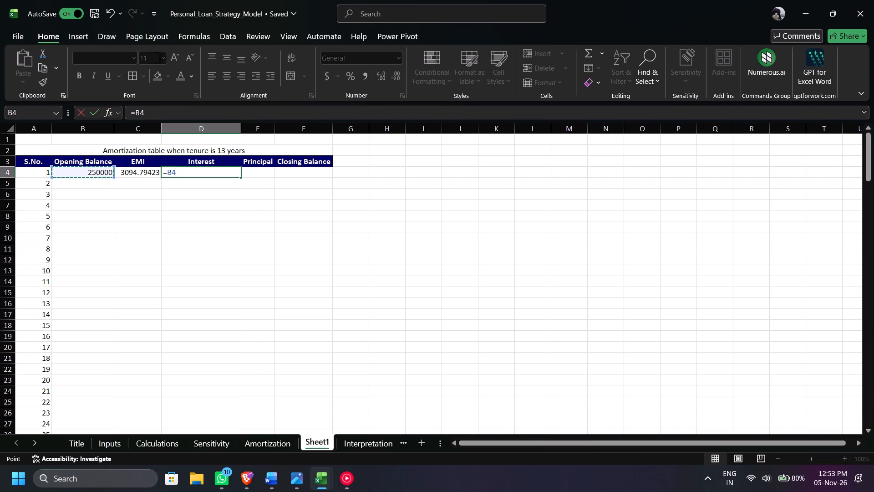
pyautogui.click(347, 426)
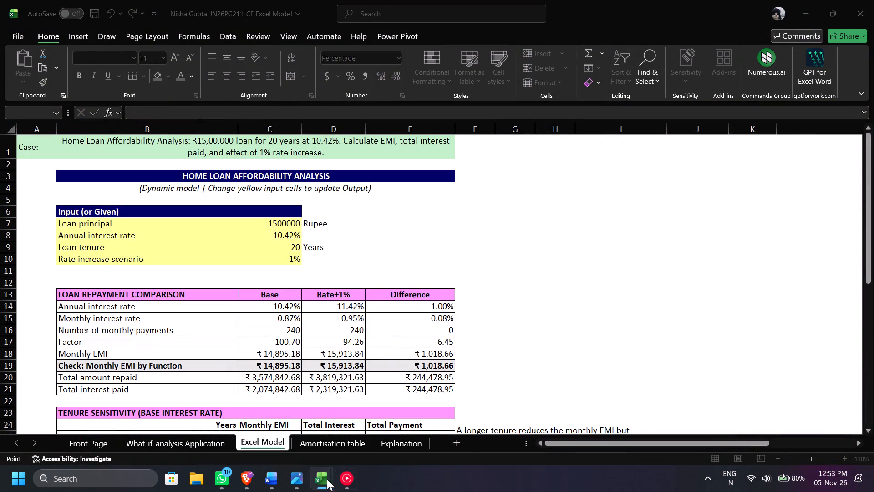
pyautogui.click(279, 438)
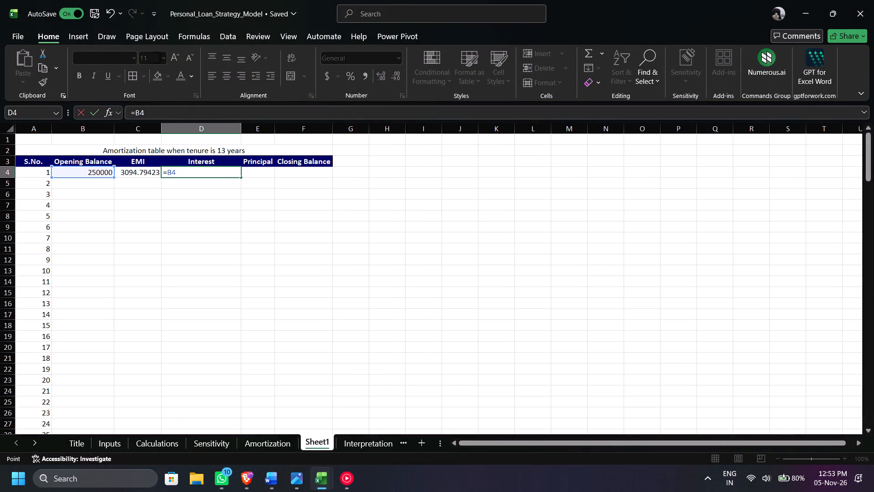
pyautogui.hotkey('shift', '*')
pyautogui.click(135, 438)
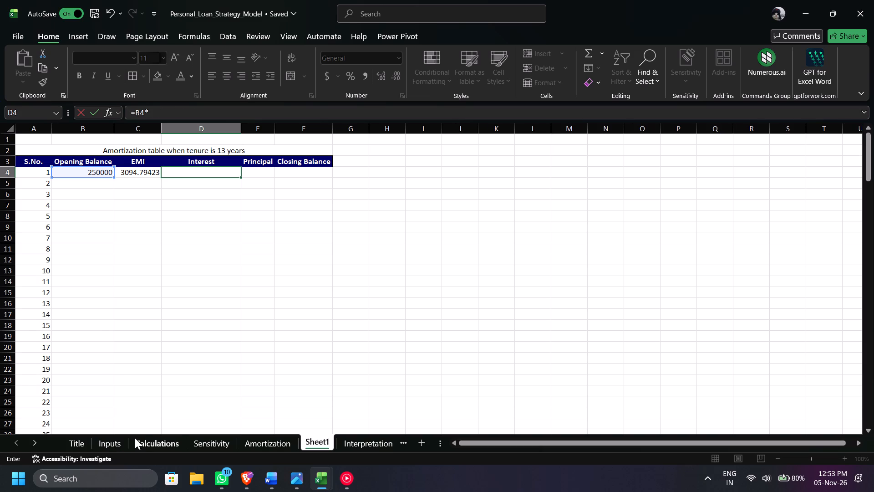
pyautogui.click(126, 440)
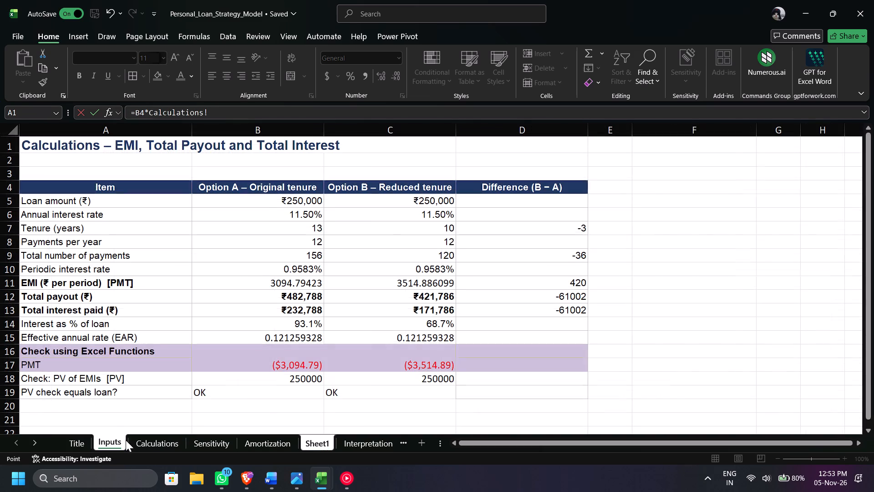
pyautogui.click(168, 441)
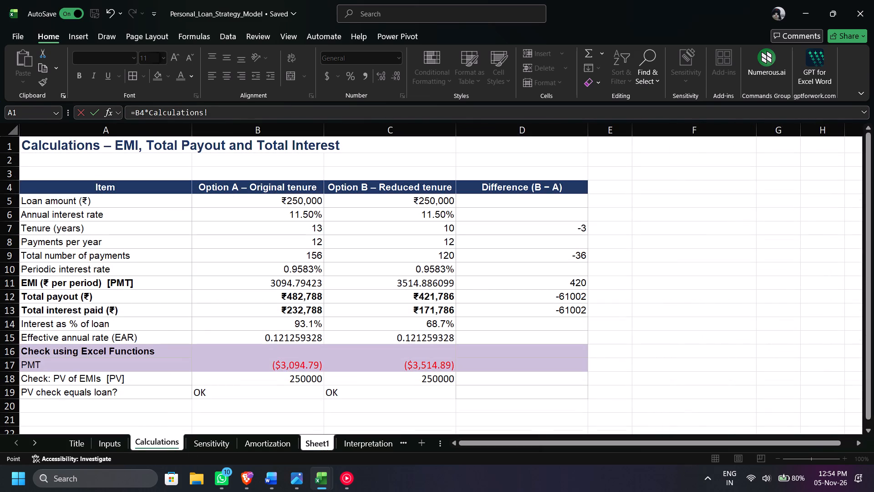
pyautogui.click(286, 269)
pyautogui.press('Return')
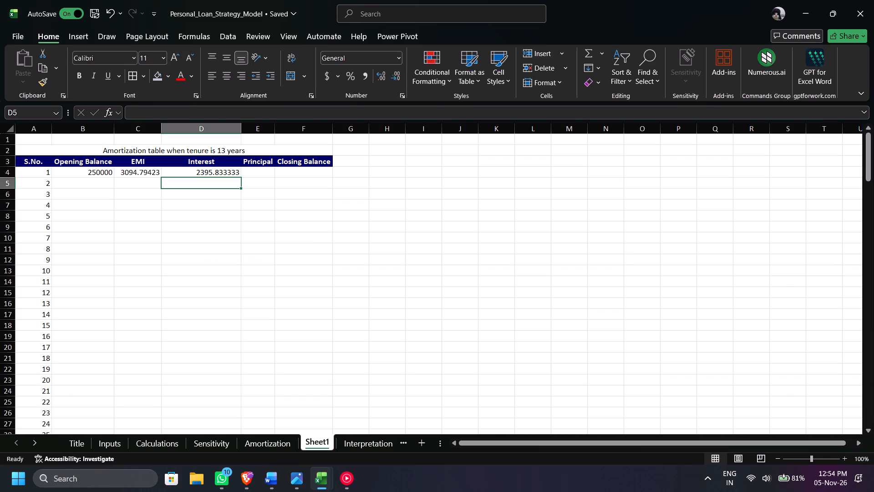
# Review the Calculations sheet and Sheet1's first-row EMI formula in C4, ending on the first Principal cell, E4.
pyautogui.click(163, 440)
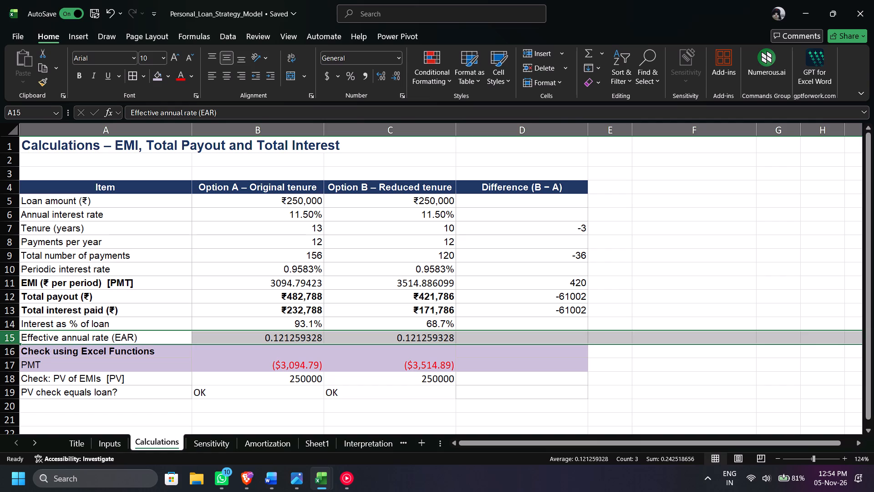
pyautogui.click(318, 453)
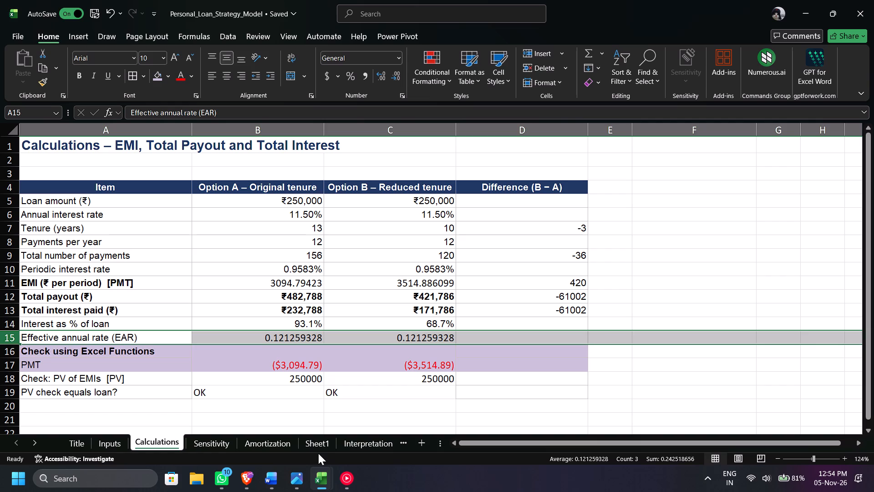
pyautogui.click(318, 450)
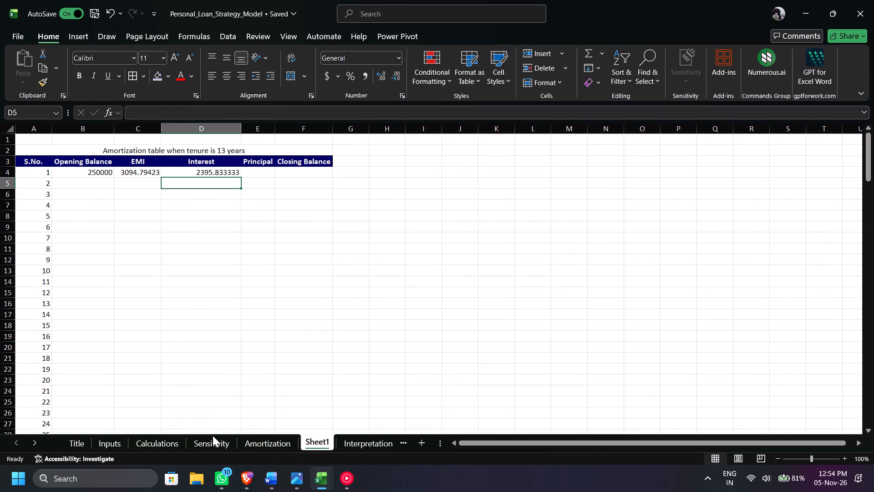
pyautogui.click(149, 170)
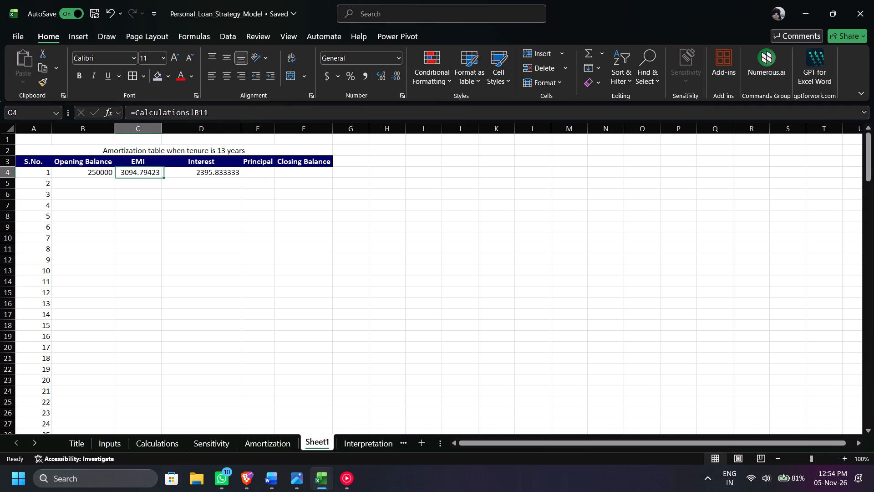
pyautogui.press('Right')
pyautogui.press('Right')
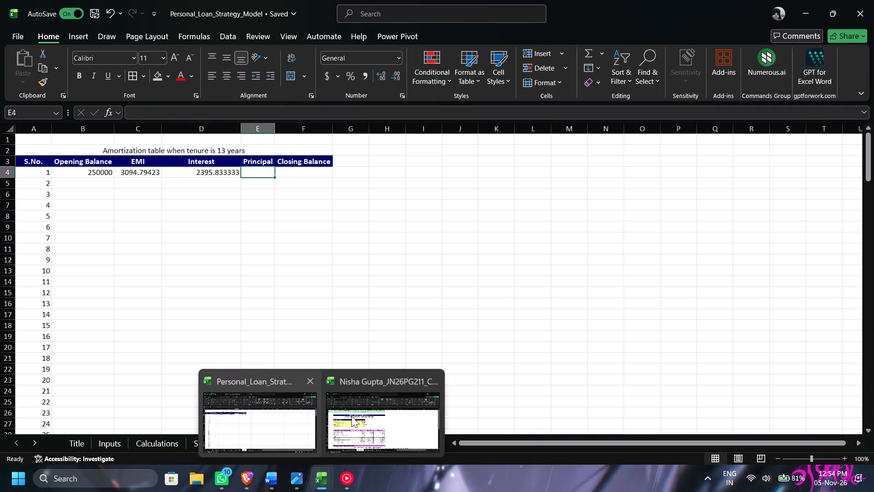
# Switch to the home-loan workbook's Amortisation table and examine how the first payment's Principal is calculated from EMI and Interest.
pyautogui.click(300, 419)
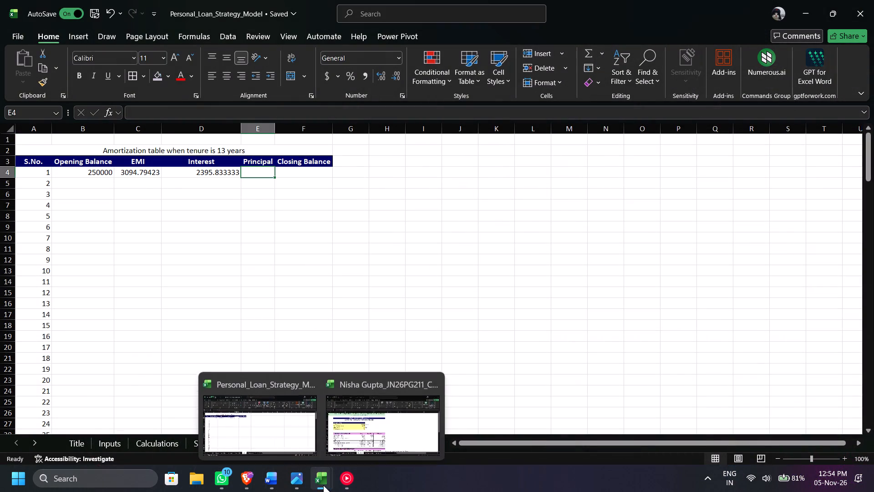
pyautogui.click(379, 397)
pyautogui.click(351, 490)
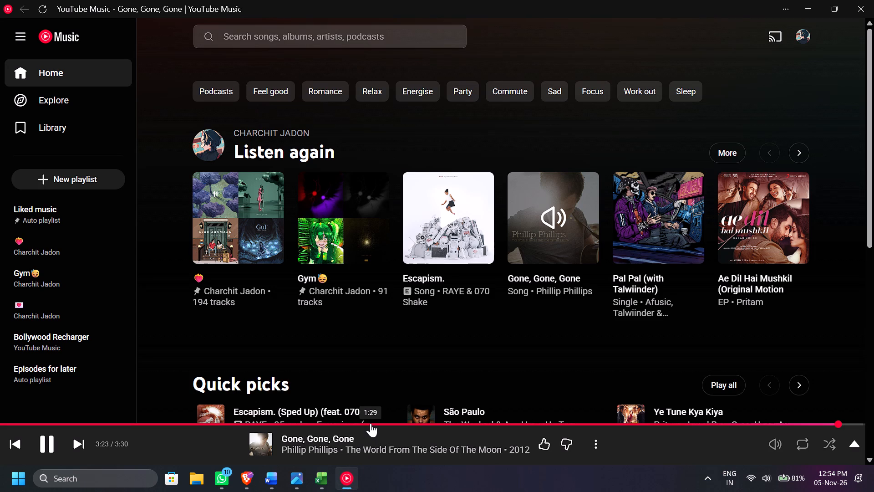
pyautogui.click(371, 423)
pyautogui.click(324, 482)
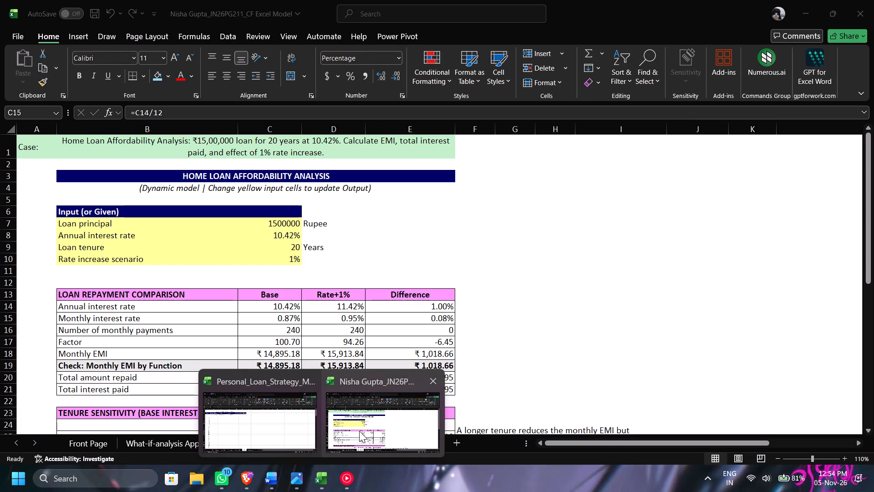
pyautogui.click(333, 420)
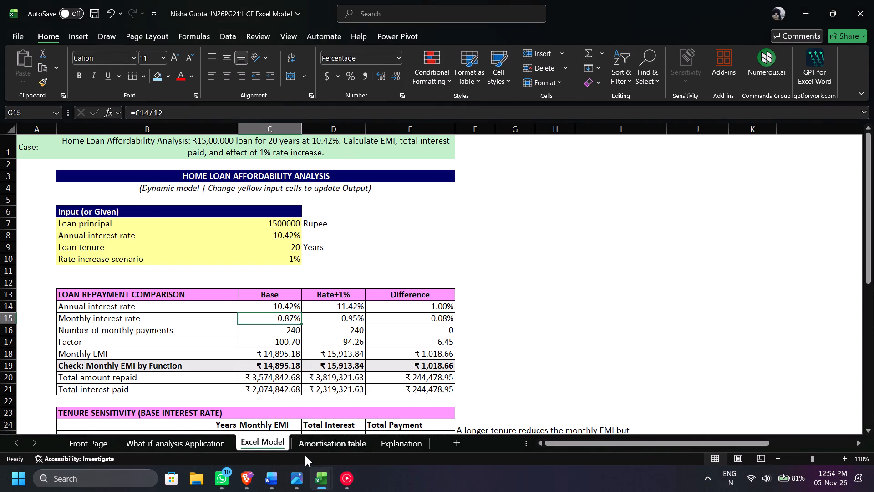
pyautogui.click(312, 451)
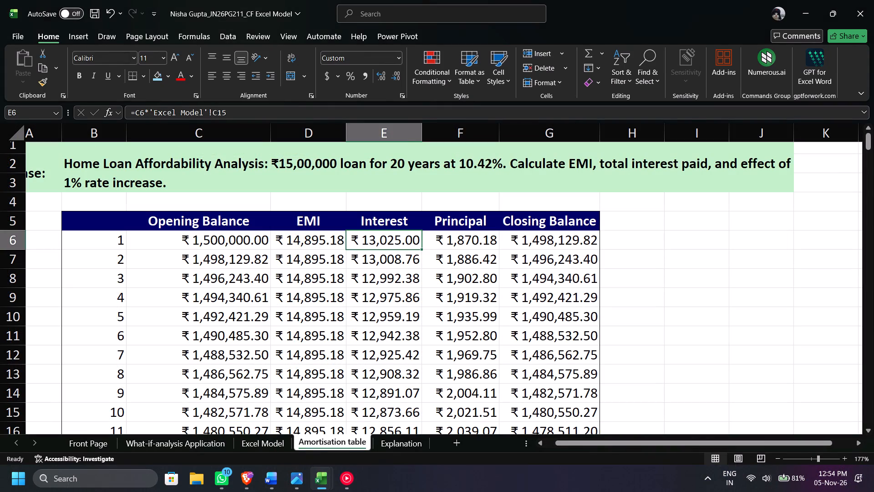
pyautogui.click(456, 247)
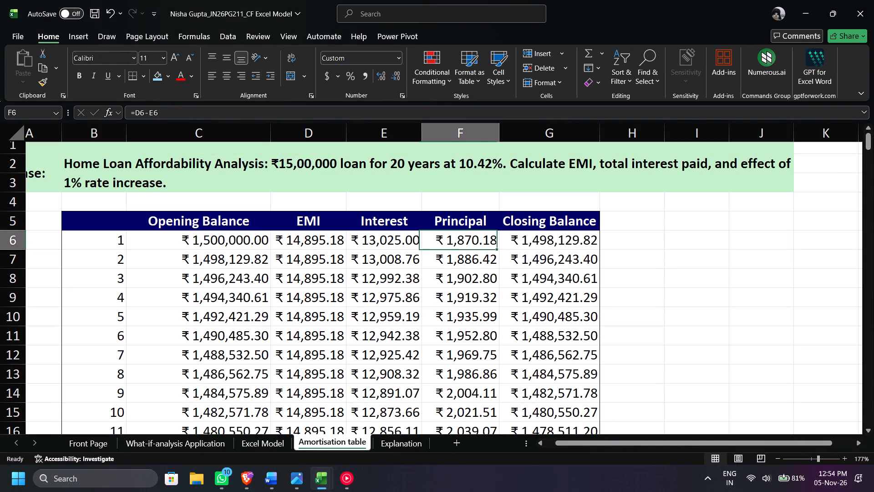
pyautogui.click(320, 236)
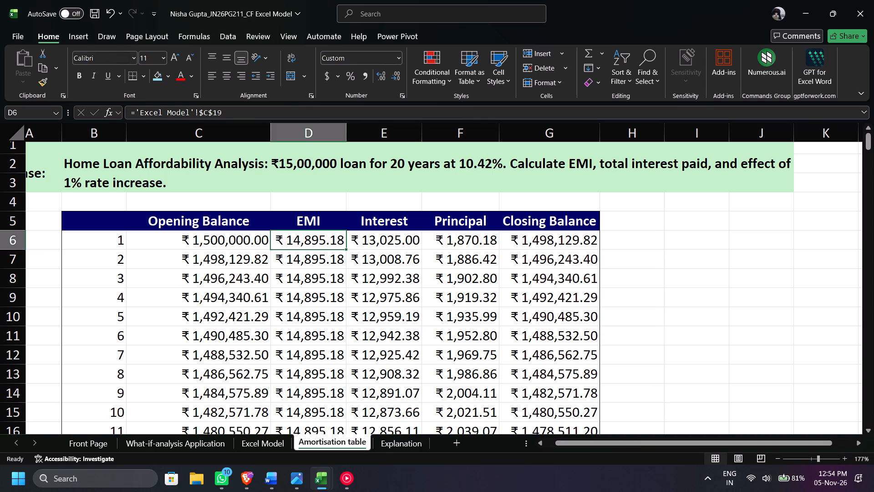
pyautogui.click(372, 236)
pyautogui.click(316, 237)
pyautogui.tripleClick(492, 240)
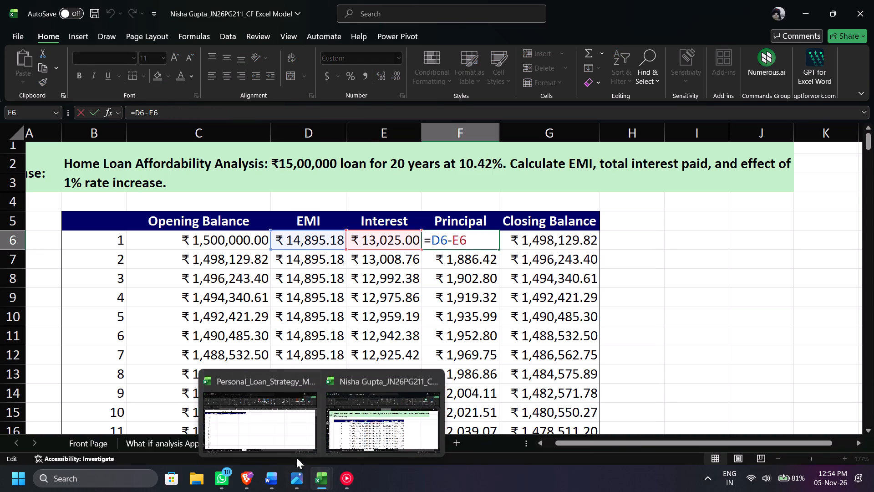
# Back on Sheet1 of the Personal Loan Strategy workbook, calculate the first payment's Principal in E4 with =C4-D4.
pyautogui.click(315, 415)
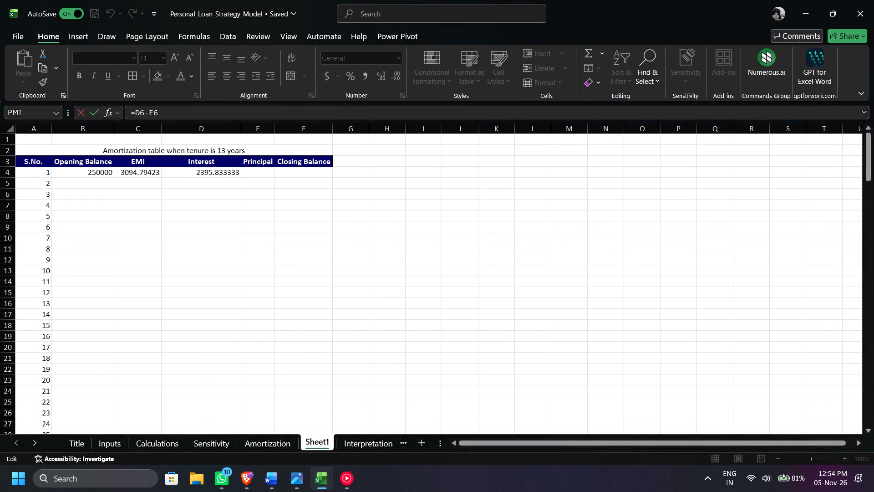
pyautogui.click(264, 177)
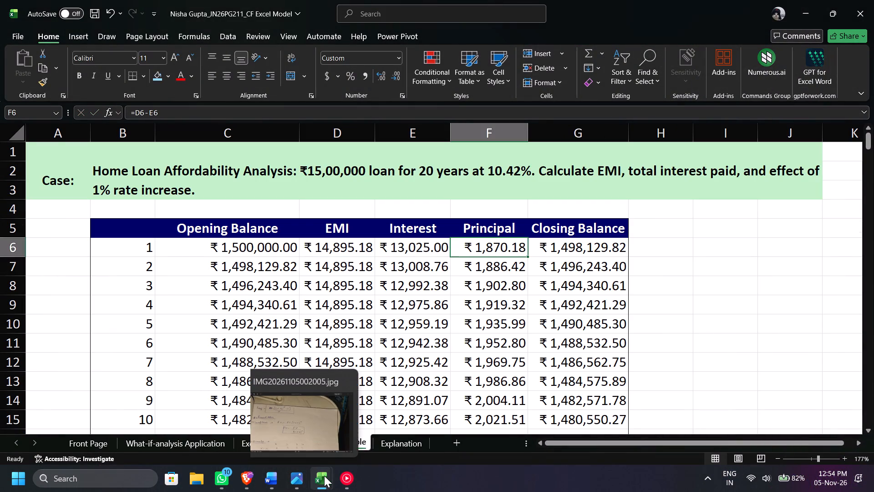
pyautogui.click(291, 434)
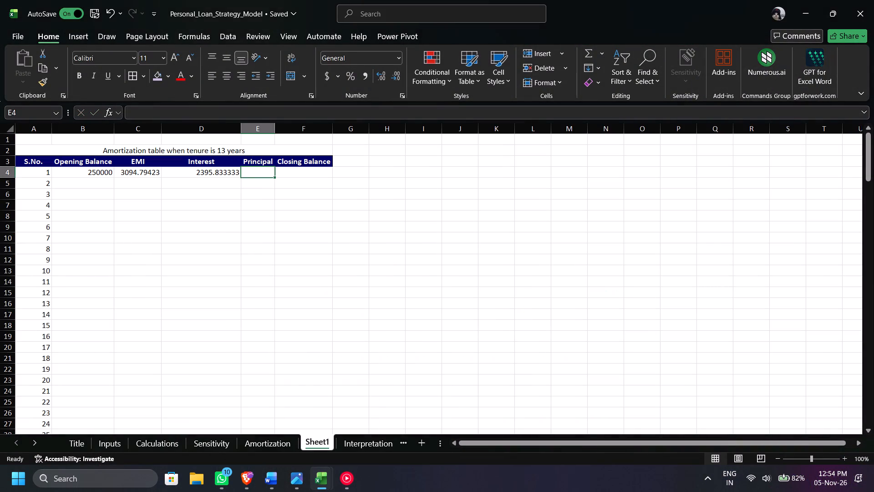
pyautogui.press('=')
pyautogui.click(158, 170)
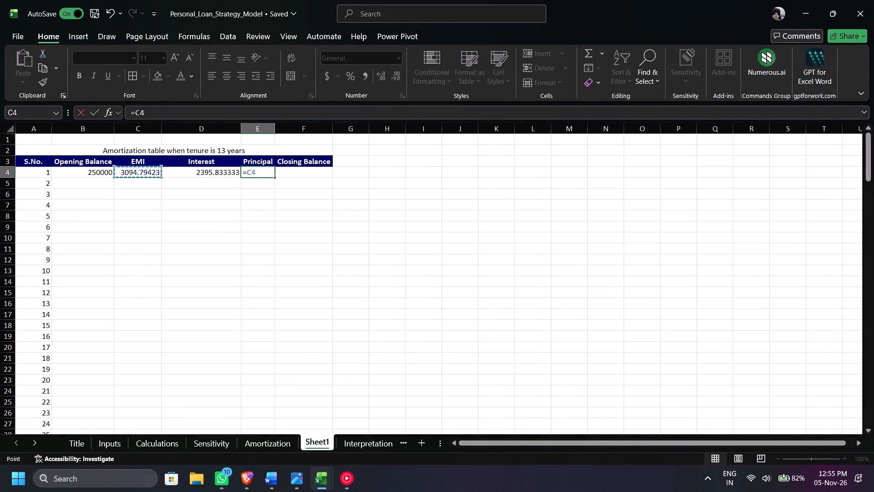
pyautogui.press('-')
pyautogui.click(205, 175)
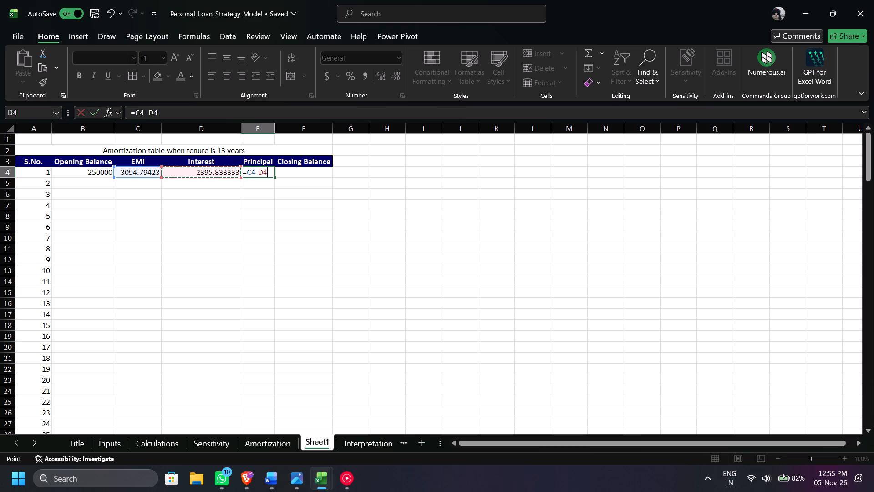
pyautogui.press('Return')
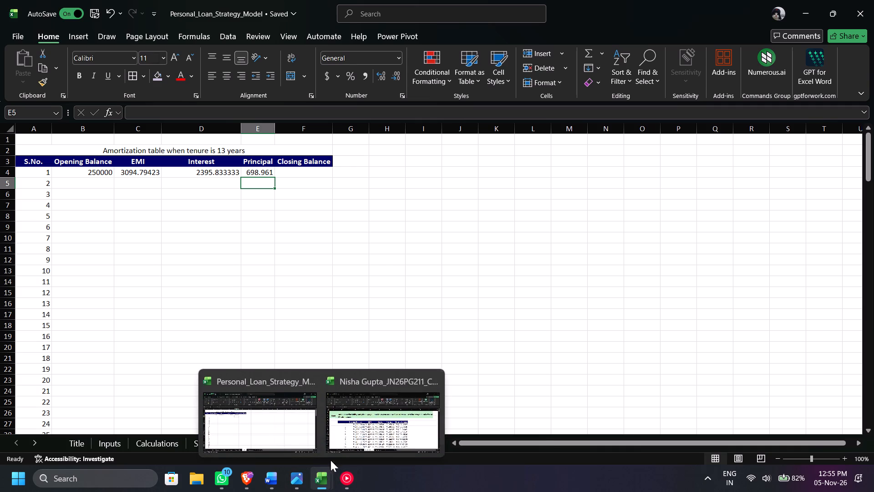
# In the home-loan workbook's Amortisation table, examine the Closing Balance formulas for payments 1 and 2 and the cells they use.
pyautogui.click(346, 430)
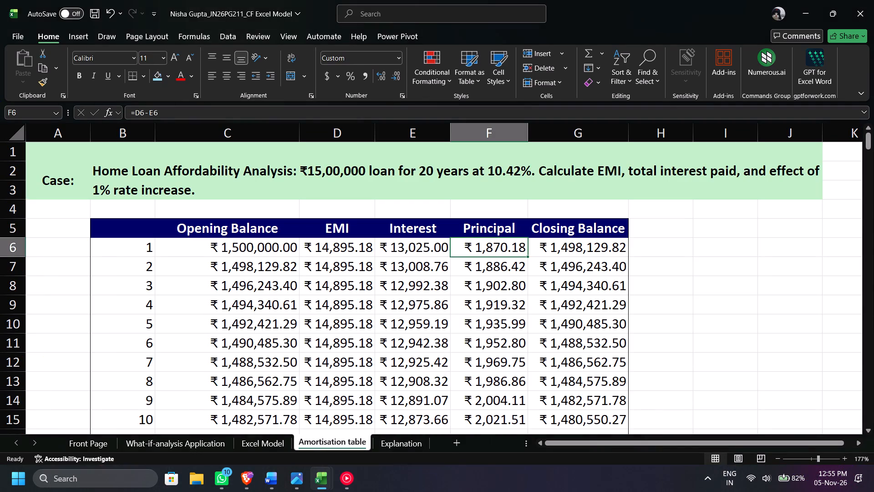
pyautogui.click(557, 246)
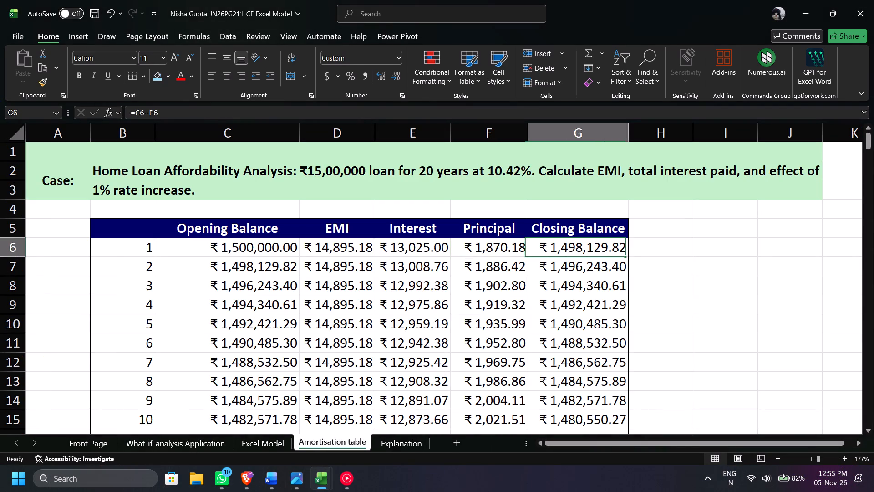
pyautogui.click(268, 250)
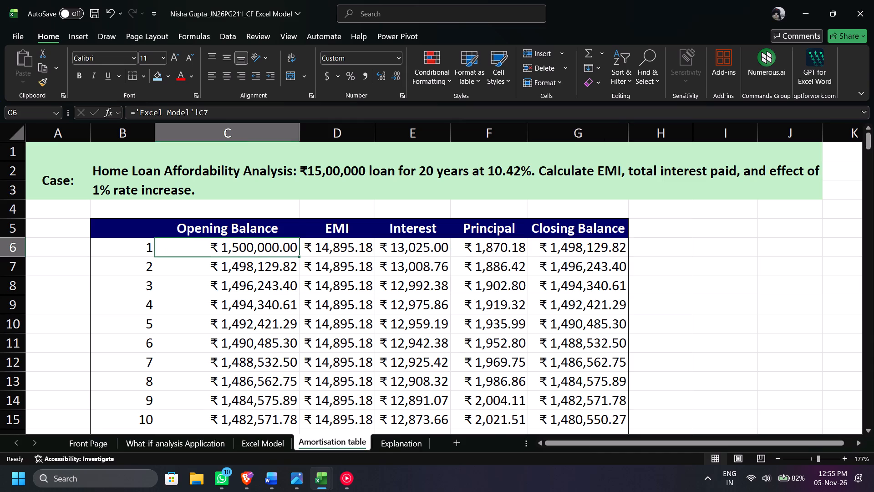
pyautogui.click(518, 249)
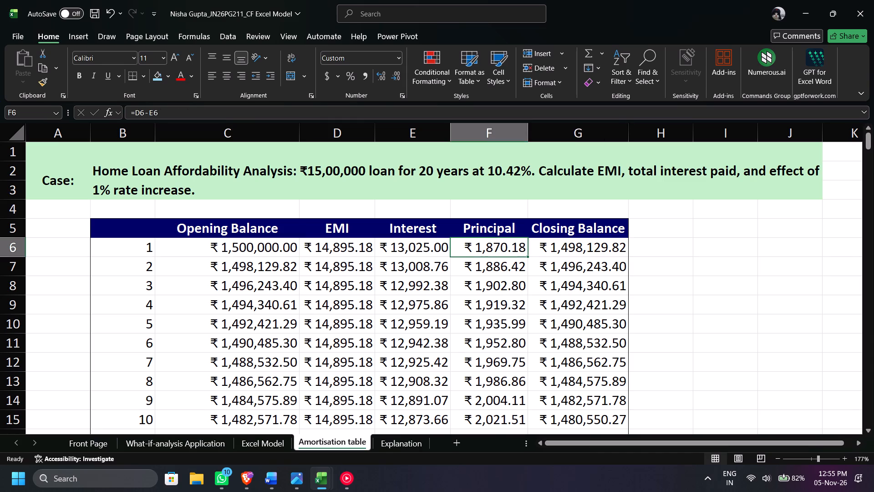
pyautogui.click(558, 244)
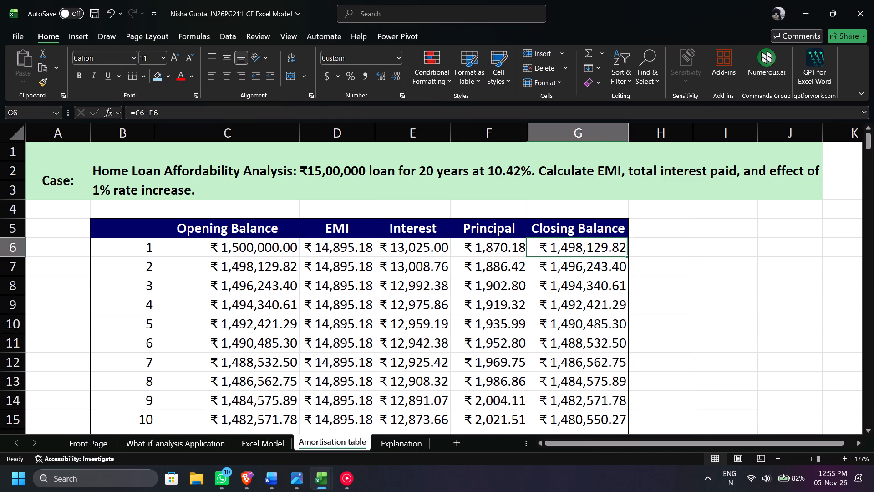
pyautogui.click(598, 258)
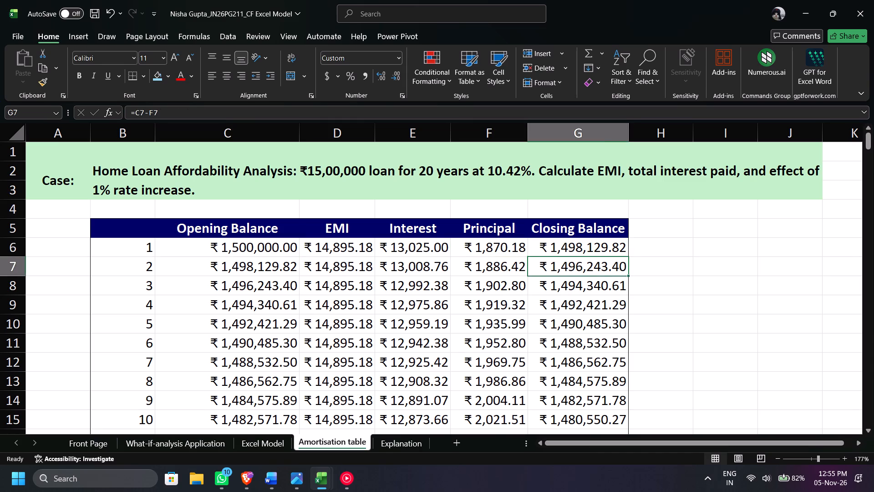
pyautogui.click(366, 264)
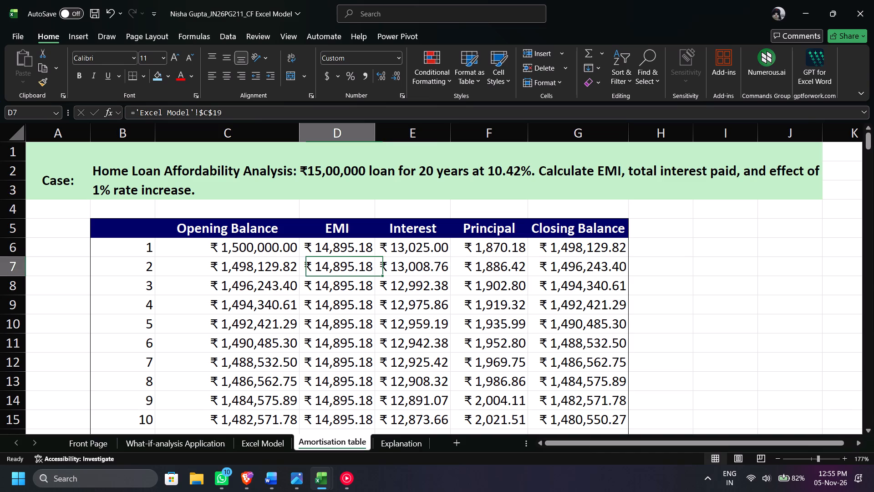
pyautogui.click(564, 266)
pyautogui.click(579, 255)
pyautogui.click(579, 245)
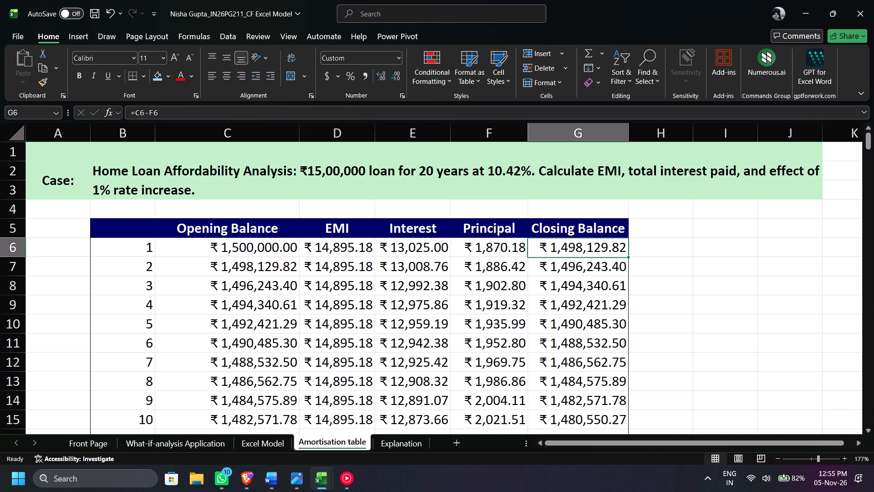
# Check the Opening Balance formulas from payment 2 down the column to see how each links to the preceding row.
pyautogui.click(284, 265)
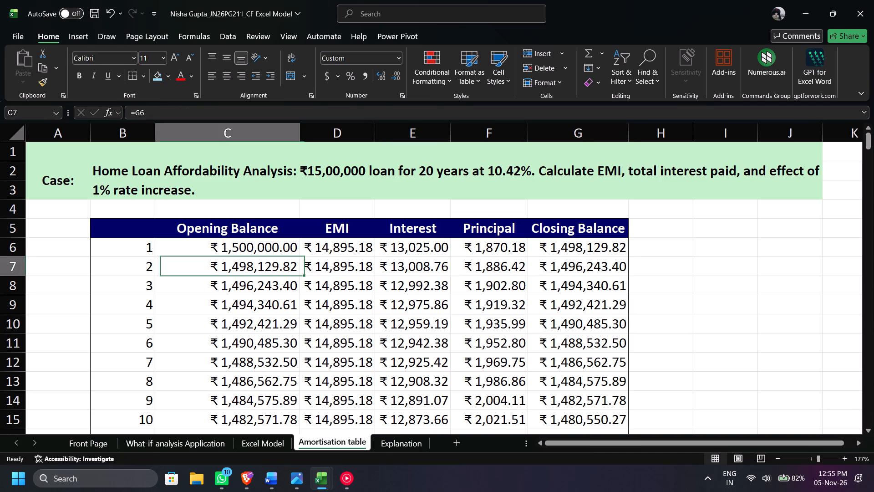
pyautogui.click(271, 292)
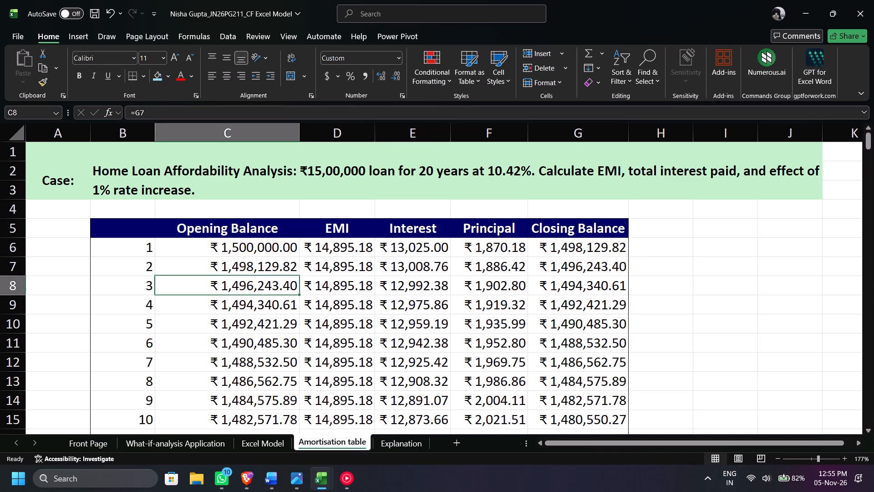
pyautogui.click(293, 304)
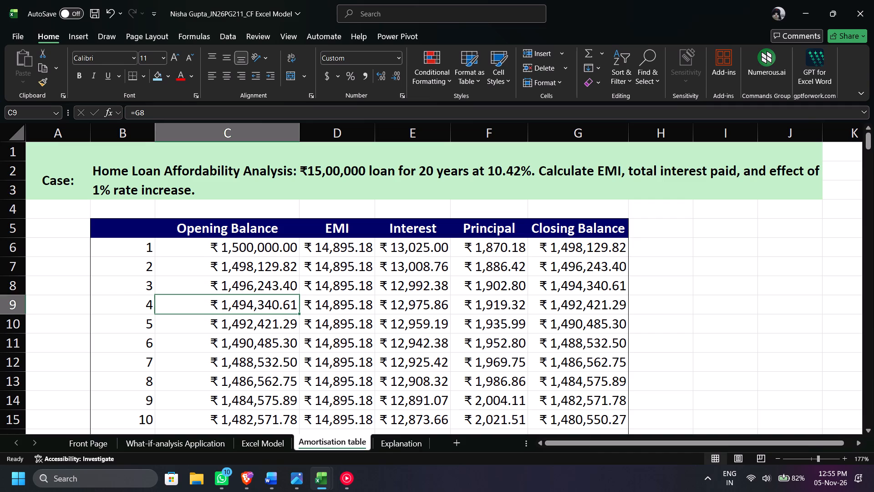
pyautogui.click(285, 272)
pyautogui.click(281, 282)
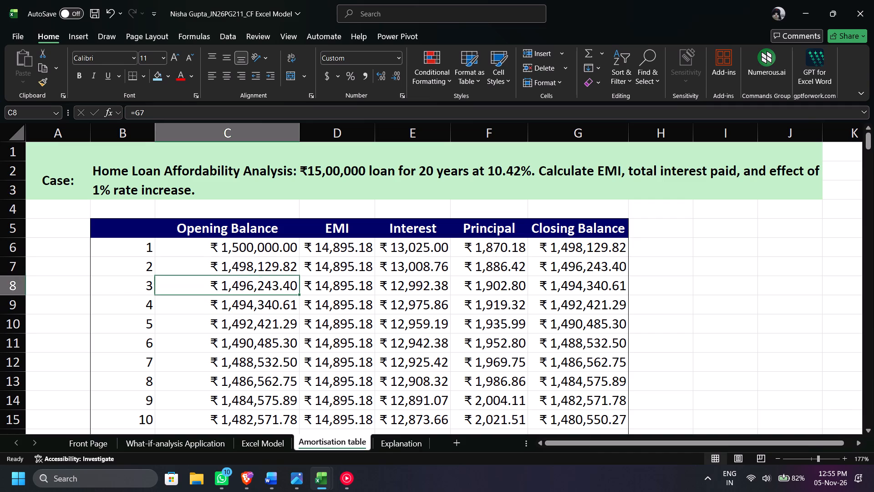
pyautogui.press('Down')
pyautogui.press('Down')
pyautogui.press('Down')
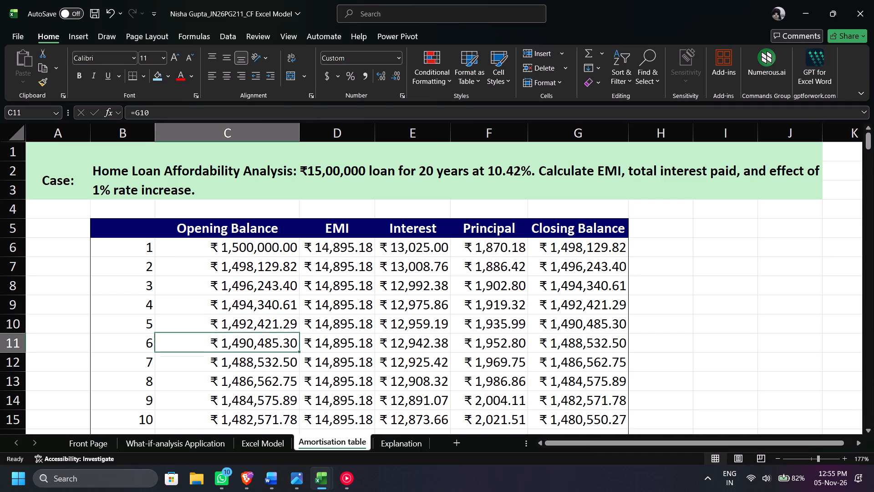
pyautogui.press('Down')
pyautogui.press('Down')
pyautogui.press('Down')
pyautogui.press('Down')
pyautogui.press('Down')
pyautogui.press('Up')
pyautogui.press('Up')
pyautogui.press('Up')
pyautogui.press('Up')
pyautogui.press('Up')
pyautogui.press('Up')
pyautogui.press('Up')
pyautogui.press('Up')
pyautogui.press('Up')
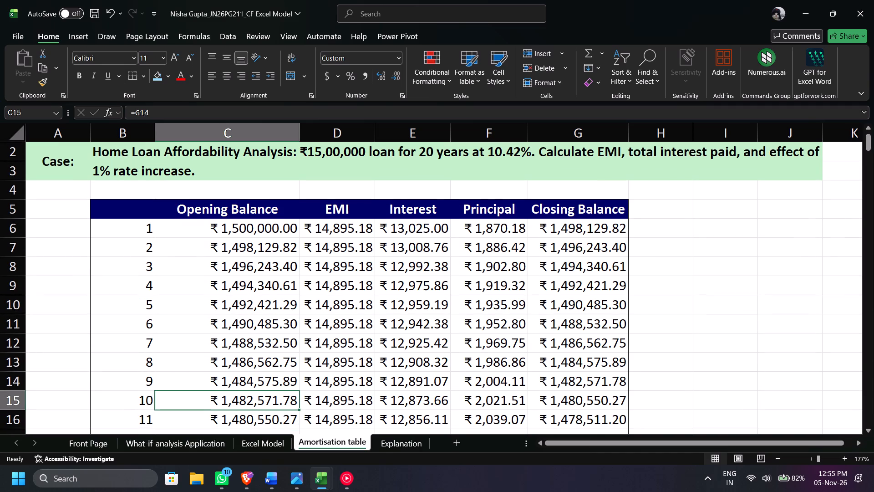
pyautogui.press('Up')
# Review the first payment's Closing Balance, Principal, Interest and Opening Balance formulas again, ending on payment 2's Opening Balance in C7.
pyautogui.press('Right')
pyautogui.press('Right')
pyautogui.press('Right')
pyautogui.press('Right')
pyautogui.press('Right')
pyautogui.press('Right')
pyautogui.press('Right')
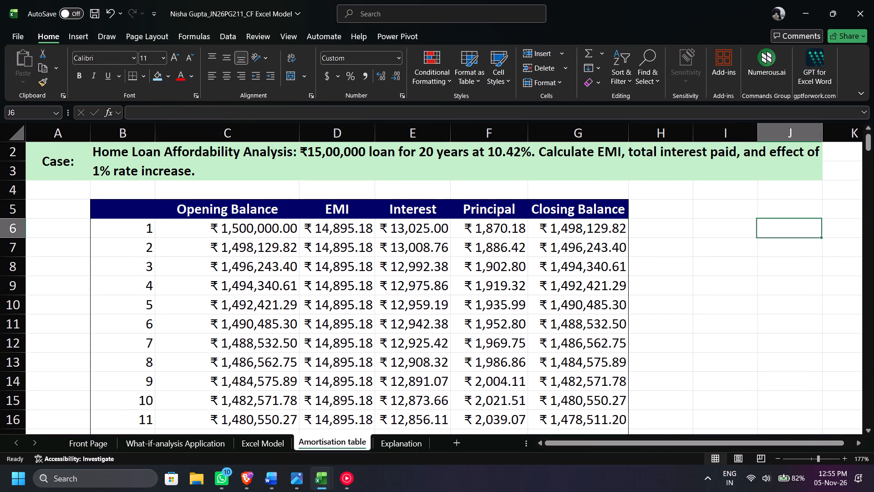
pyautogui.press('Left')
pyautogui.press('Left')
pyautogui.press('Left')
pyautogui.press('Down')
pyautogui.press('Up')
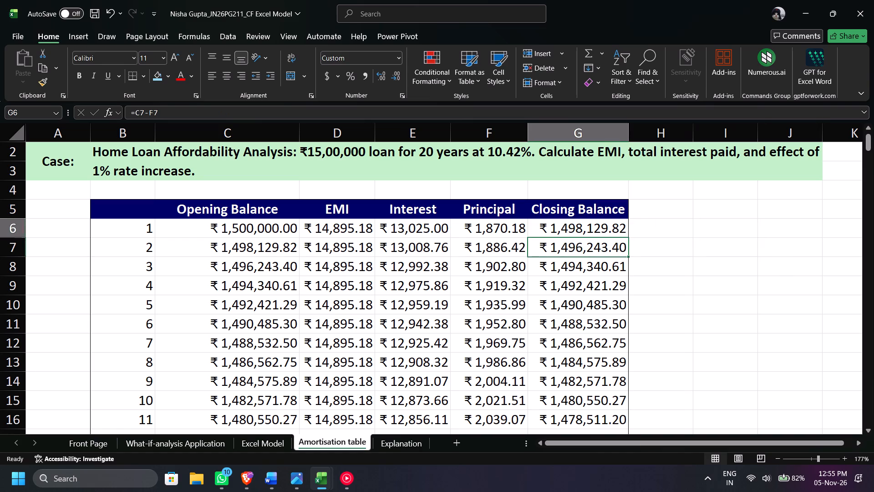
pyautogui.press('Left')
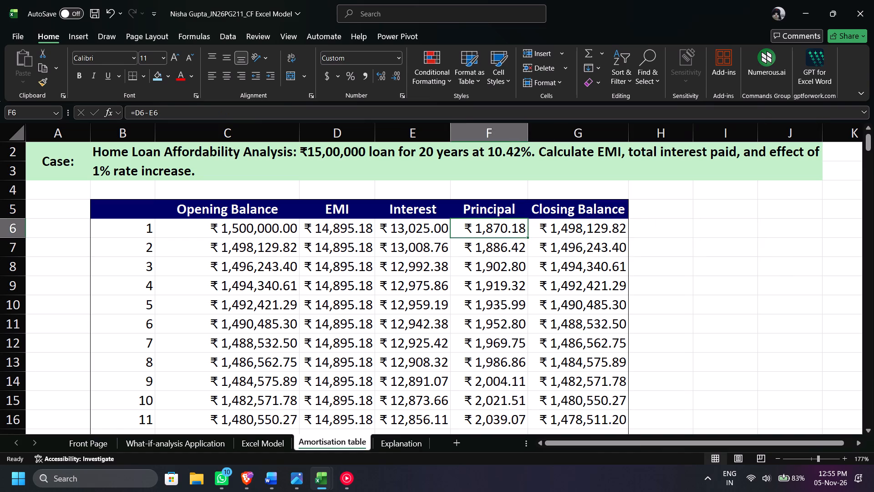
pyautogui.press('Left')
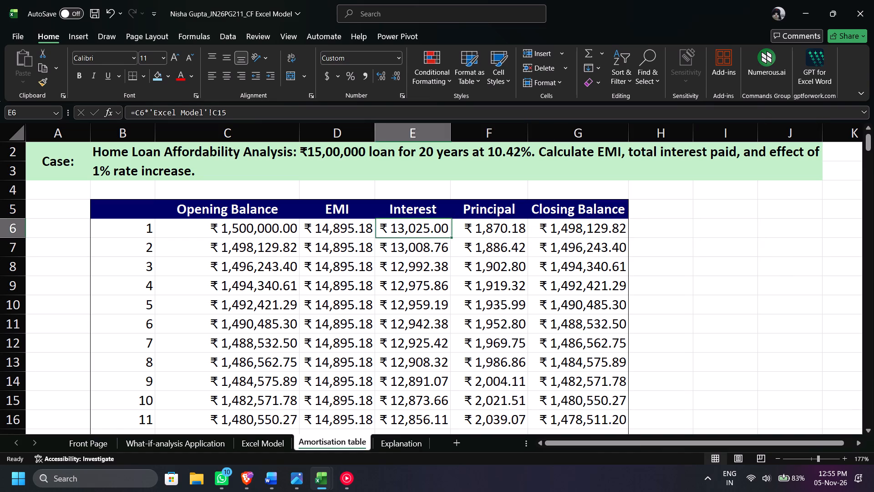
pyautogui.press('Left')
pyautogui.press('Left')
pyautogui.press('Down')
pyautogui.press('Up')
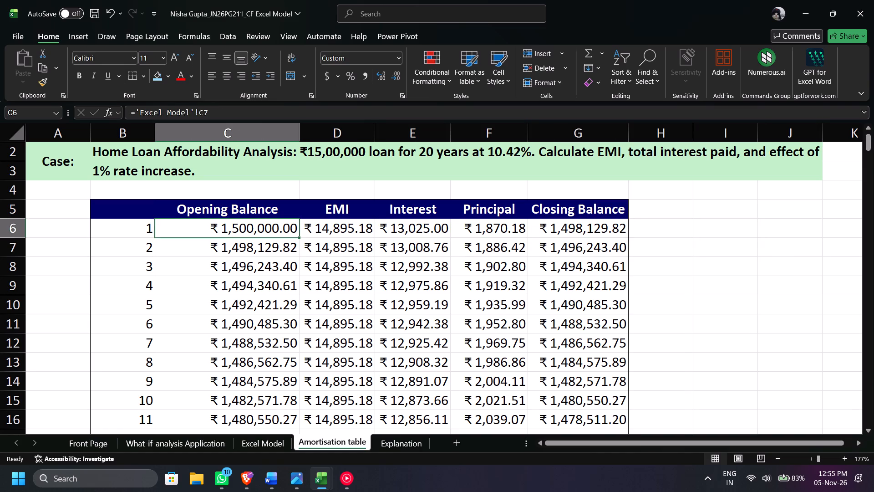
pyautogui.press('Right')
pyautogui.press('Down')
pyautogui.press('Left')
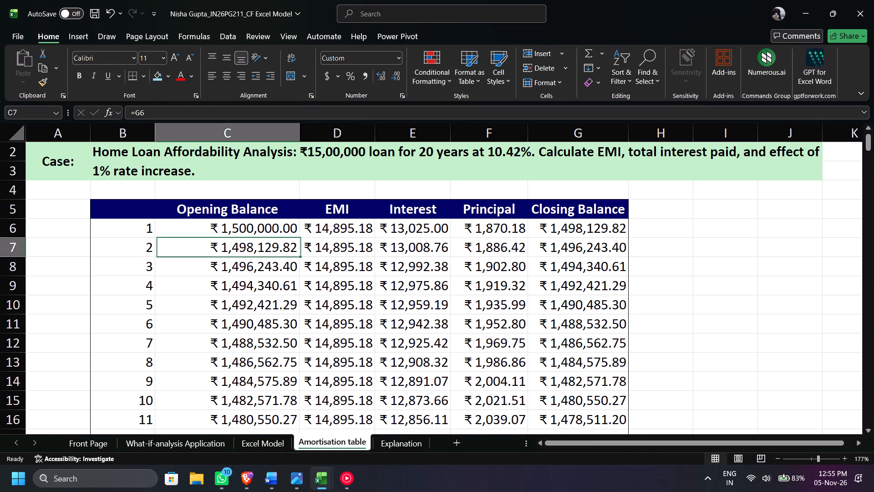
# In the home-loan Amortisation table, examine the EMI formulas for payments 2 and 3 alongside the neighbouring Opening Balance cells.
pyautogui.press('Right')
pyautogui.press('Up')
pyautogui.press('Down')
pyautogui.press('Left')
pyautogui.press('Right')
pyautogui.press('Down')
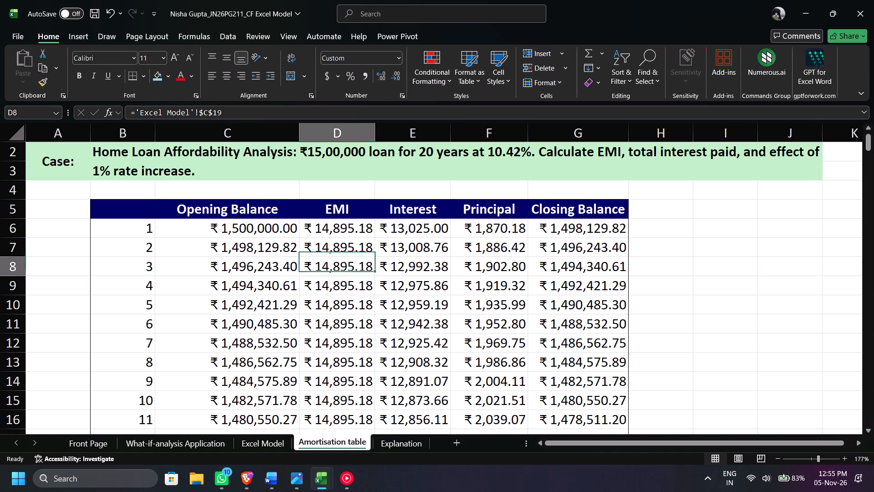
pyautogui.press('Left')
pyautogui.press('Up')
pyautogui.press('Right')
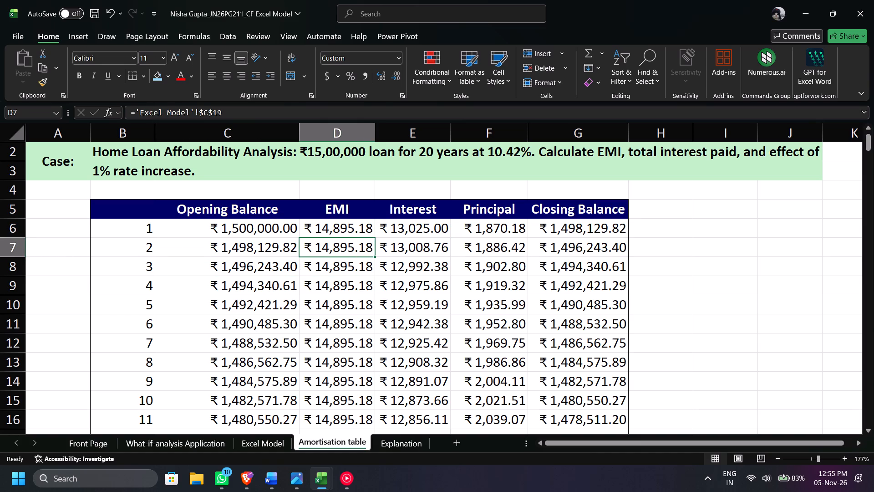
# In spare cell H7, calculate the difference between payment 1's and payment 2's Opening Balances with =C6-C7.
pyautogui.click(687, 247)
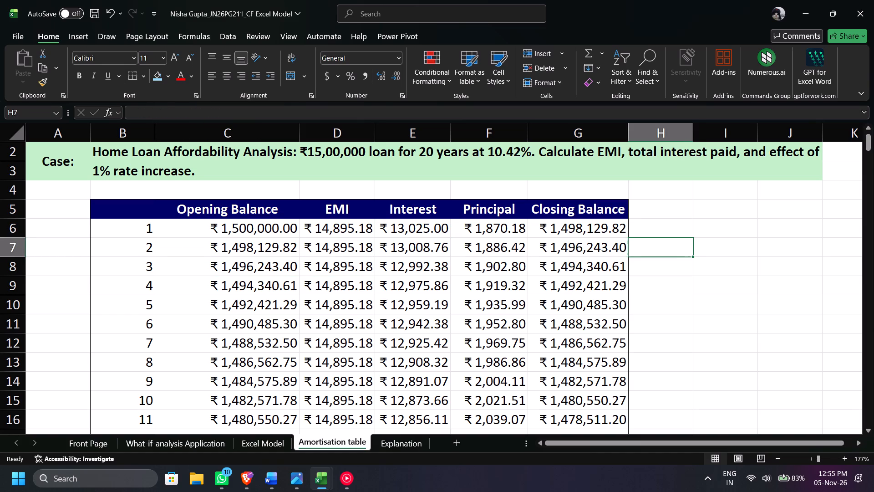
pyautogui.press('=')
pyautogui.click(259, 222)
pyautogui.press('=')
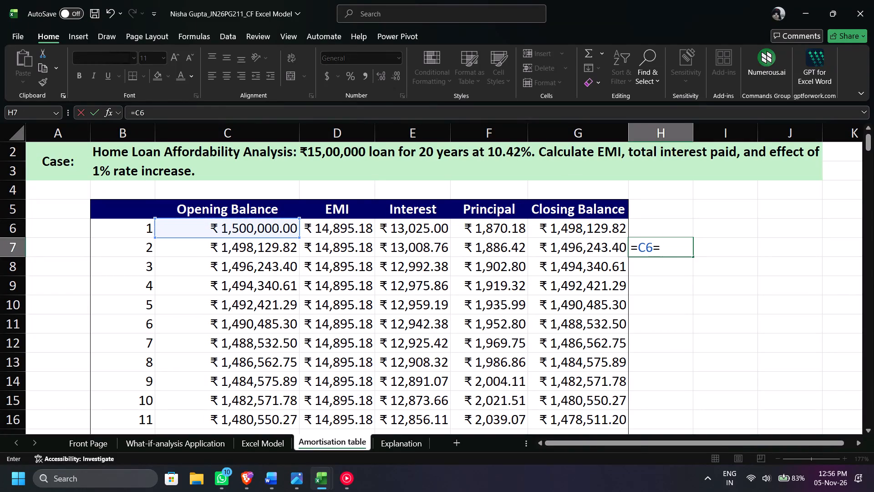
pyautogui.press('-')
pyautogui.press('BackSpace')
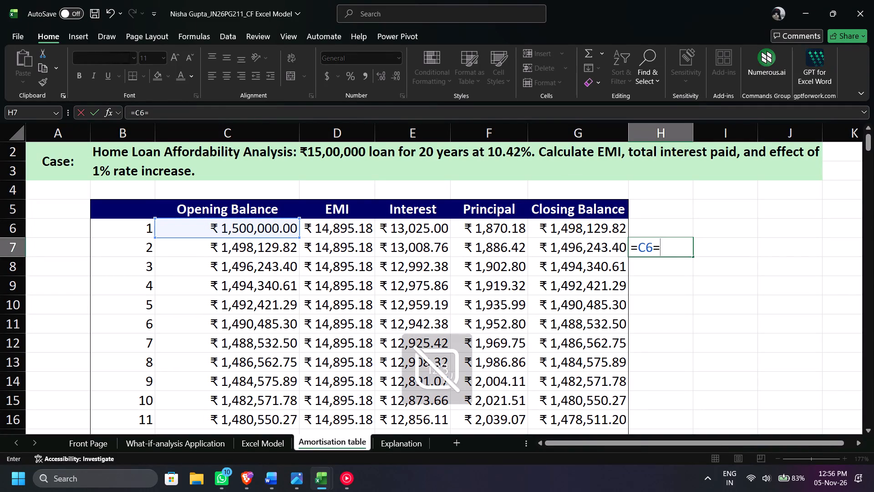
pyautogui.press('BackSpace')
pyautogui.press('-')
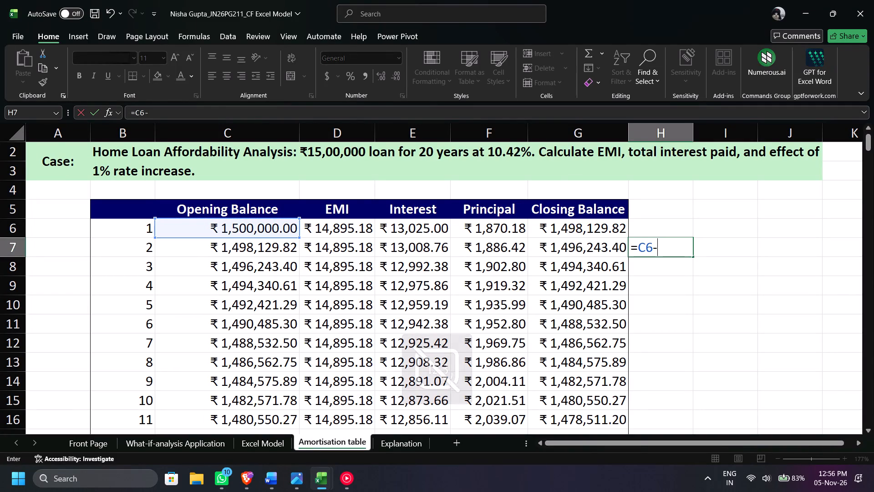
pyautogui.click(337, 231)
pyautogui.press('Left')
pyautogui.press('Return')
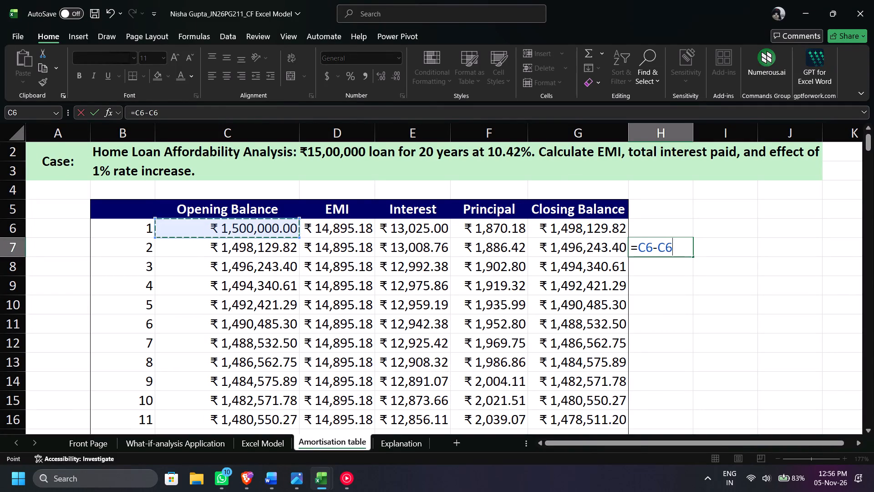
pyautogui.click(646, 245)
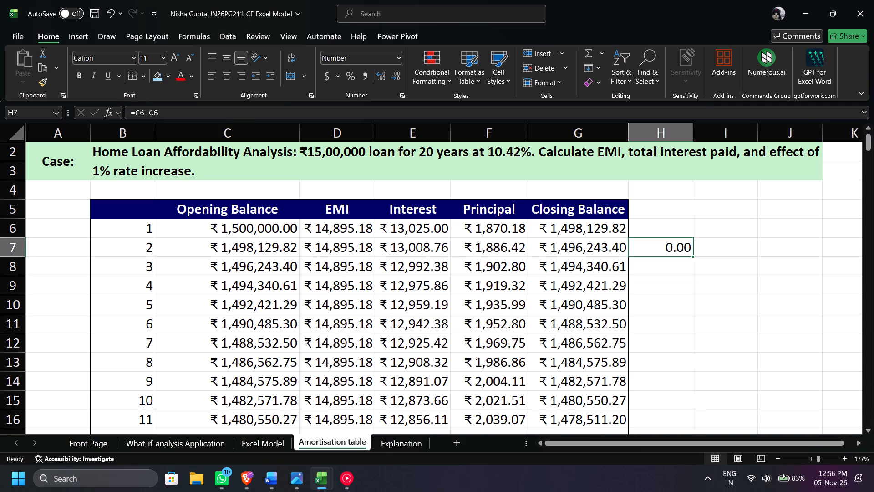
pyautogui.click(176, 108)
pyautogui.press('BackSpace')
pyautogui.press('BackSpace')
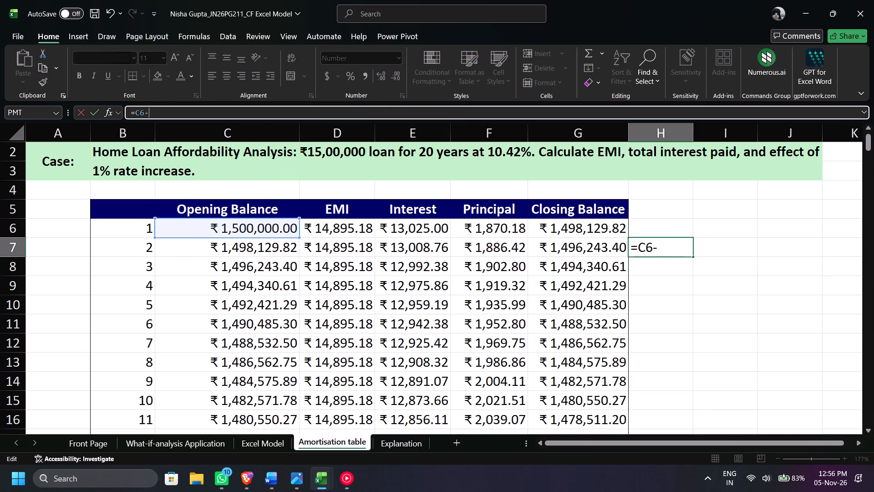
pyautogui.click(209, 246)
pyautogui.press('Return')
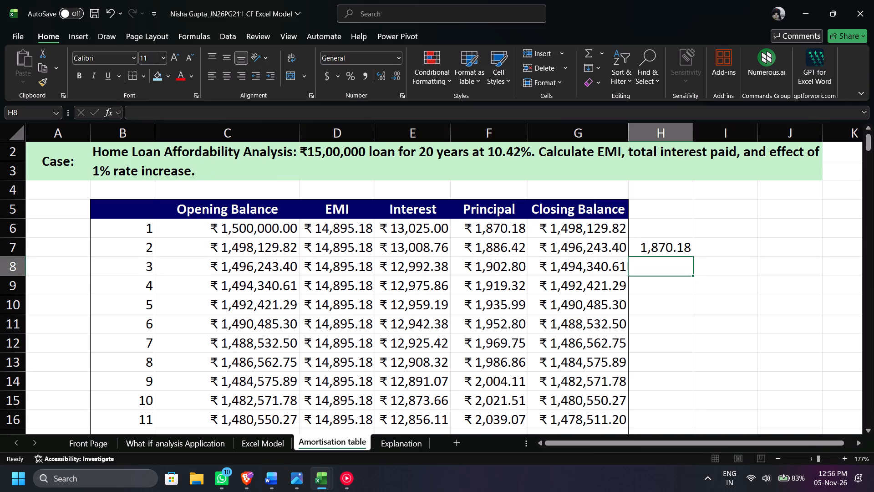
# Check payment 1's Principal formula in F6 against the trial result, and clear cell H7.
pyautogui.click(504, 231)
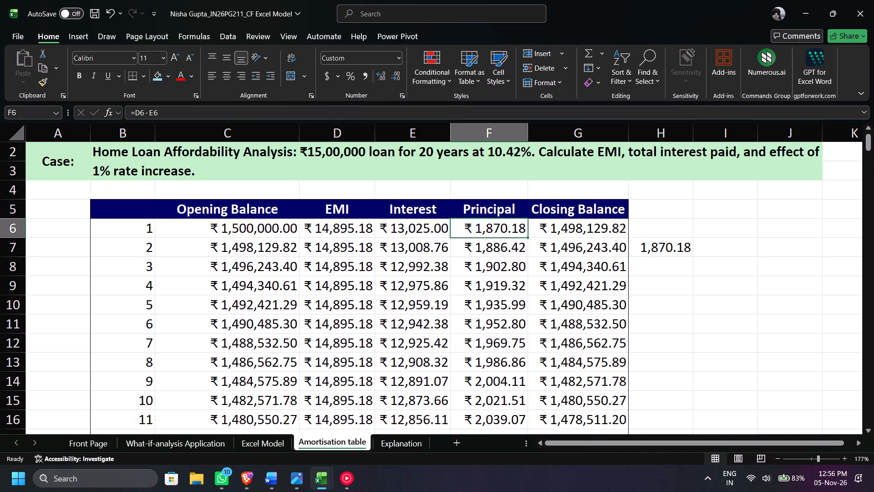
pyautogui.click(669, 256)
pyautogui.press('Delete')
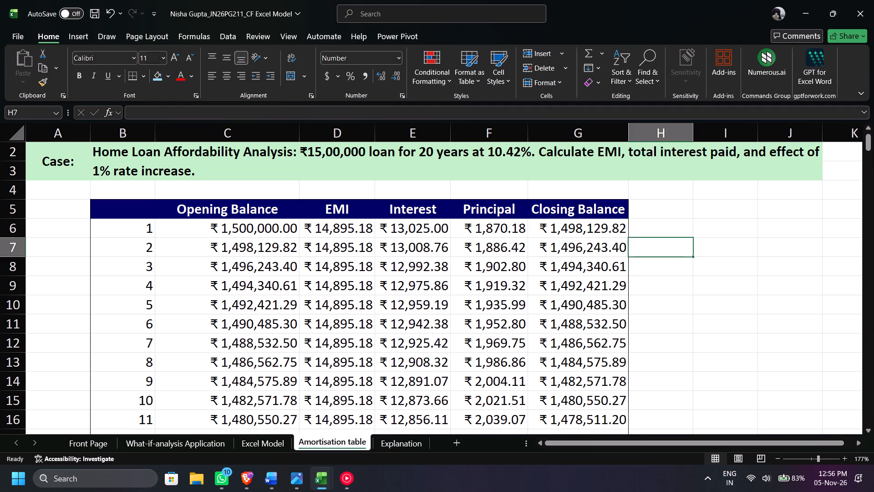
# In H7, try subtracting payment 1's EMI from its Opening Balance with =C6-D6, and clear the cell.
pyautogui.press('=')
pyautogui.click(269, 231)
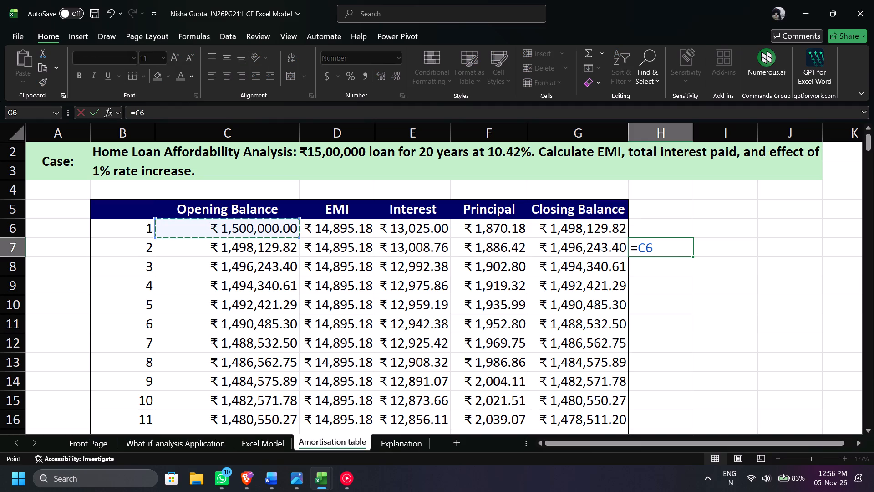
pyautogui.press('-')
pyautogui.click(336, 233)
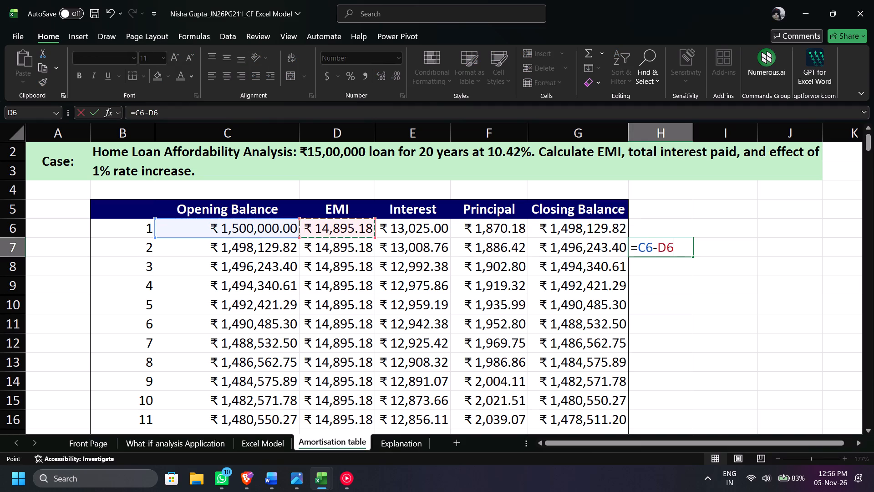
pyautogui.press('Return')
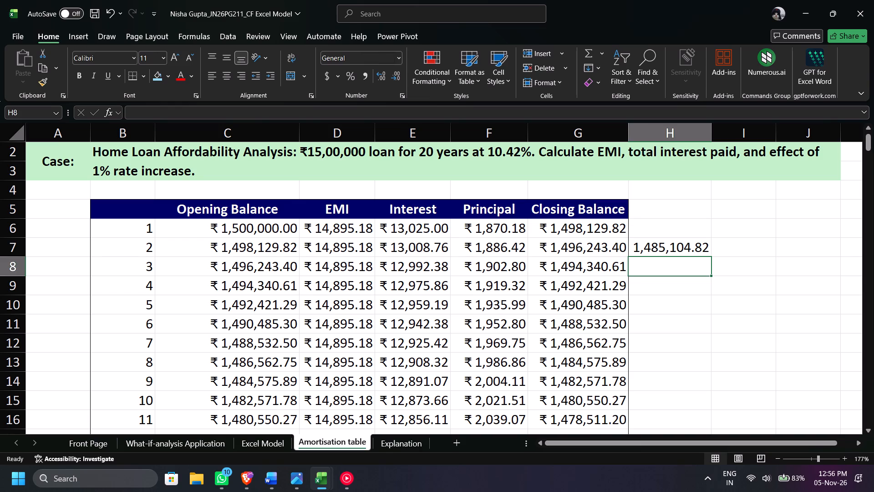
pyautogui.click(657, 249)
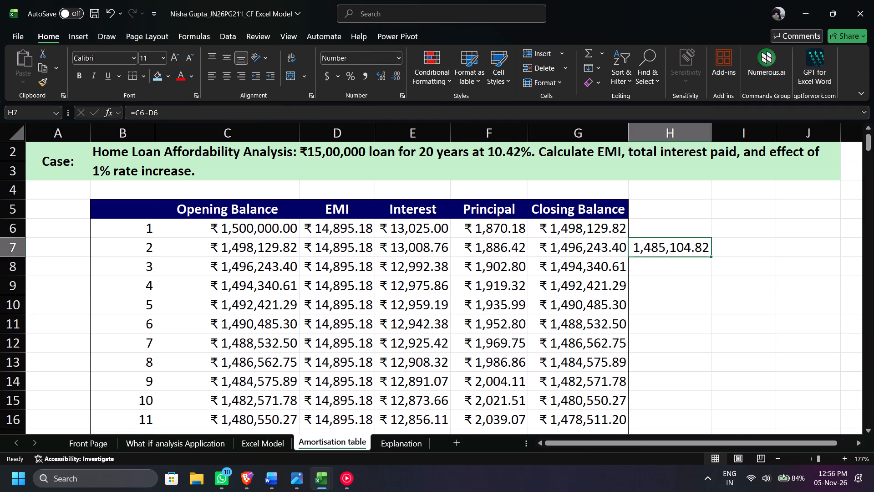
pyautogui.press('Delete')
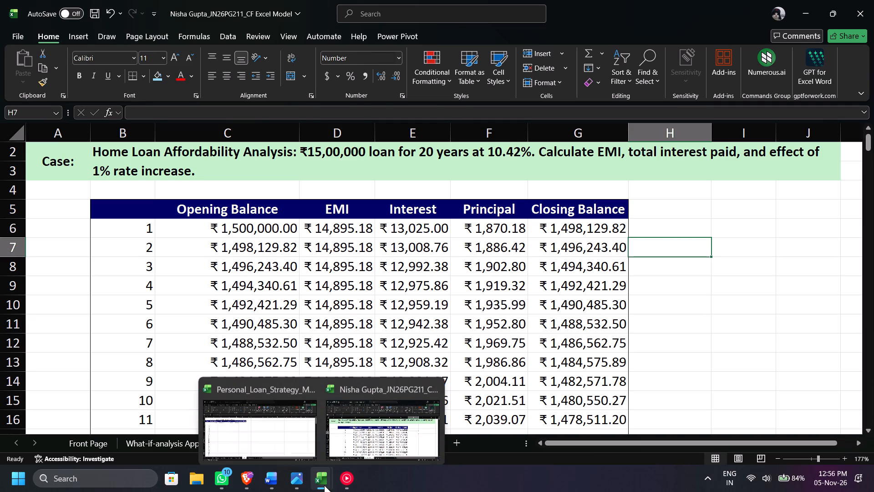
# On Sheet1 of the Personal Loan Strategy workbook, calculate the first payment's Closing Balance in F4 with =B4-E4.
pyautogui.click(295, 427)
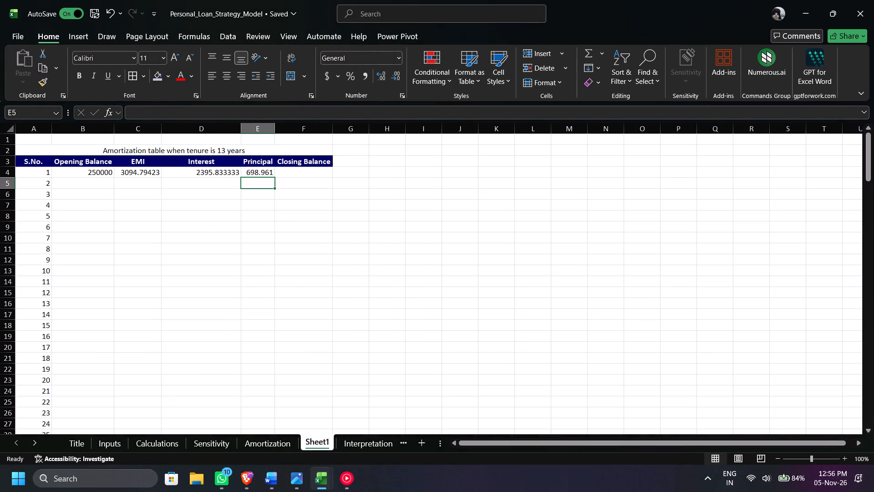
pyautogui.click(325, 171)
pyautogui.press('=')
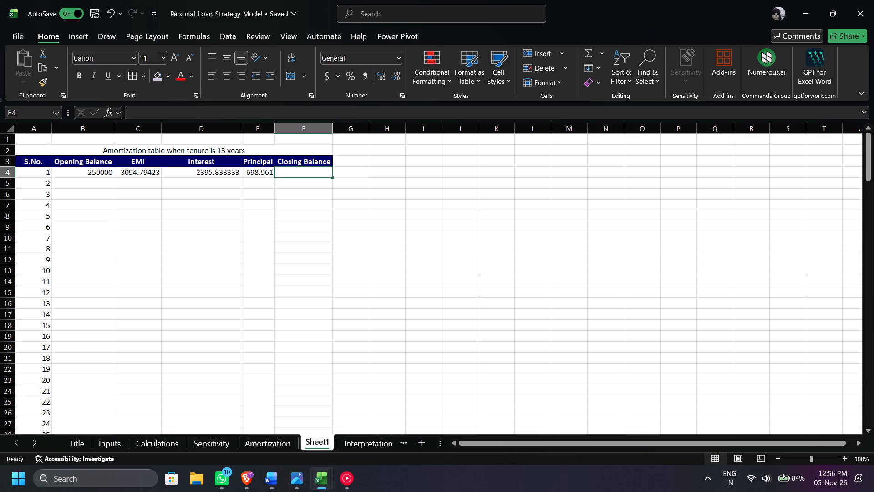
pyautogui.click(108, 171)
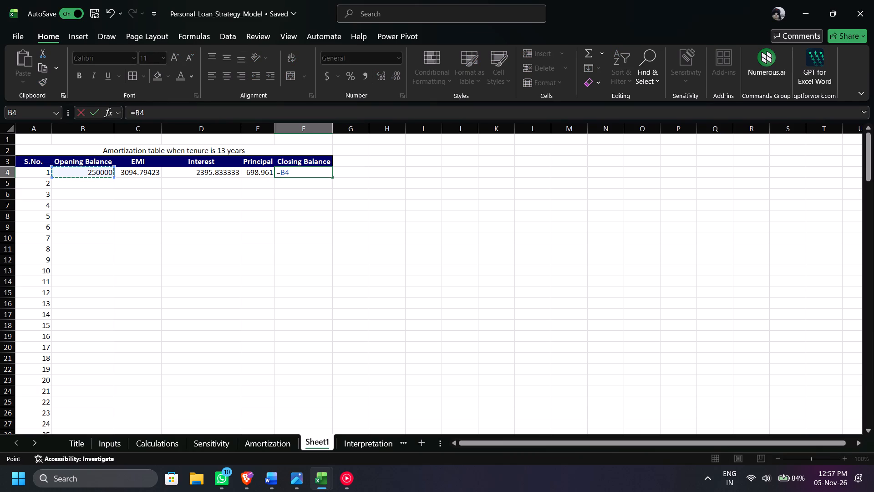
pyautogui.press('-')
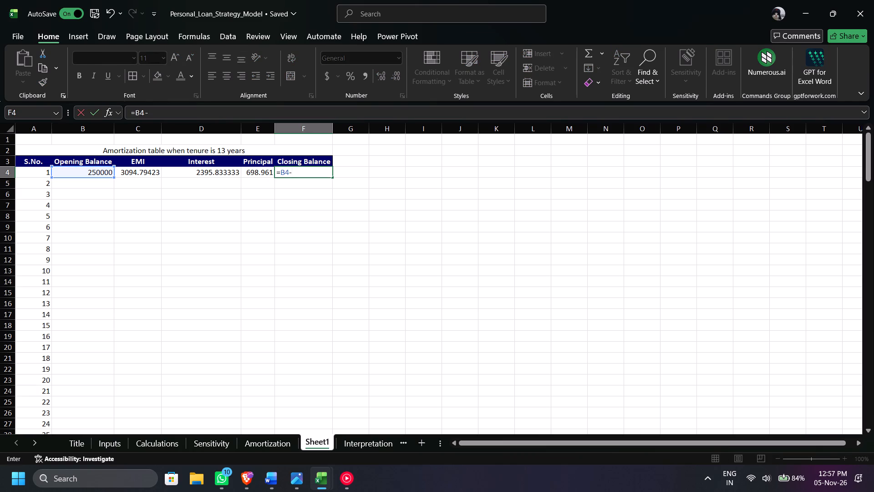
pyautogui.click(256, 174)
pyautogui.press('Return')
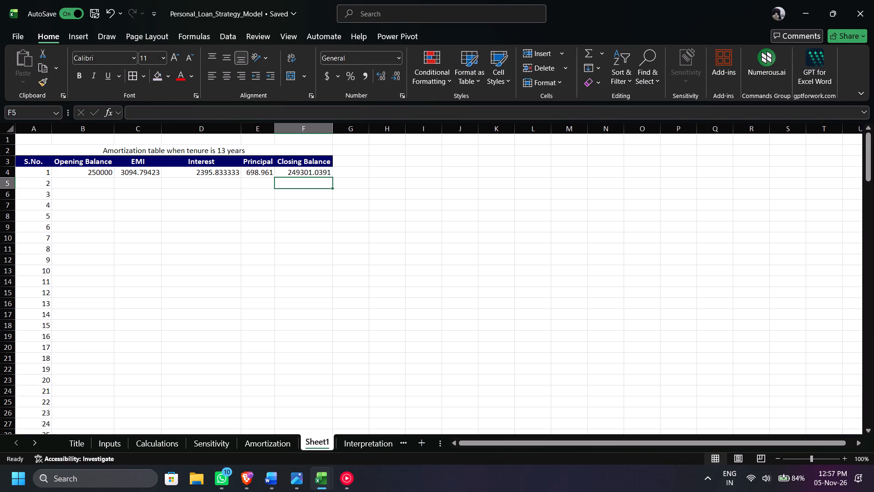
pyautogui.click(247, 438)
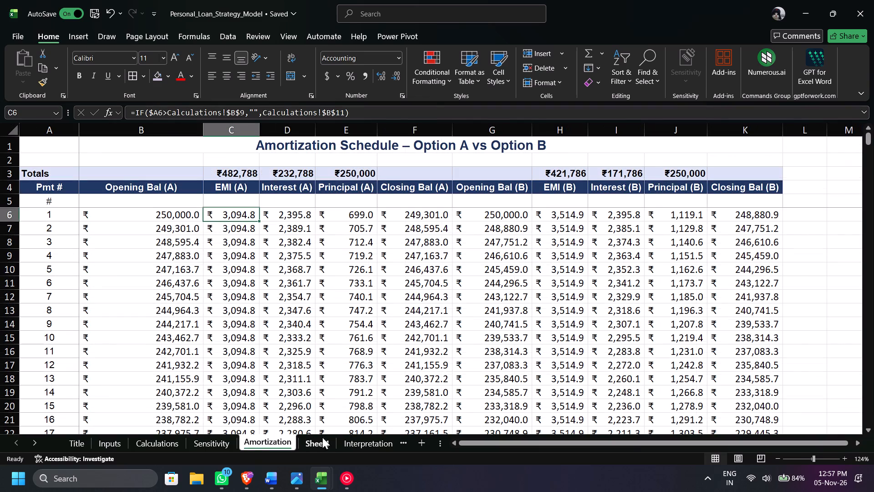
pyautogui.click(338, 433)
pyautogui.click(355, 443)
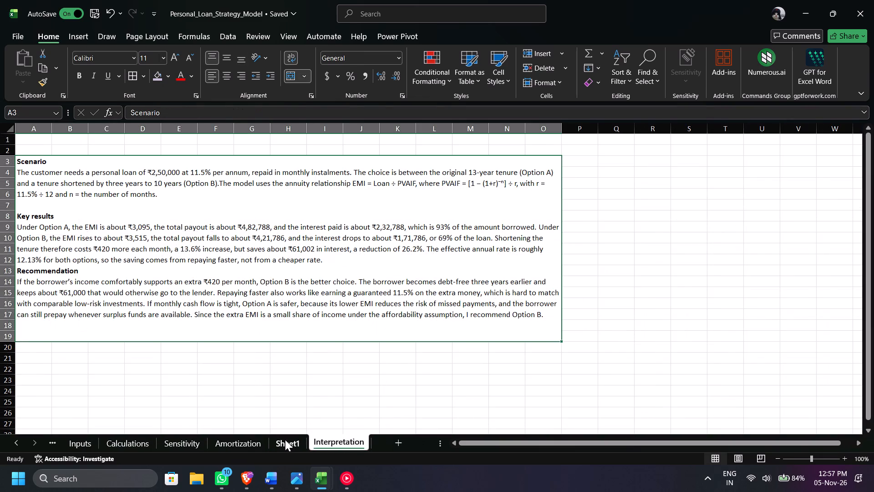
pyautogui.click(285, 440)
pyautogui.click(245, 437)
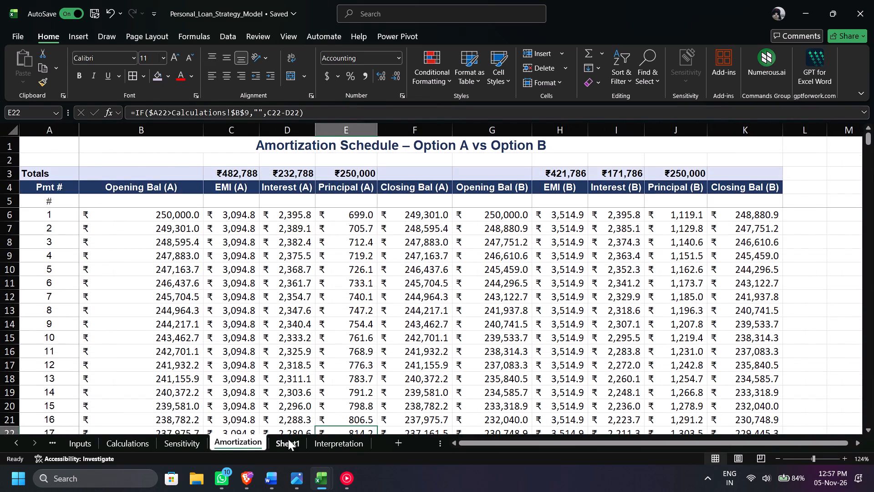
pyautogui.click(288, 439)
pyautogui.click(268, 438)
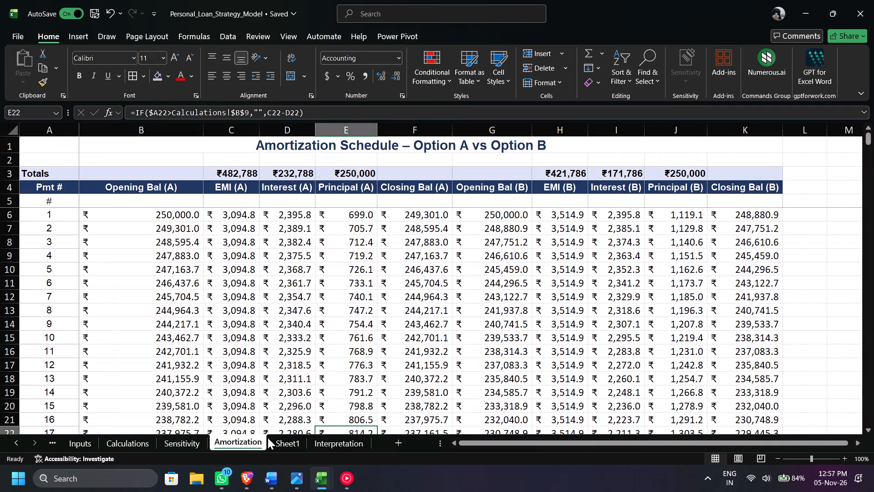
# Switch to YouTube Music and go back to the previous track.
pyautogui.click(349, 481)
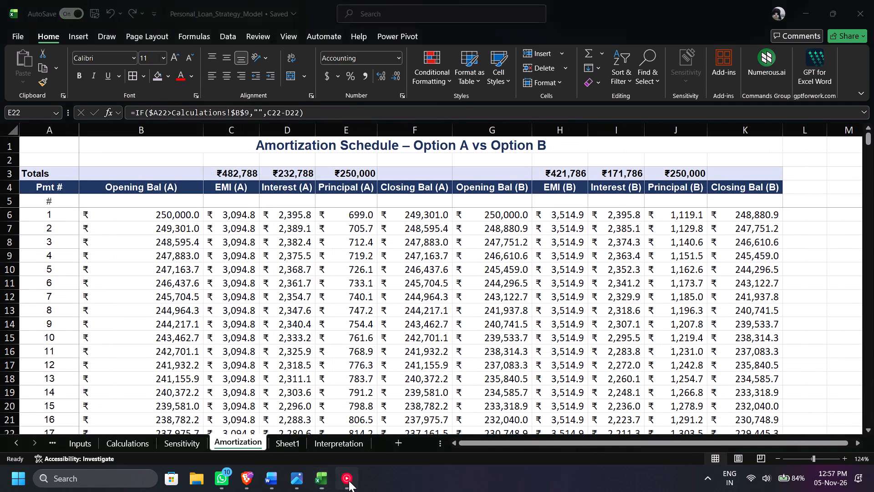
pyautogui.click(20, 441)
pyautogui.click(20, 441)
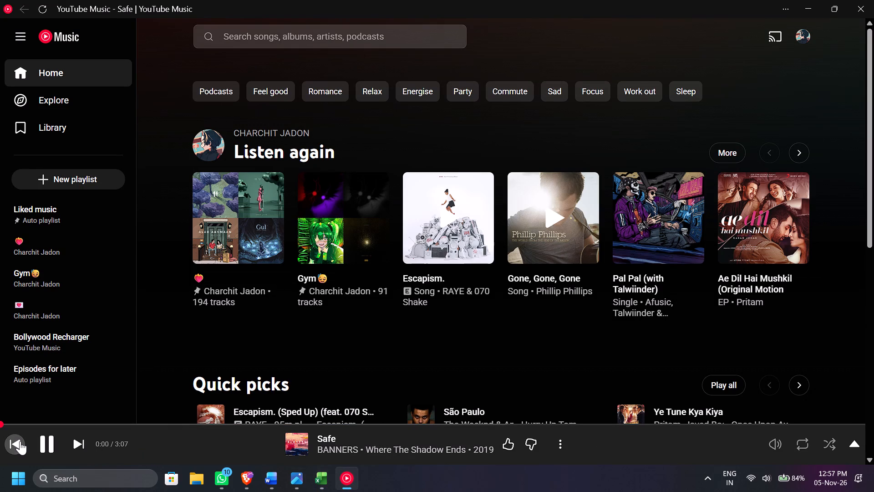
# Browse the Quick picks songs on the YouTube Music home page.
pyautogui.scroll(-2, 446, 395)
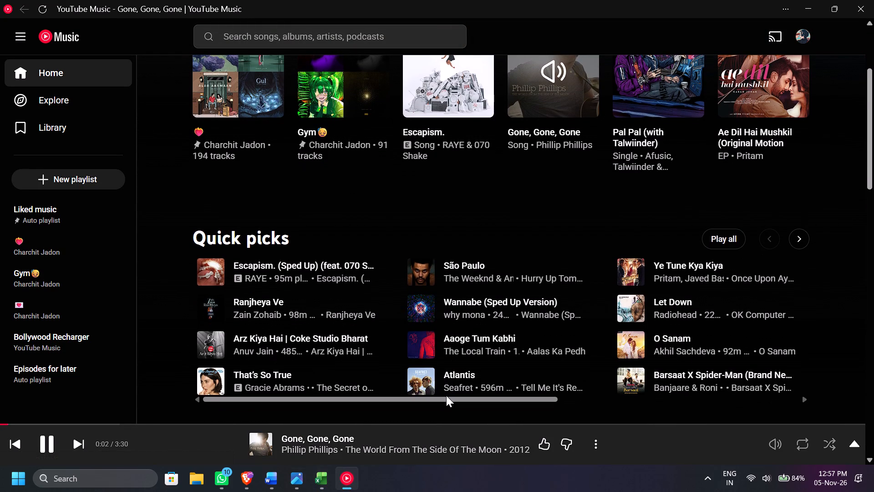
# Switch to the Personal_Loan_Strategy_Model workbook in Excel.
pyautogui.click(341, 405)
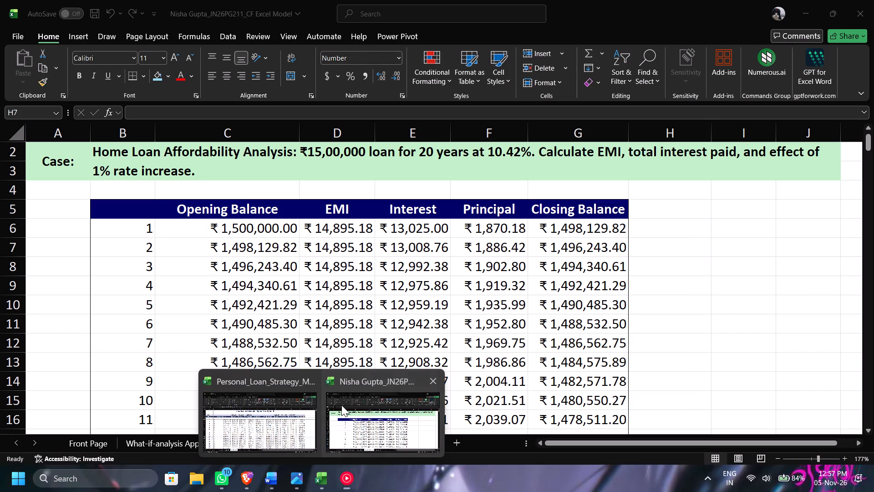
pyautogui.click(323, 491)
pyautogui.click(268, 425)
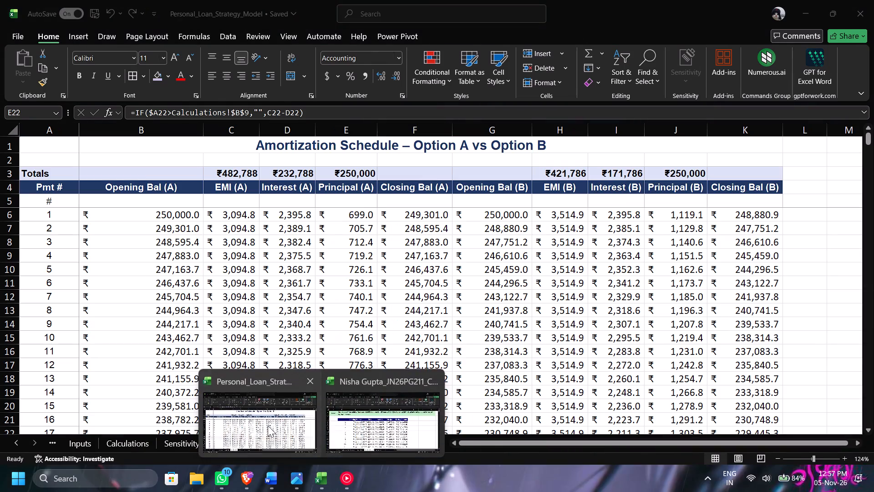
# Launch Instagram and open the "Reels only" group chat from Messages.
pyautogui.click(0, 487)
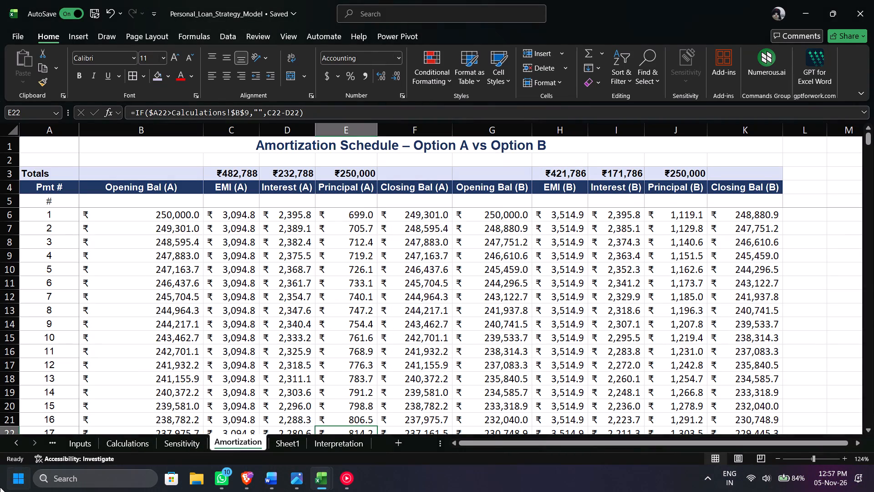
pyautogui.click(177, 153)
pyautogui.click(202, 230)
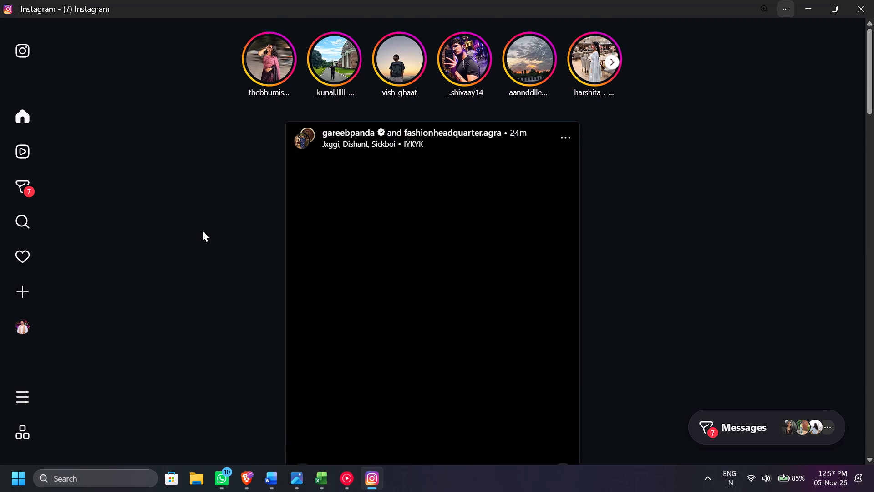
pyautogui.click(720, 415)
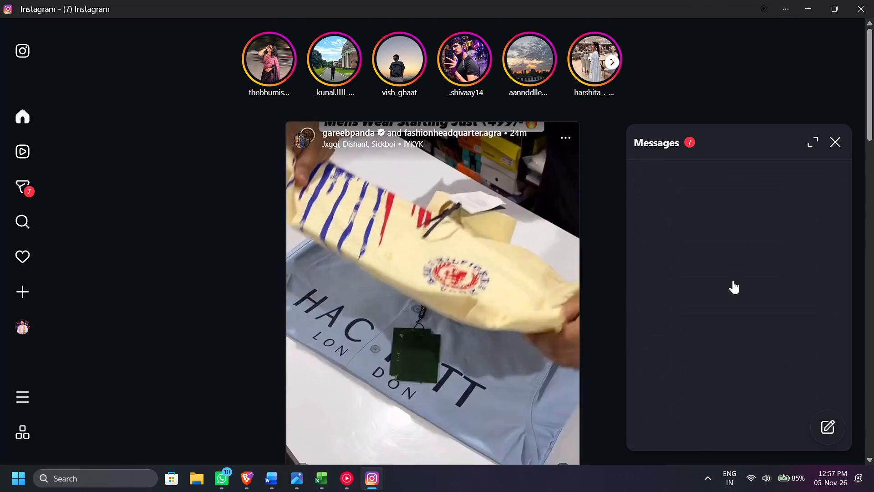
pyautogui.scroll(-4, 733, 280)
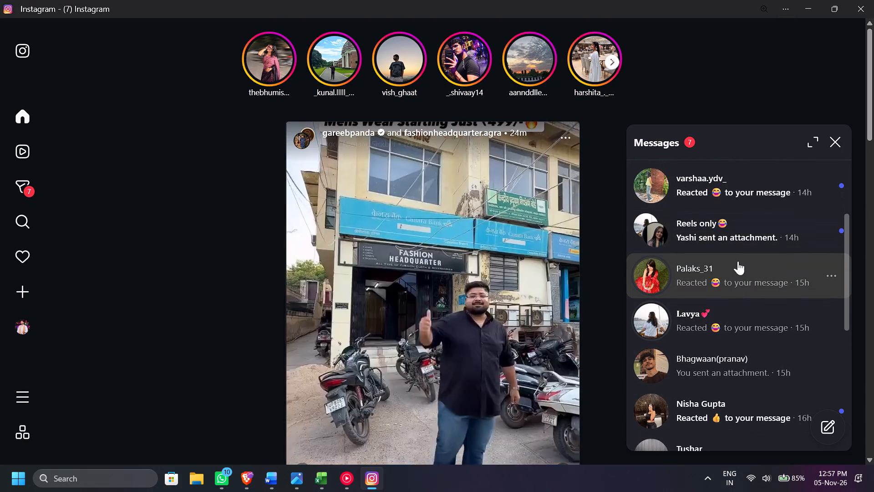
pyautogui.click(741, 233)
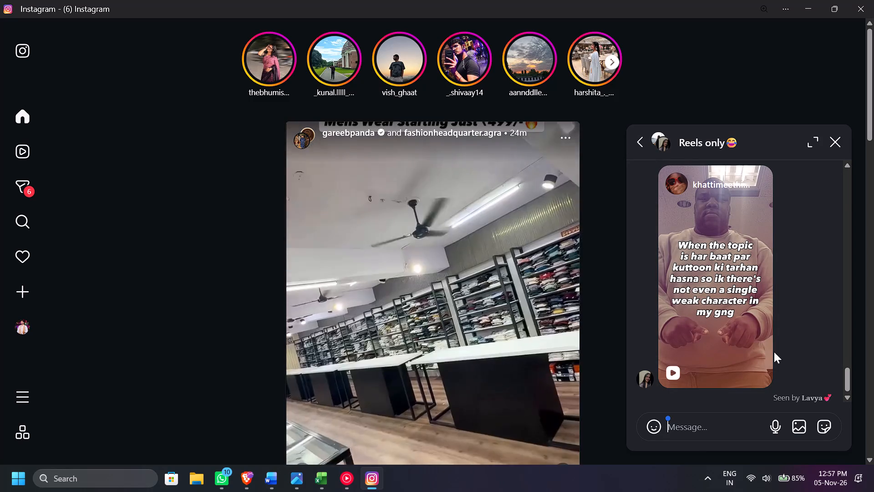
# Look through the recently shared reels in the "Reels only" chat and expand the conversation to the full messages view.
pyautogui.scroll(2, 774, 352)
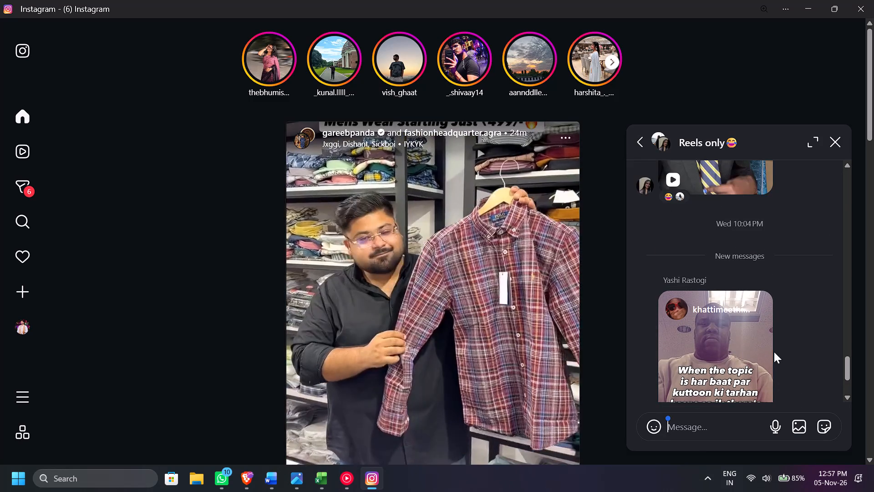
pyautogui.scroll(-1, 774, 352)
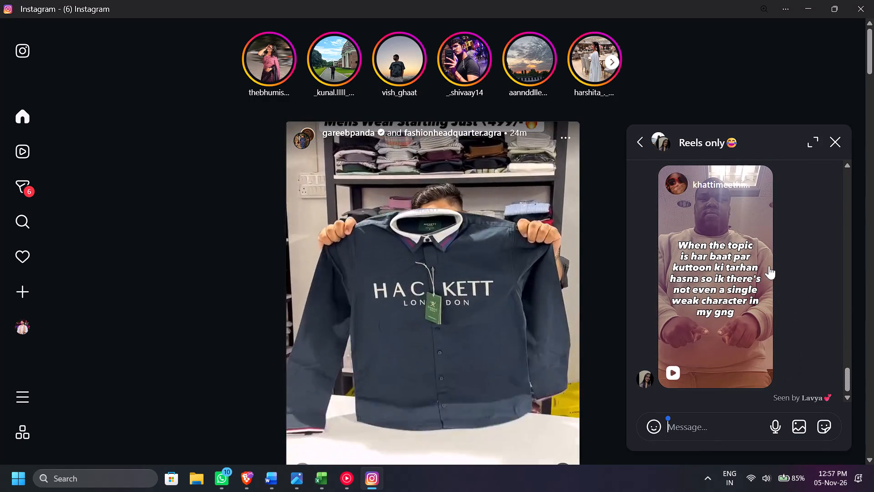
pyautogui.click(815, 139)
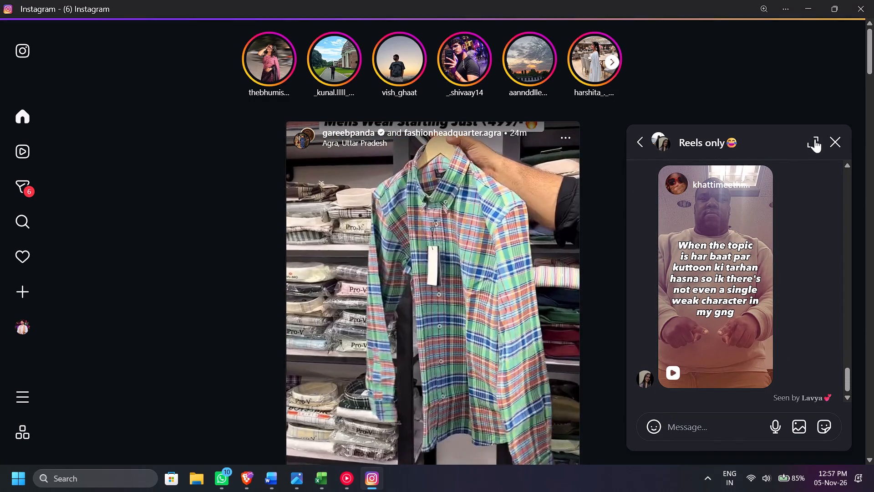
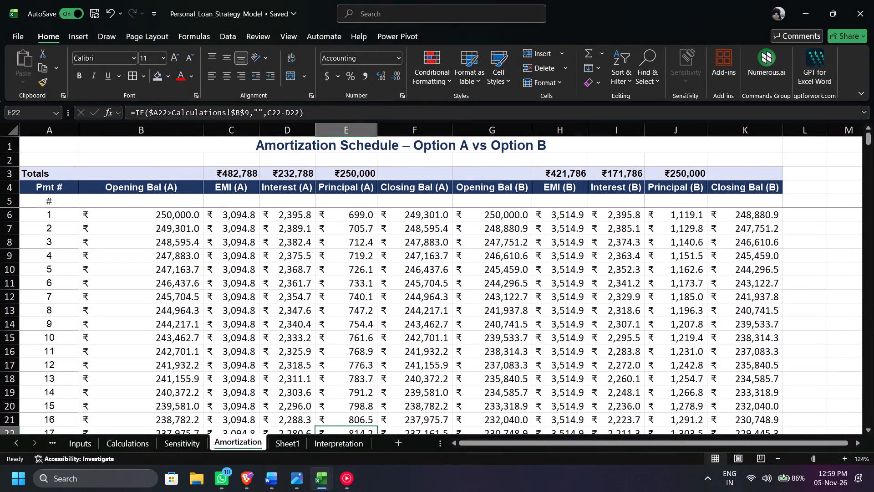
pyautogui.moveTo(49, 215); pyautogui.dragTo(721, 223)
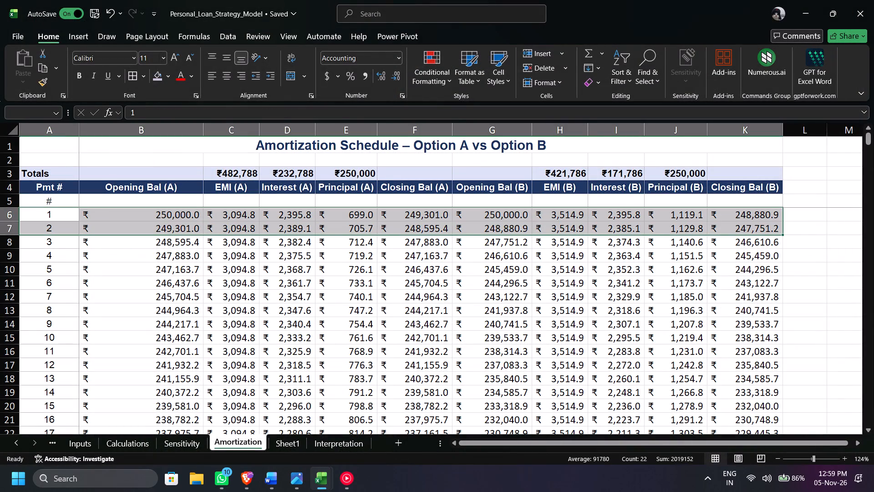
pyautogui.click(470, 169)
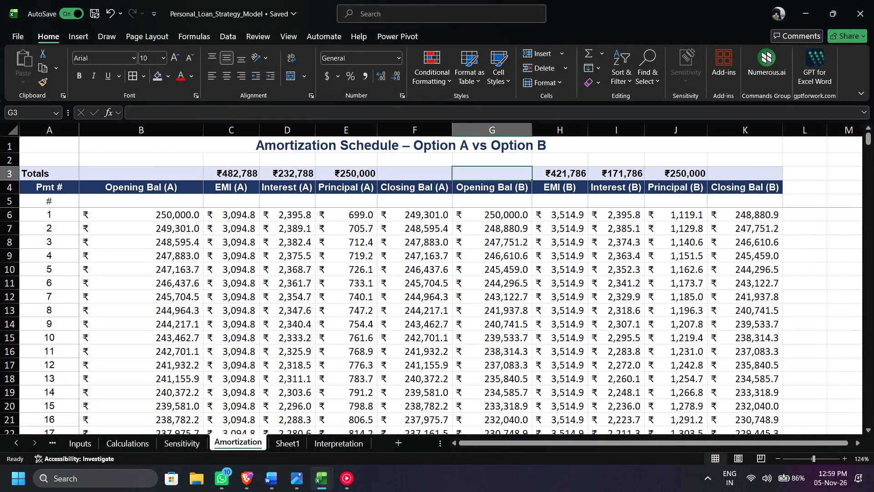
# Switch to YouTube Music, resume playing Gone, Gone, Gone, and return to the loan workbook in Excel.
pyautogui.click(338, 478)
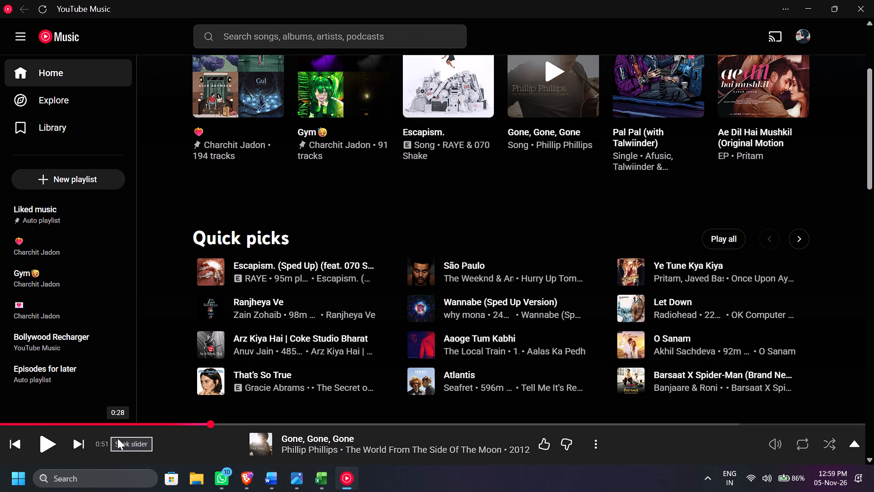
pyautogui.click(55, 443)
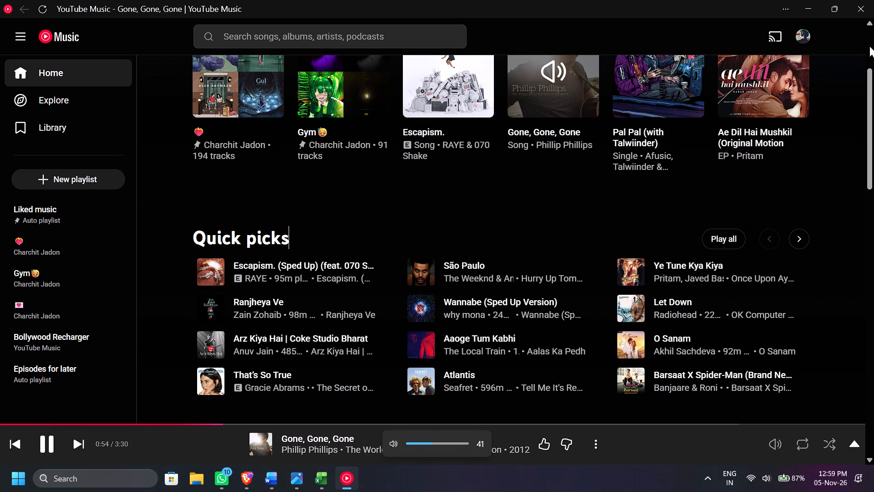
pyautogui.click(809, 0)
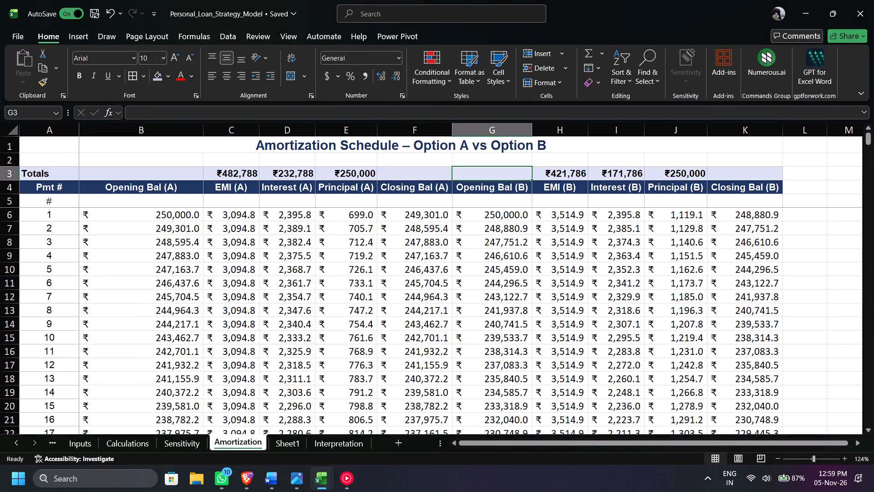
# Examine the Option A Closing Balance formula in F6 of the Amortization sheet and look over the Calculations and Sensitivity sheets.
pyautogui.click(423, 209)
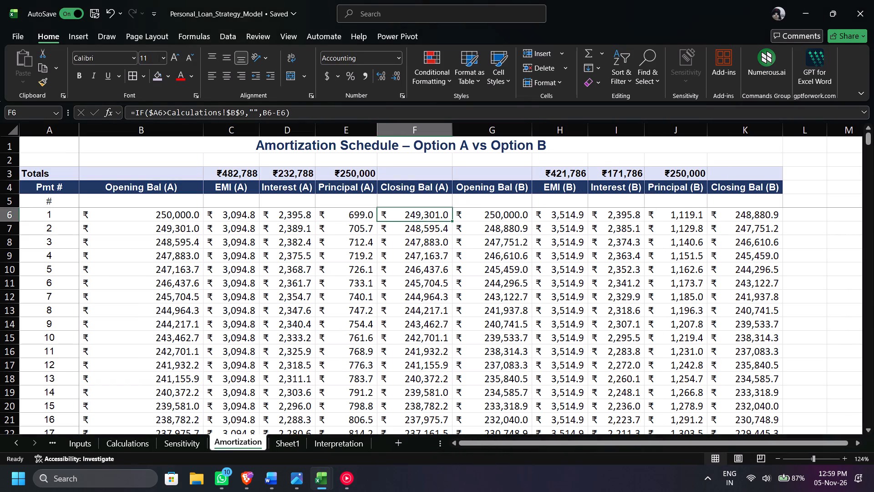
pyautogui.moveTo(445, 225); pyautogui.dragTo(441, 203)
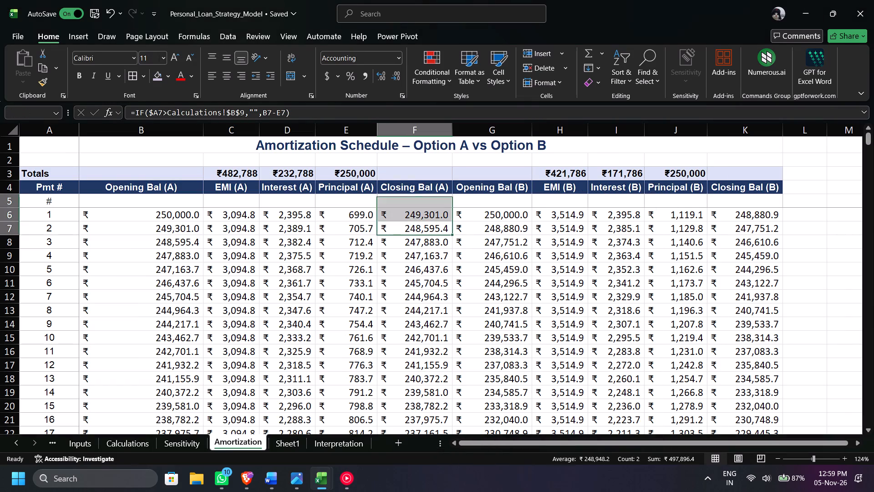
pyautogui.click(441, 203)
pyautogui.doubleClick(437, 217)
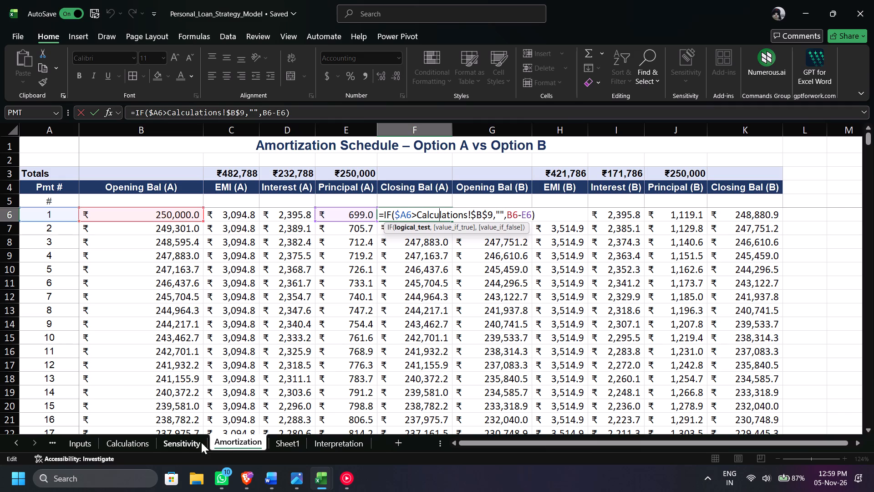
pyautogui.click(145, 442)
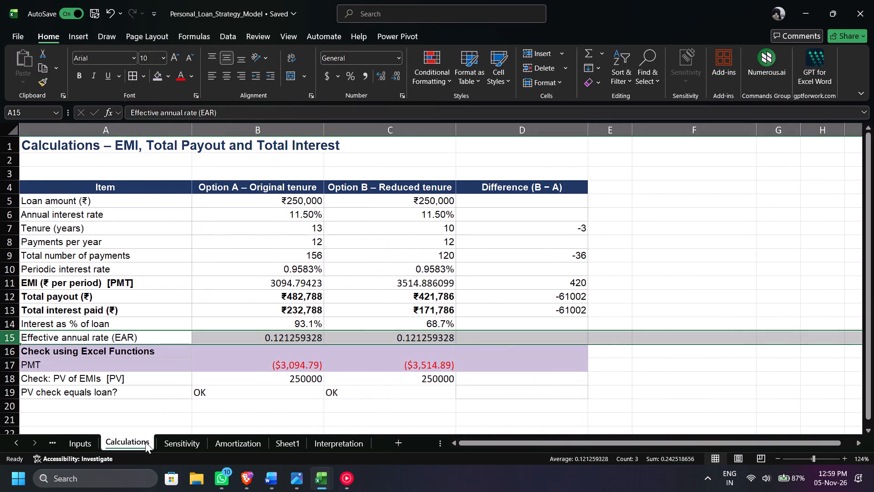
pyautogui.click(198, 446)
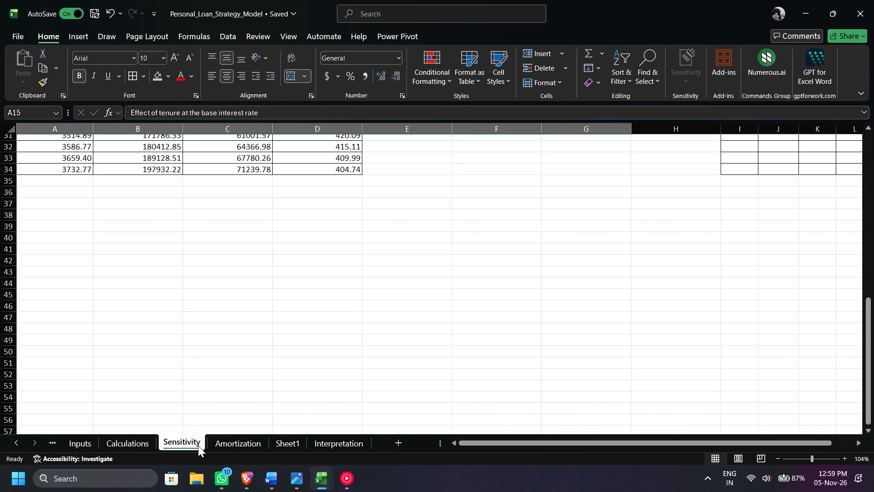
pyautogui.click(239, 436)
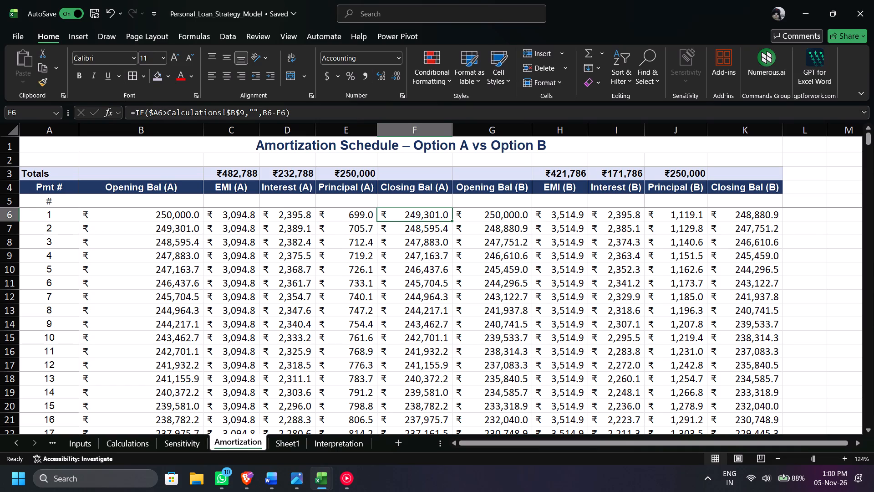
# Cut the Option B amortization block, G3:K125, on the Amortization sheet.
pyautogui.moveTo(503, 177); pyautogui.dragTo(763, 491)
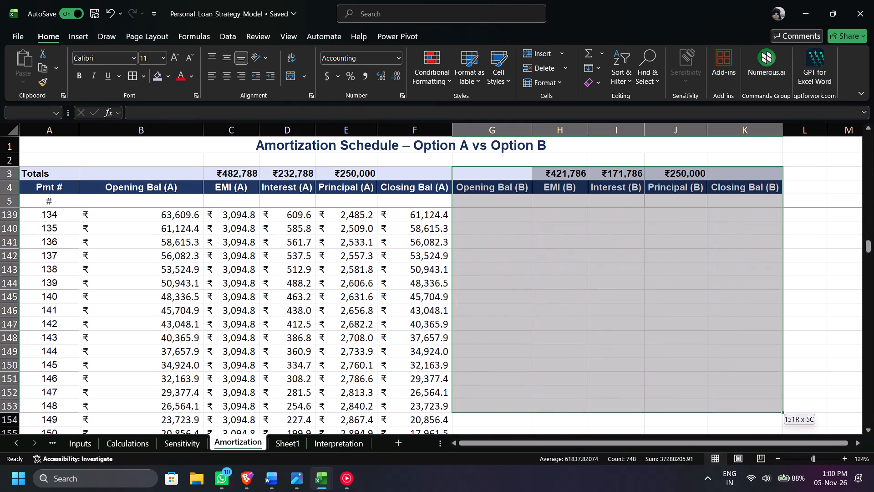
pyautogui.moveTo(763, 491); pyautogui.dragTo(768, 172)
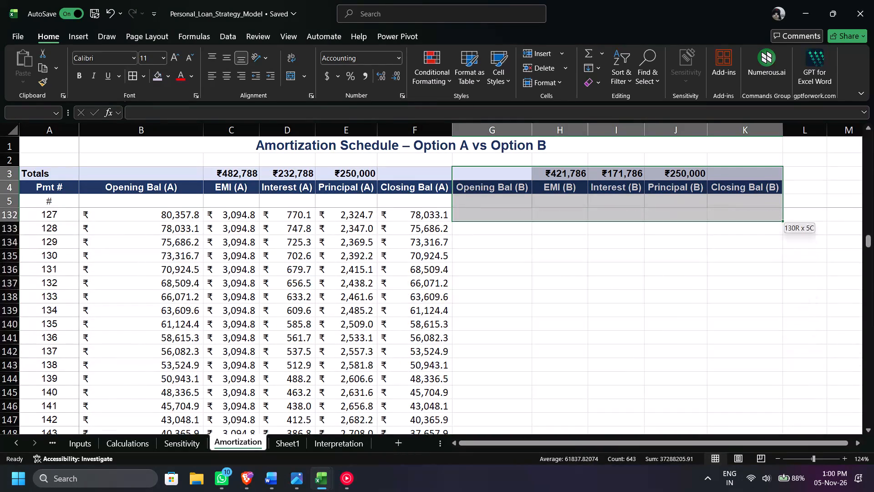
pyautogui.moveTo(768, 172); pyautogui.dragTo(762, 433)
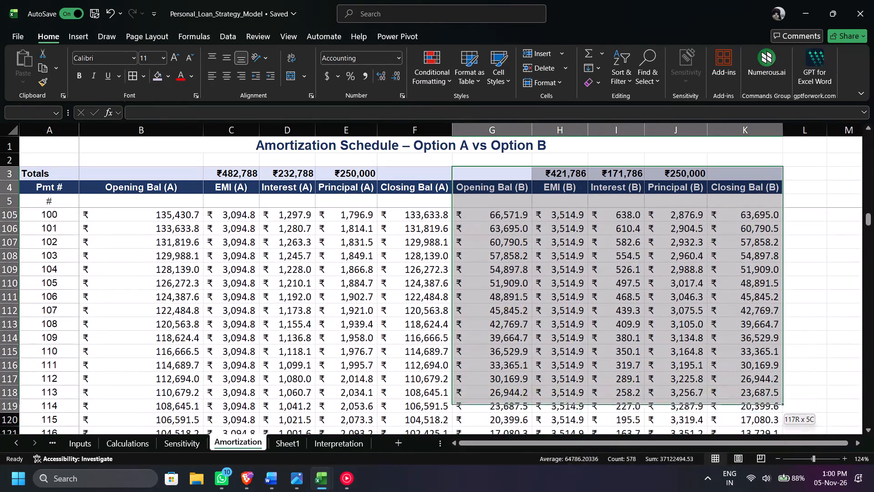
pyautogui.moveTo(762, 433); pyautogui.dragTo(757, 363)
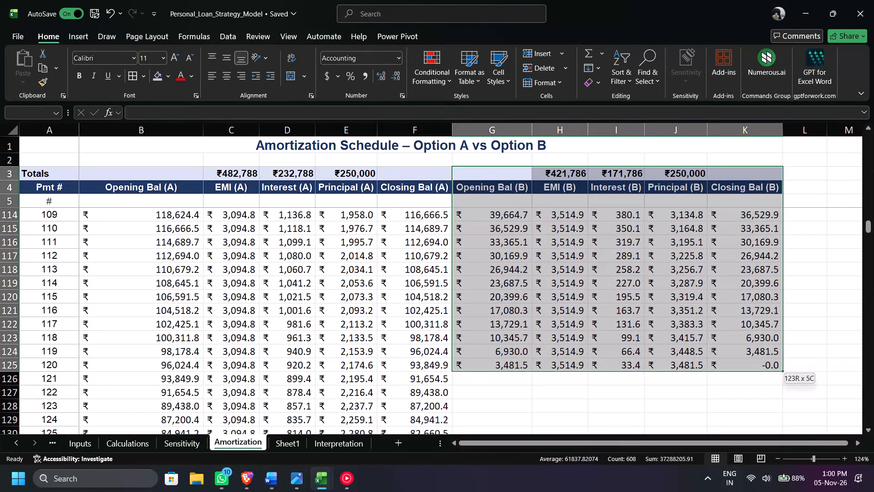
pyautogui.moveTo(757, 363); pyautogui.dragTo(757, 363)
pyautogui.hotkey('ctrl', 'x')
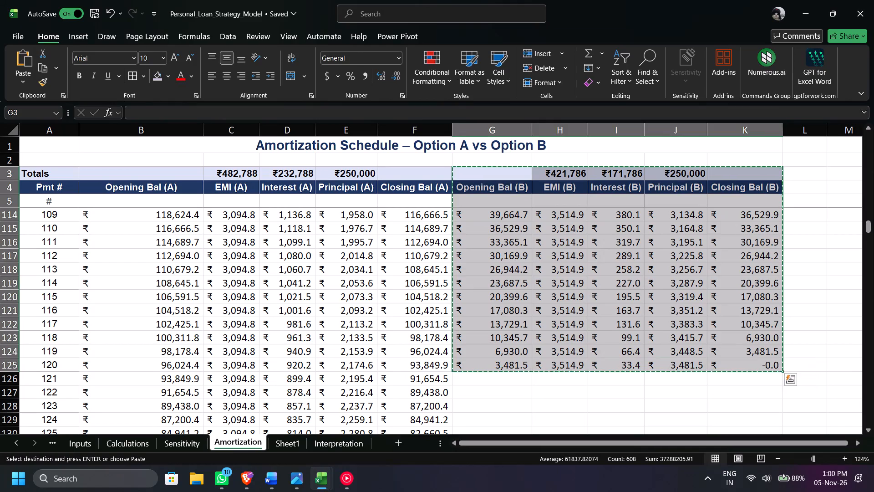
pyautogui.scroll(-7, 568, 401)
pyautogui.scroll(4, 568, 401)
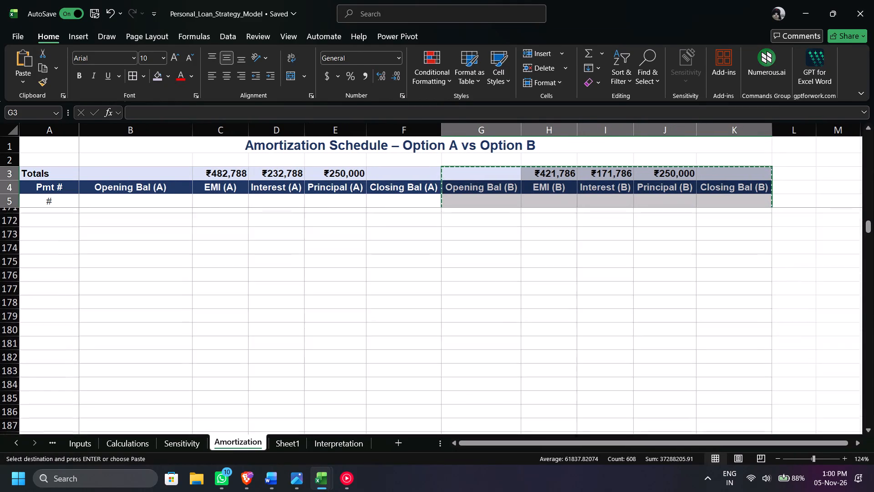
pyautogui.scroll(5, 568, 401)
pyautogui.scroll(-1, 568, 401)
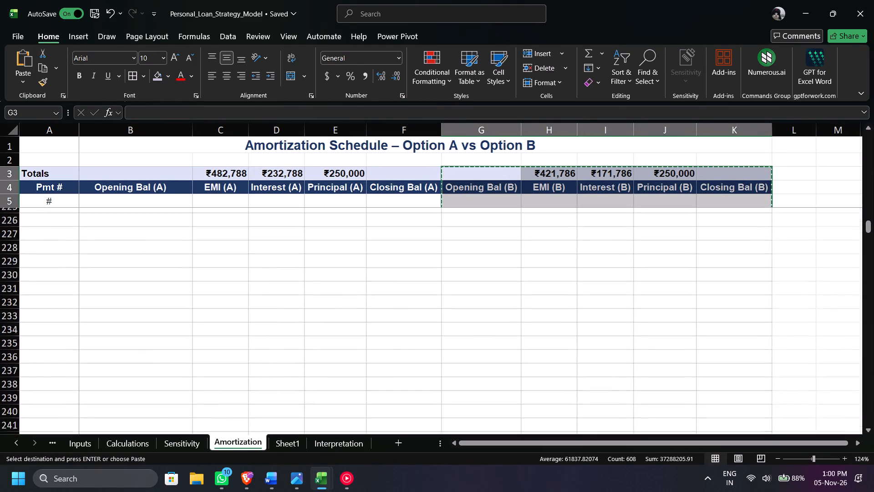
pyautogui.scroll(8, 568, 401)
# Clear the contents of the entire Sheet1.
pyautogui.click(289, 438)
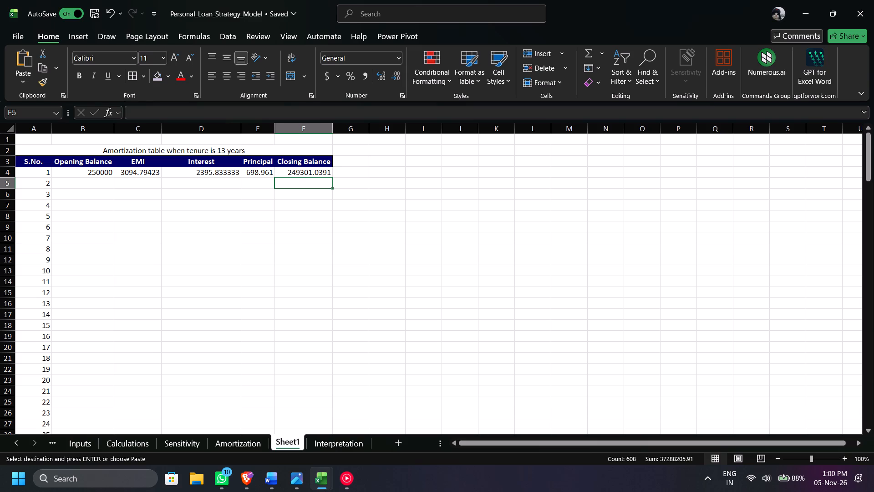
pyautogui.click(60, 260)
pyautogui.click(6, 125)
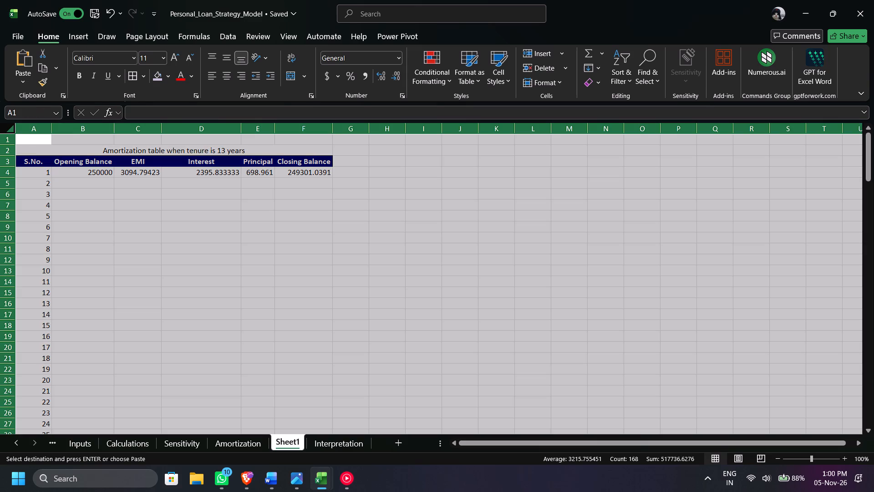
pyautogui.press('Delete')
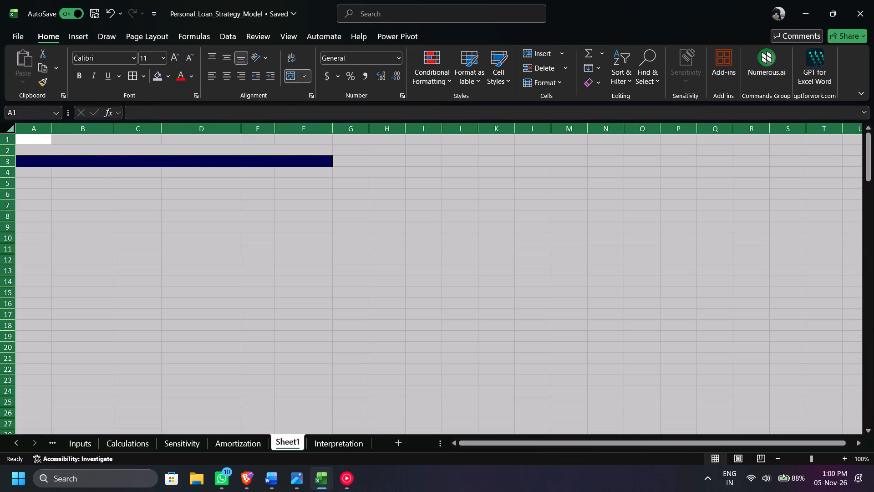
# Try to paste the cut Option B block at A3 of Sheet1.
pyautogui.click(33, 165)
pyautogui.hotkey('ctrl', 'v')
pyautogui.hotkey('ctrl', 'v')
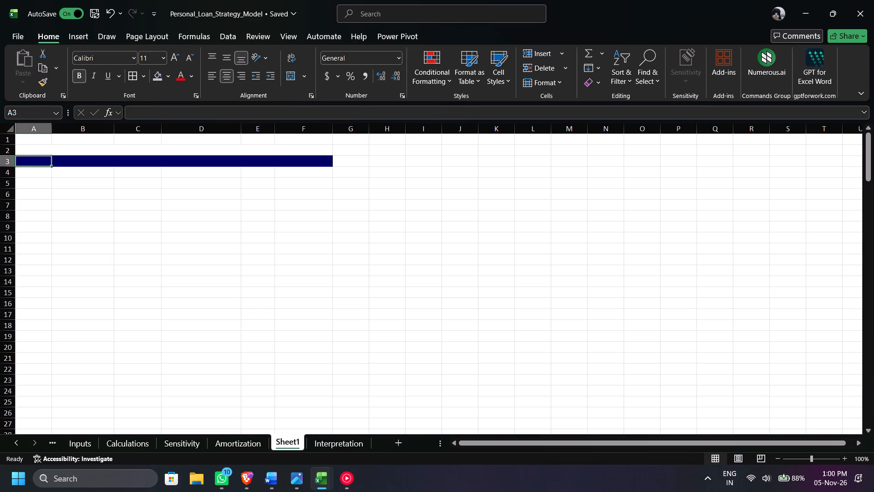
# Copy the Option B block G3:K125 from the Amortization sheet and paste it at A3 of Sheet1.
pyautogui.click(228, 441)
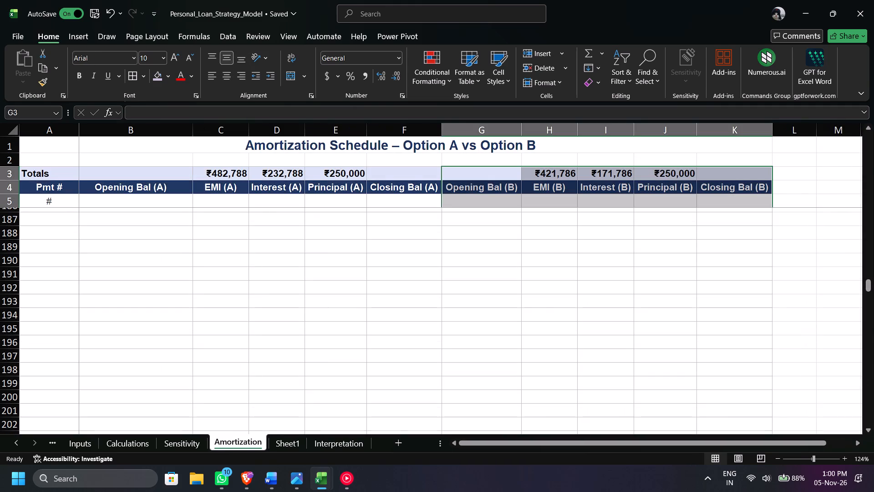
pyautogui.scroll(9, 469, 317)
pyautogui.hotkey('ctrl', 'c')
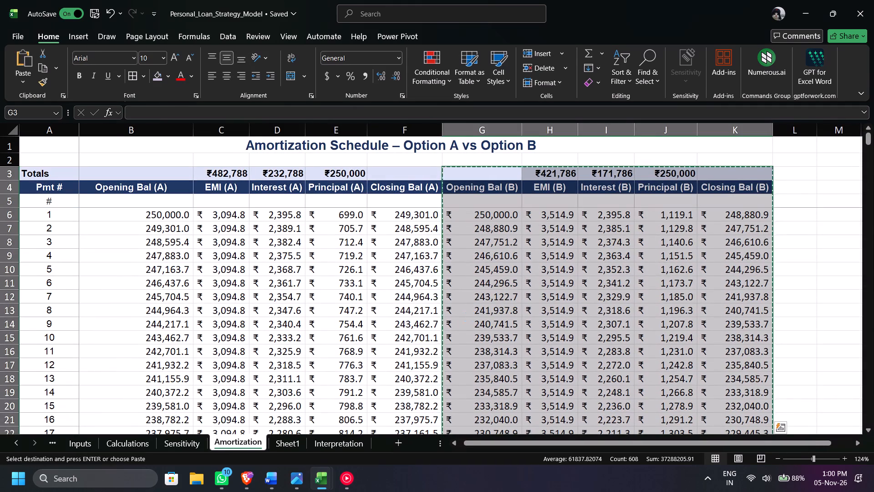
pyautogui.click(291, 448)
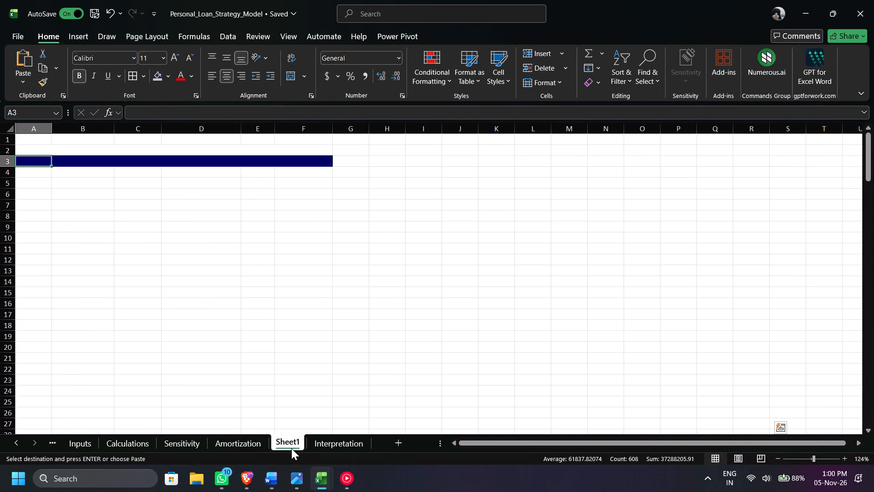
pyautogui.hotkey('ctrl', 'v')
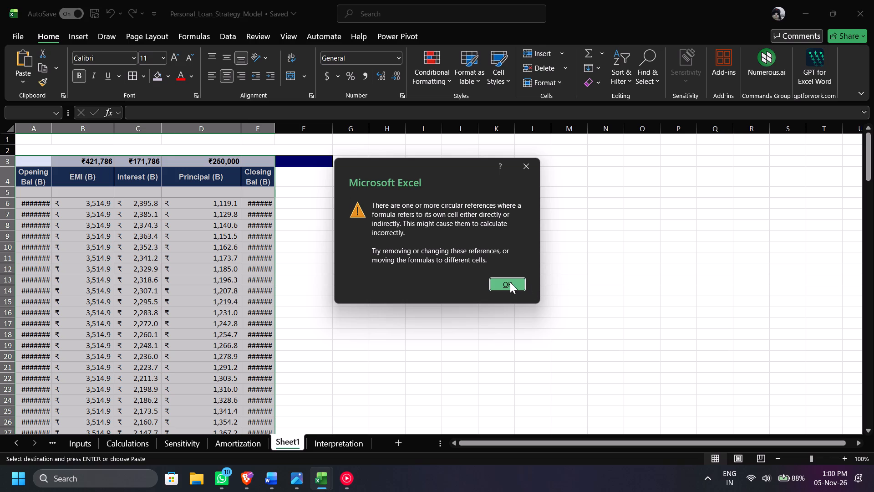
pyautogui.click(510, 282)
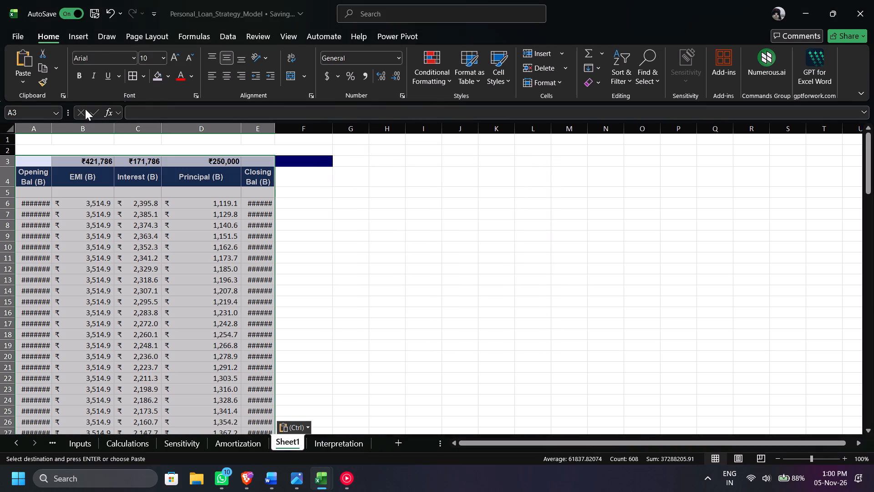
# Autofit the Opening Bal (B) and Closing Bal (B) columns, A and E, on Sheet1.
pyautogui.doubleClick(56, 125)
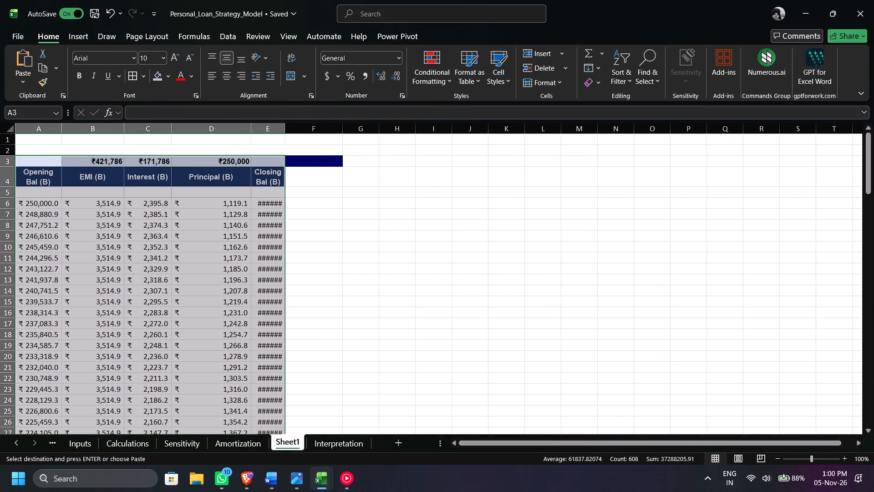
pyautogui.doubleClick(287, 133)
pyautogui.click(359, 220)
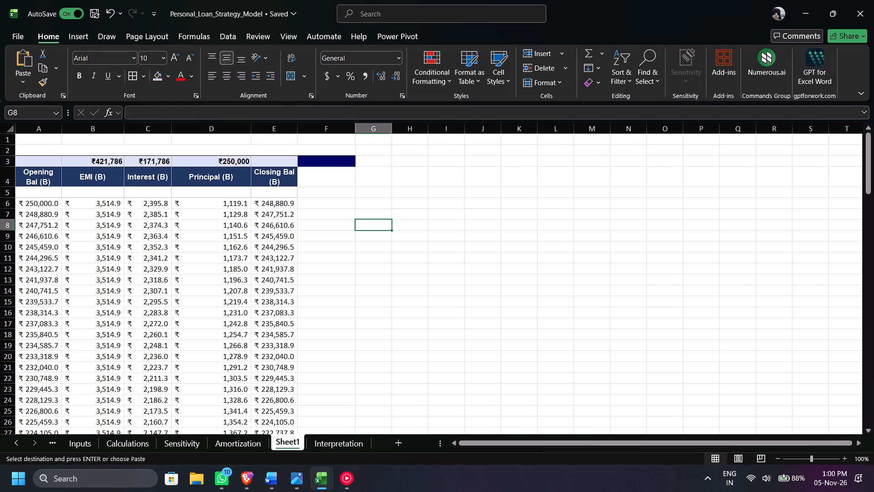
# Check the pasted Option B schedule on Sheet1 from its first payments through its lower rows.
pyautogui.hscroll(1, 128, 204)
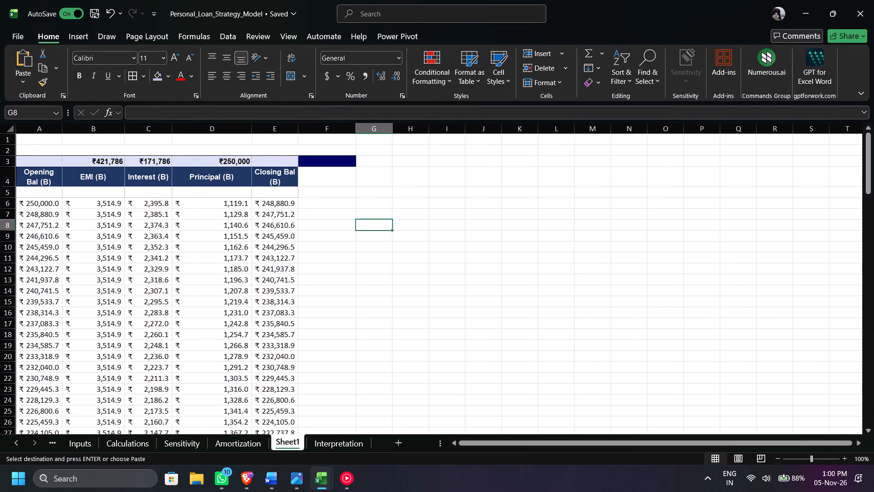
pyautogui.scroll(-5, 70, 211)
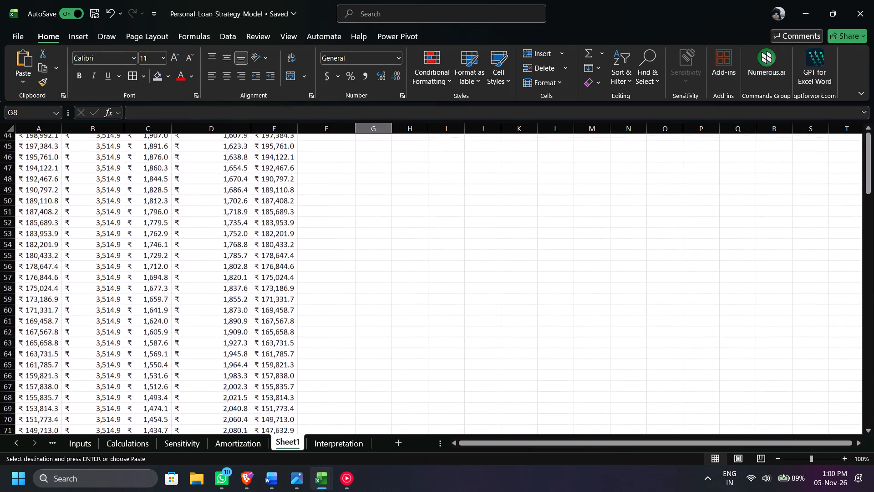
pyautogui.scroll(-4, 70, 211)
pyautogui.scroll(8, 70, 211)
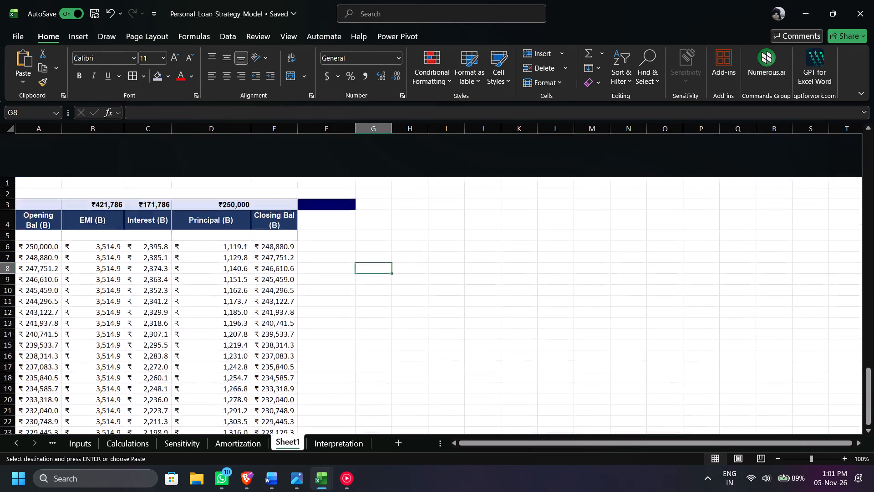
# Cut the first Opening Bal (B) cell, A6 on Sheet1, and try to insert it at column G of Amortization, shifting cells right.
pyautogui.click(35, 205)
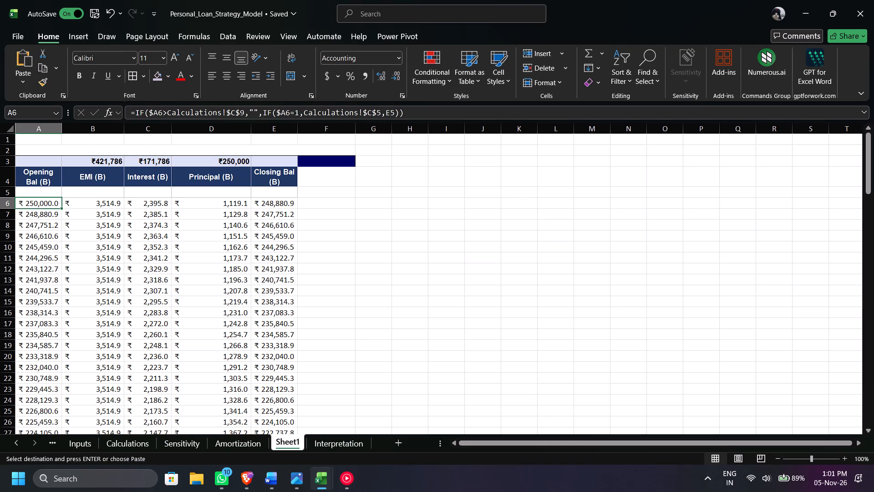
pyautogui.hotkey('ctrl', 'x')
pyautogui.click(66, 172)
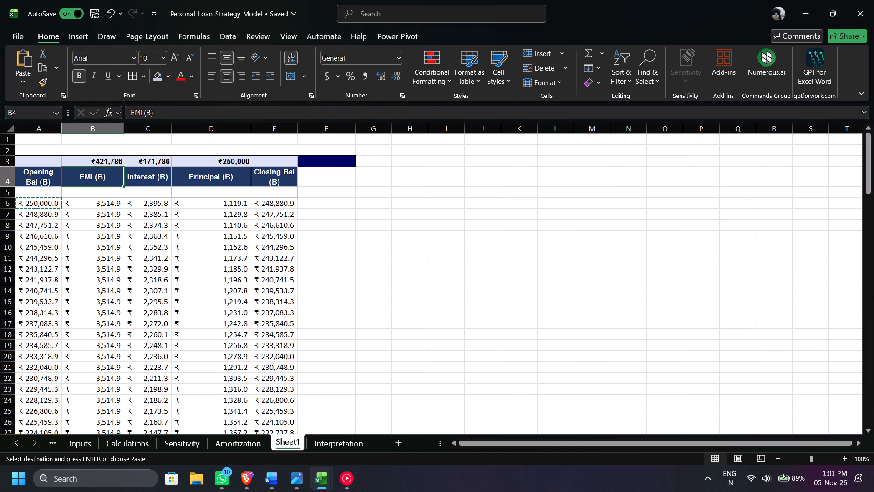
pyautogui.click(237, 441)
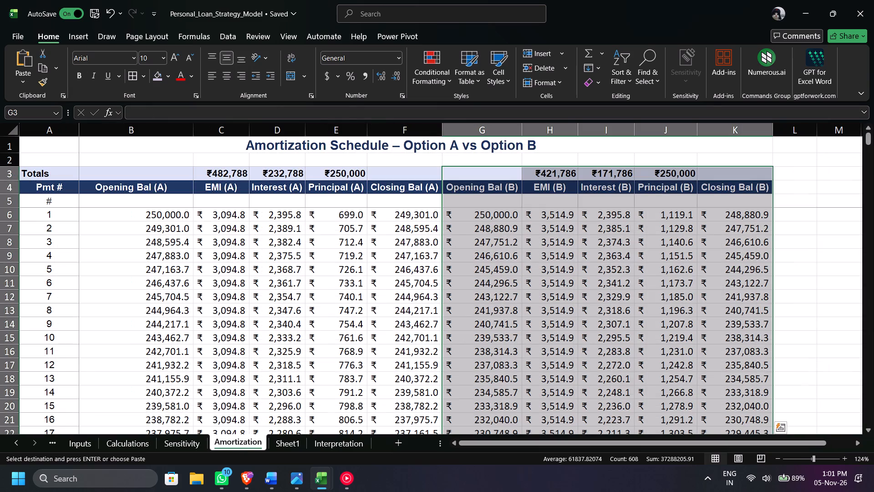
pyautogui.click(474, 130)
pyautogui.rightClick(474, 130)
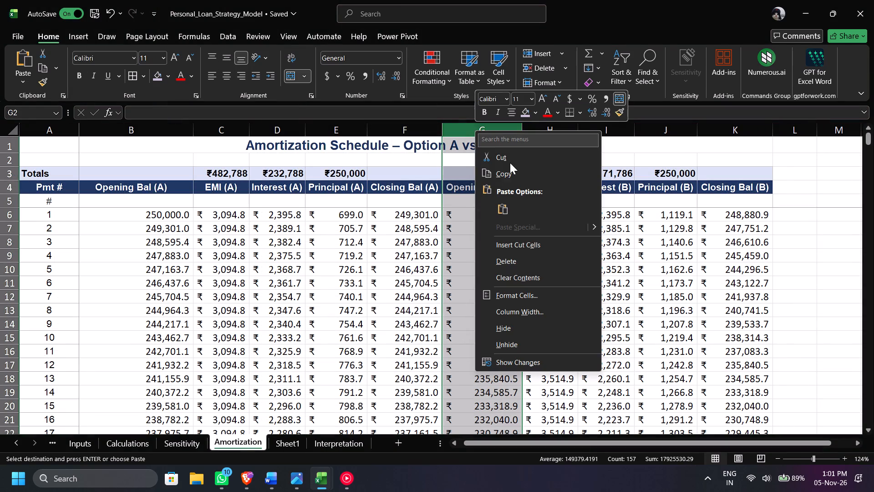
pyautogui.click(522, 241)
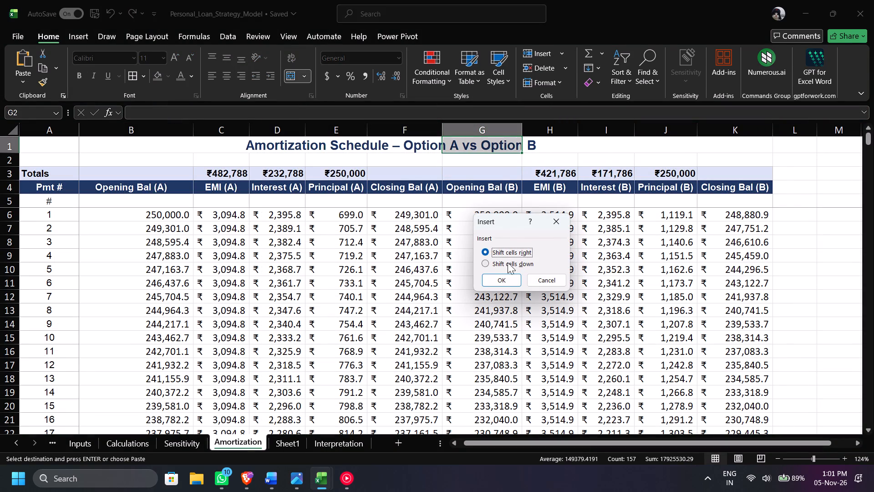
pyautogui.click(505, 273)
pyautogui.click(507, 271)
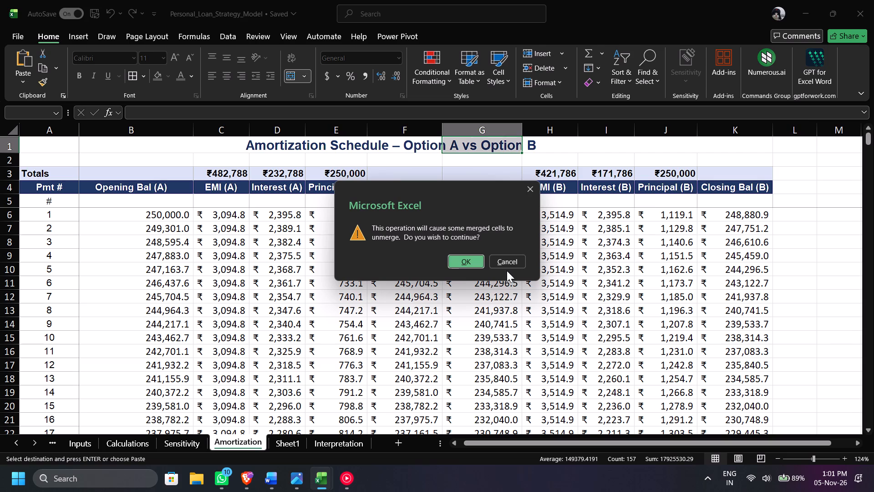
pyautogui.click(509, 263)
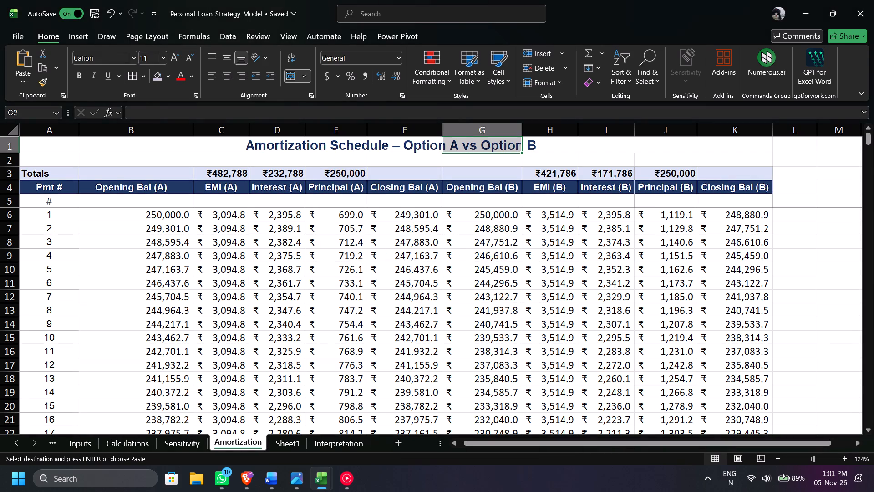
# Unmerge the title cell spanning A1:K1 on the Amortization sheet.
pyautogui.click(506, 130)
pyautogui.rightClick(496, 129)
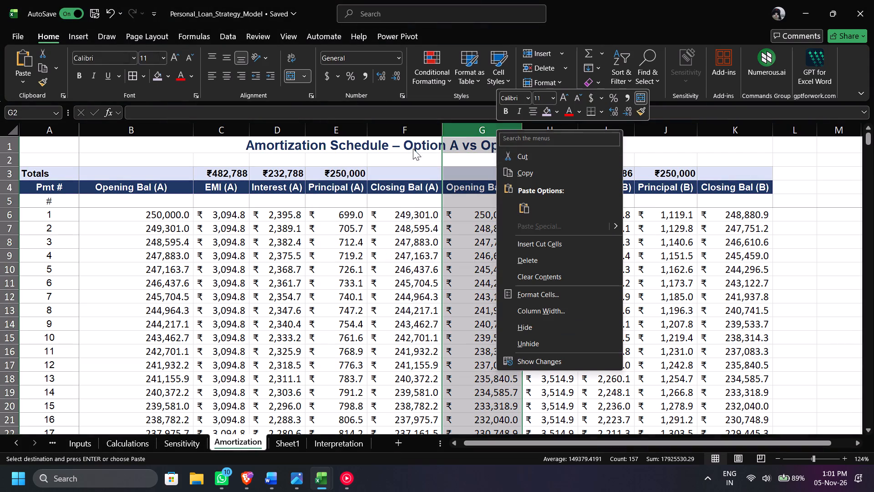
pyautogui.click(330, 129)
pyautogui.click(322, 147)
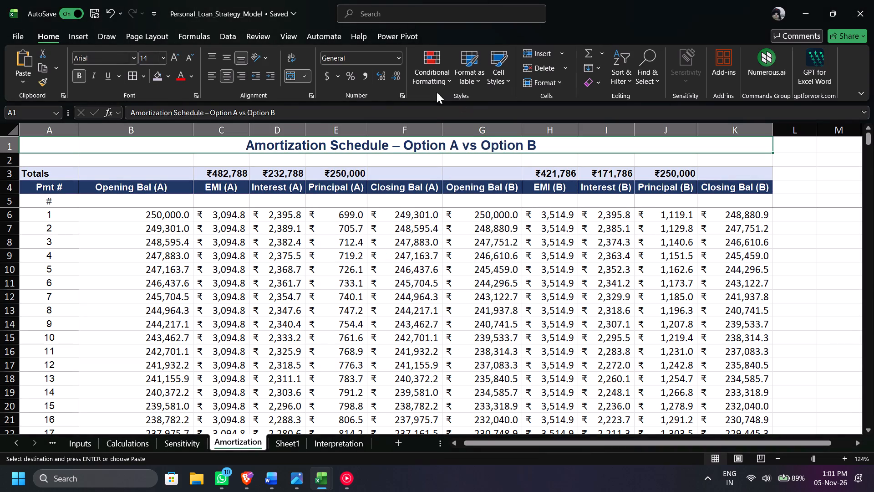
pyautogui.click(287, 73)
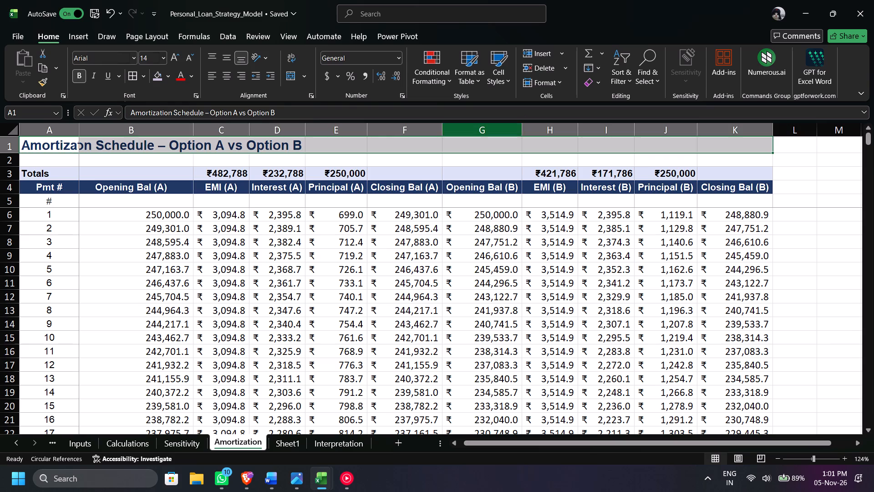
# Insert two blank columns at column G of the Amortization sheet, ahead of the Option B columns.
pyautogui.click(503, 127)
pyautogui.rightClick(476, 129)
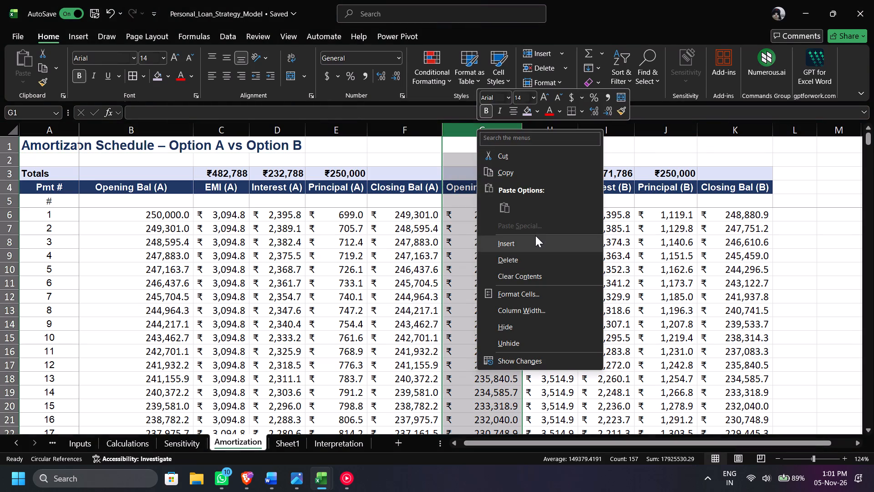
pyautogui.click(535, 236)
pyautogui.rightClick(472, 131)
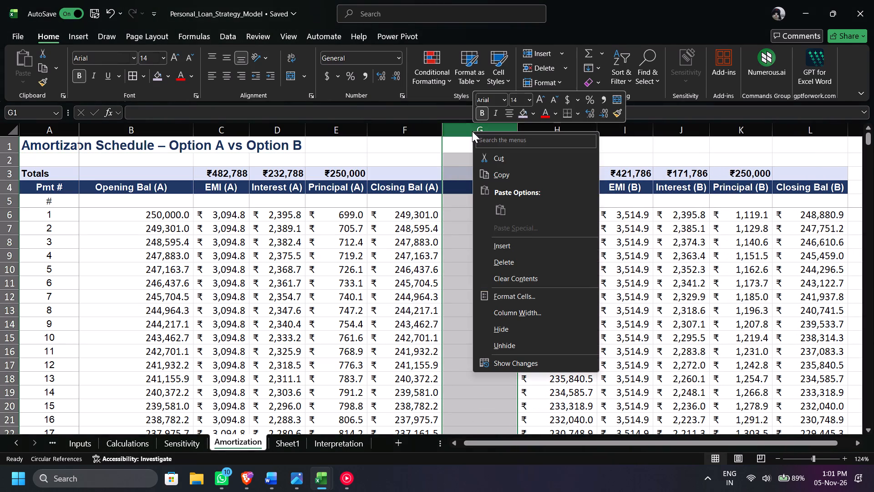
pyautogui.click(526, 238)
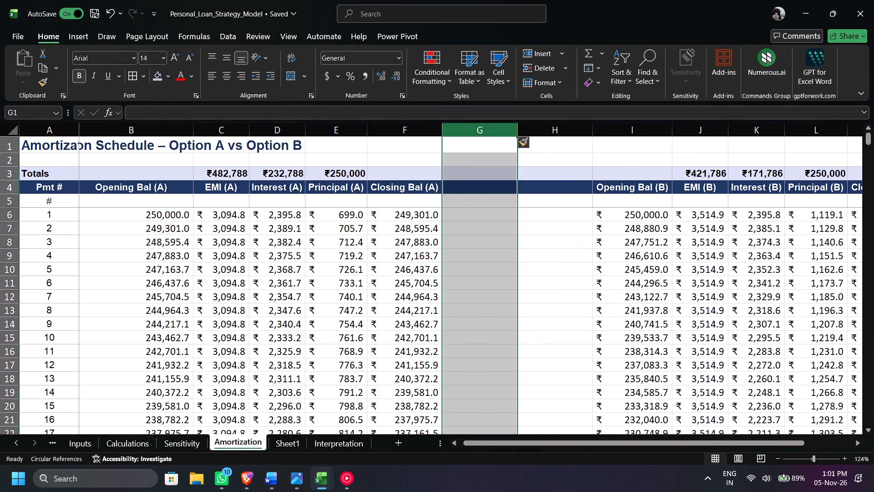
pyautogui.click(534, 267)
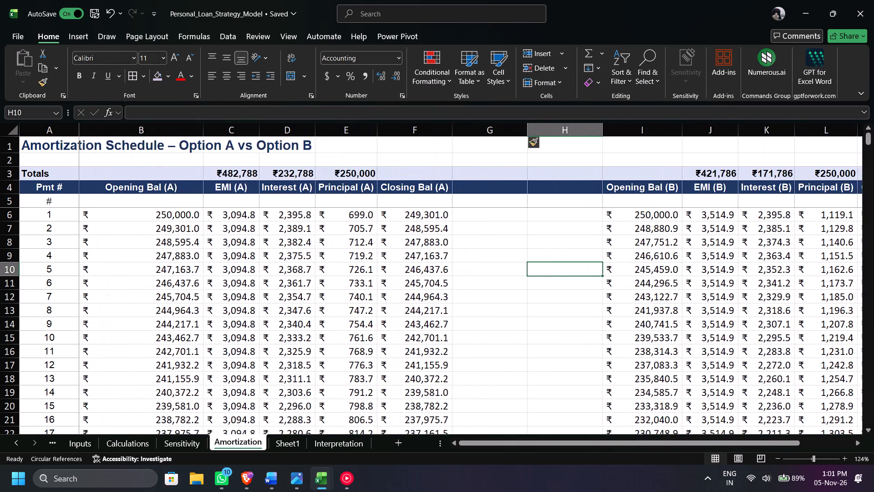
# Examine the first-payment formulas of Opening Bal (B) in I6 and Closing Bal (B) in M6 on the Amortization sheet.
pyautogui.hscroll(-3, 534, 267)
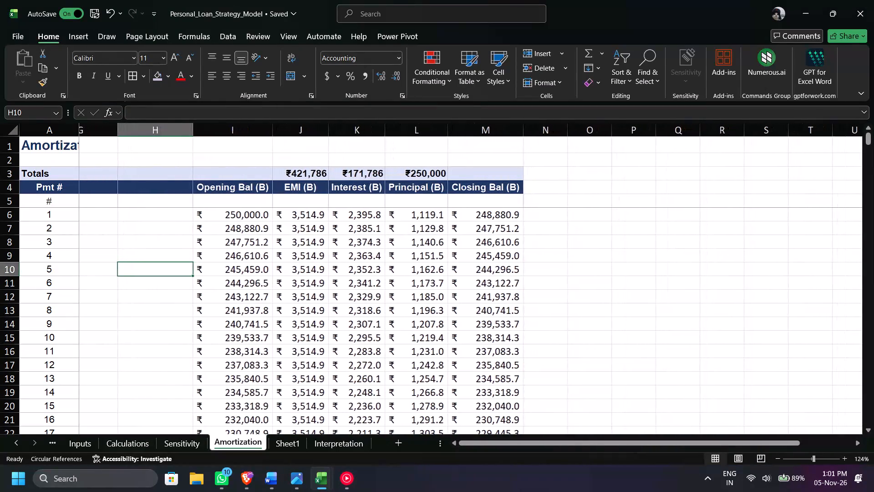
pyautogui.click(269, 214)
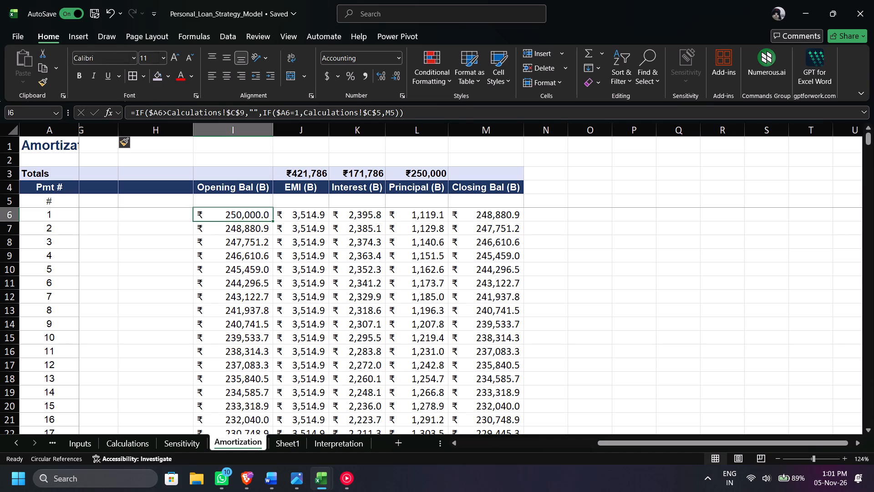
pyautogui.doubleClick(217, 213)
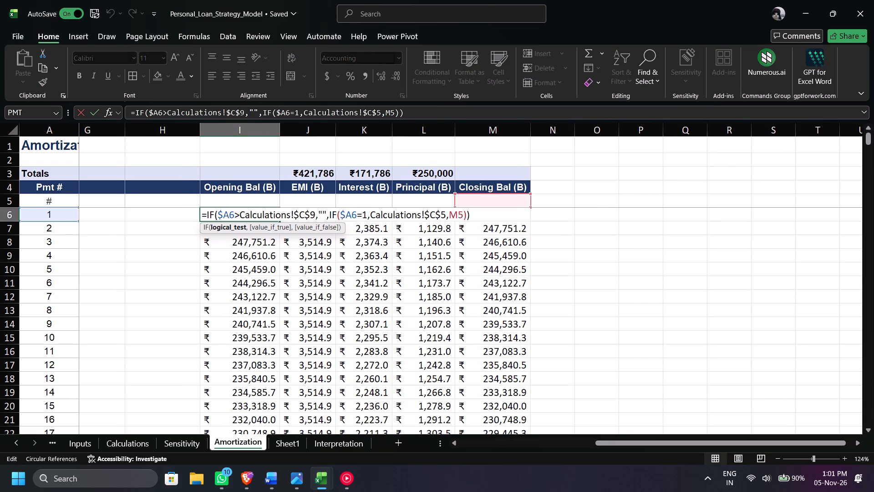
pyautogui.click(633, 262)
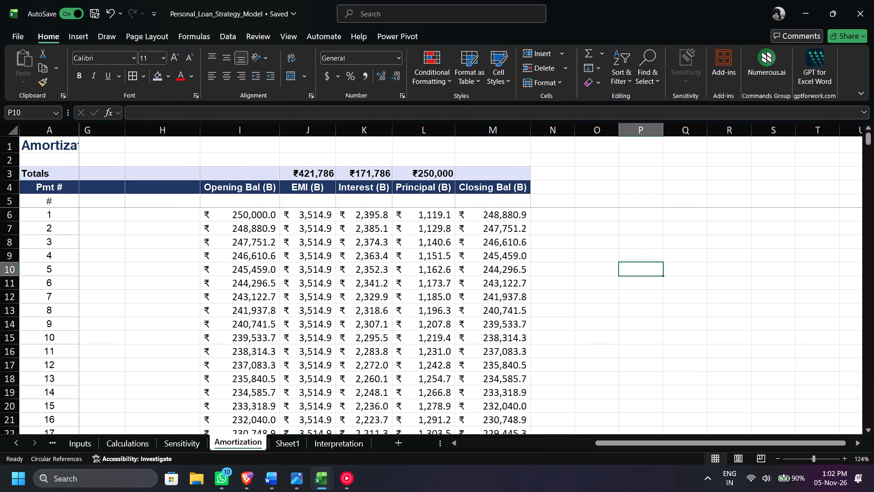
pyautogui.click(490, 220)
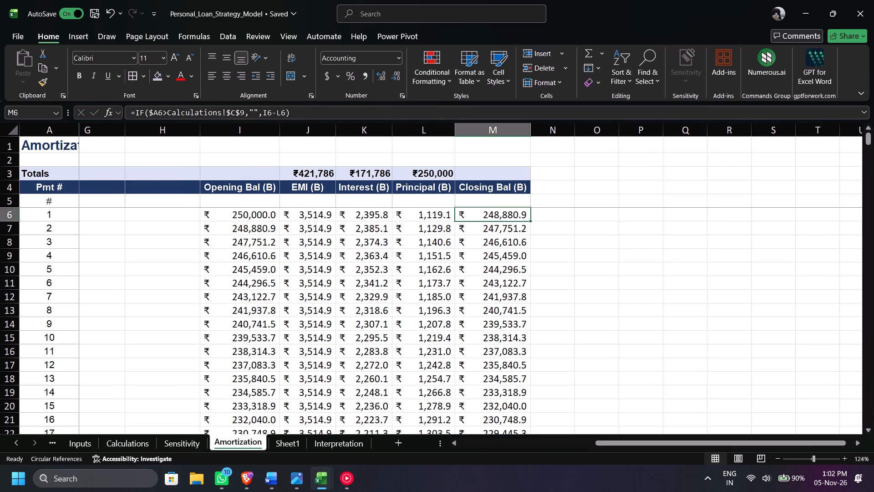
pyautogui.hscroll(3, 361, 229)
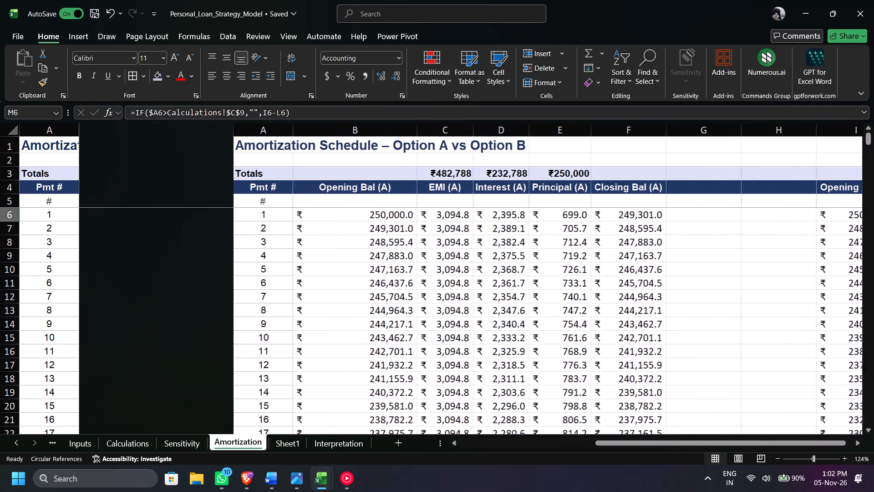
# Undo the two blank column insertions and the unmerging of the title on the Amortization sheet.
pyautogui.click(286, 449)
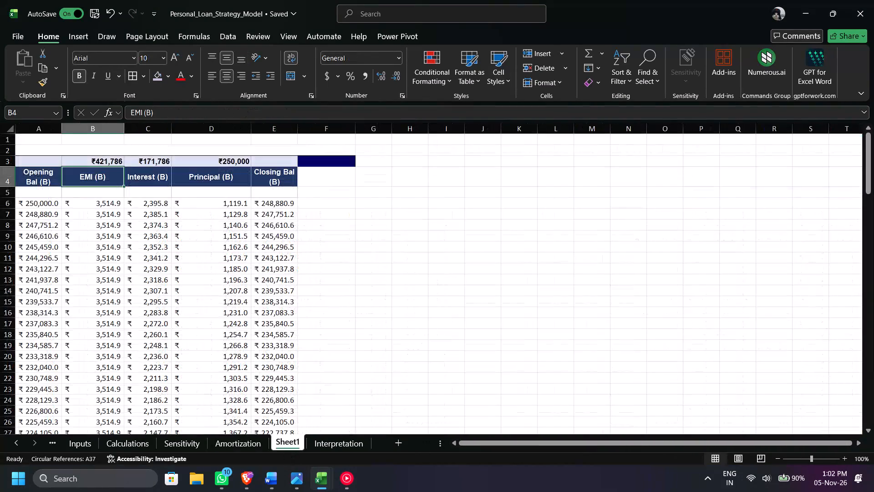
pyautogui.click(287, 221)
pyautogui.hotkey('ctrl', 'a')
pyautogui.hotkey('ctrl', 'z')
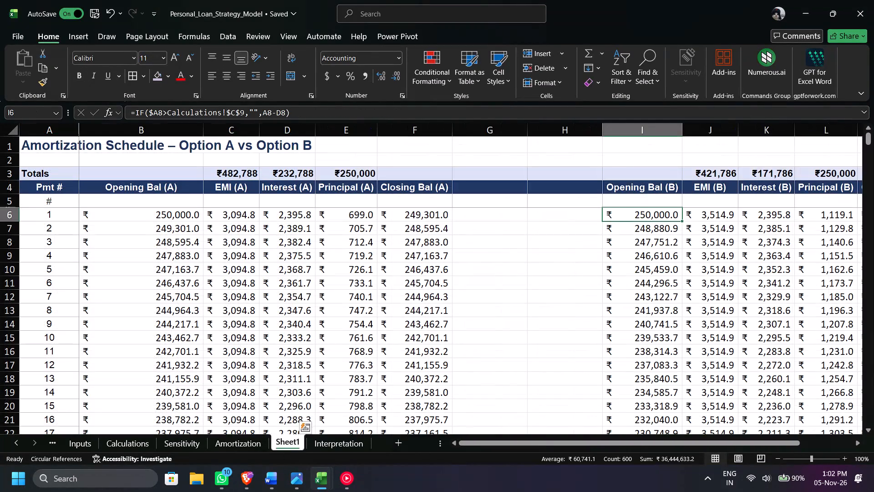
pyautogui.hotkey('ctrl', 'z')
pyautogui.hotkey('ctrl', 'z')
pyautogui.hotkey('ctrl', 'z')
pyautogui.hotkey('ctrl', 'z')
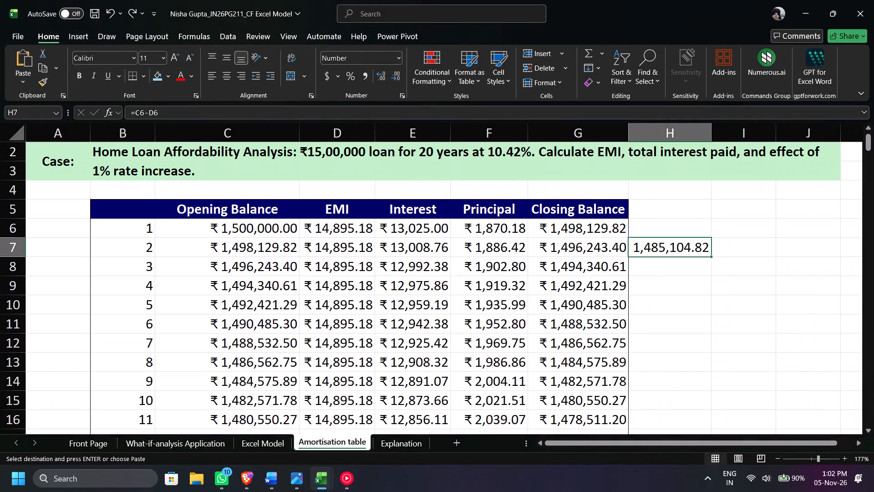
# Return to Sheet1 of the loan strategy workbook and keep undoing earlier edits, including the H7 formula in the home loan workbook's Amortisation table.
pyautogui.click(329, 491)
pyautogui.click(273, 430)
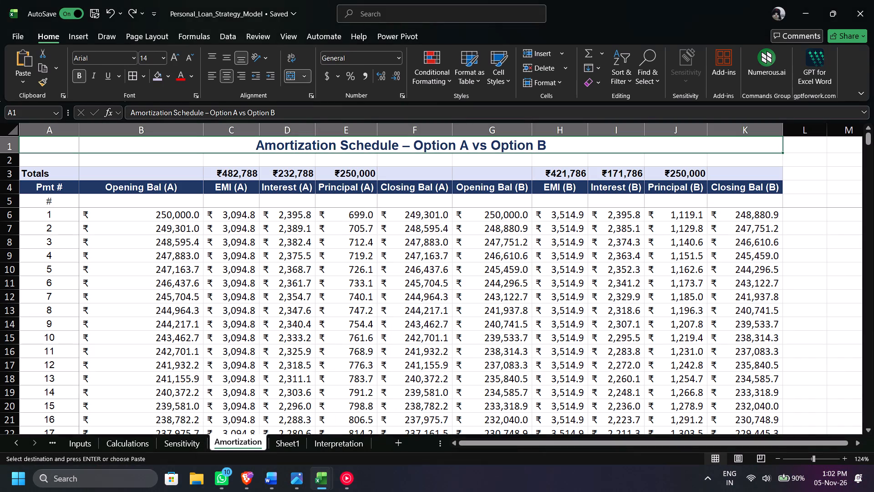
pyautogui.click(280, 442)
pyautogui.click(276, 264)
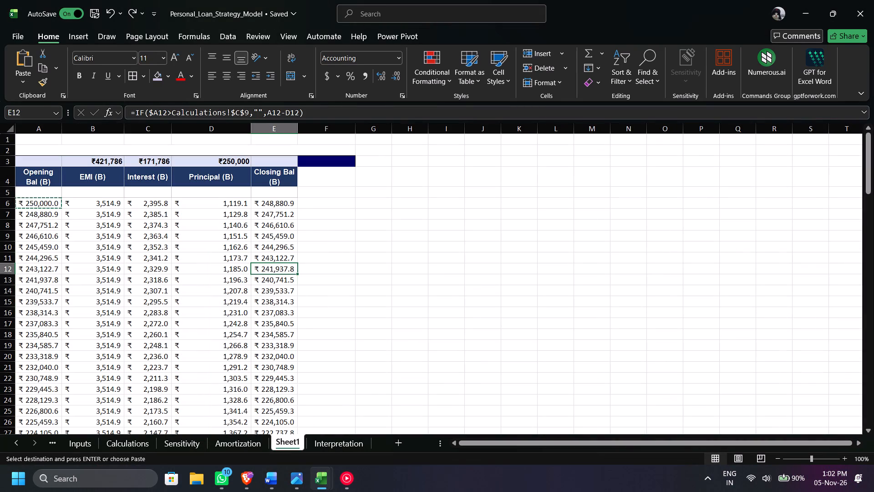
pyautogui.click(411, 230)
pyautogui.hotkey('ctrl', 'z')
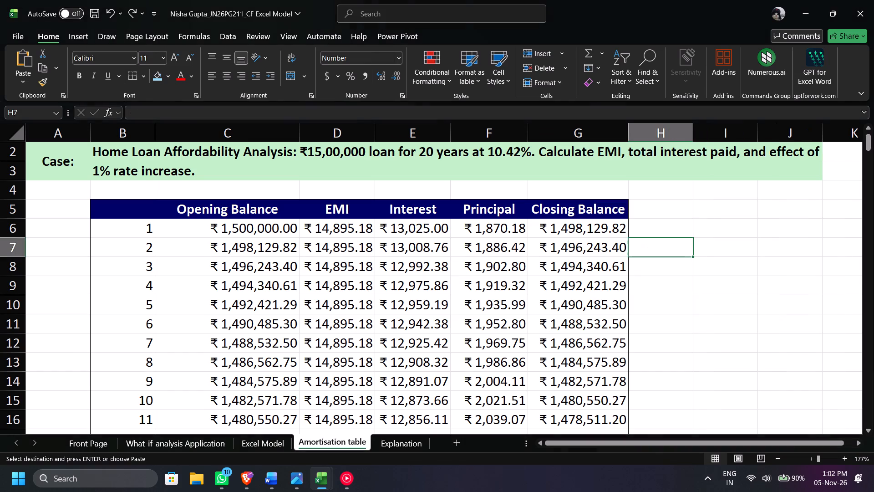
pyautogui.hotkey('ctrl', 'z')
pyautogui.hotkey('ctrl', 'z')
pyautogui.hotkey('ctrl', 'z')
pyautogui.hotkey('ctrl', 'z')
pyautogui.hotkey('ctrl', 'z')
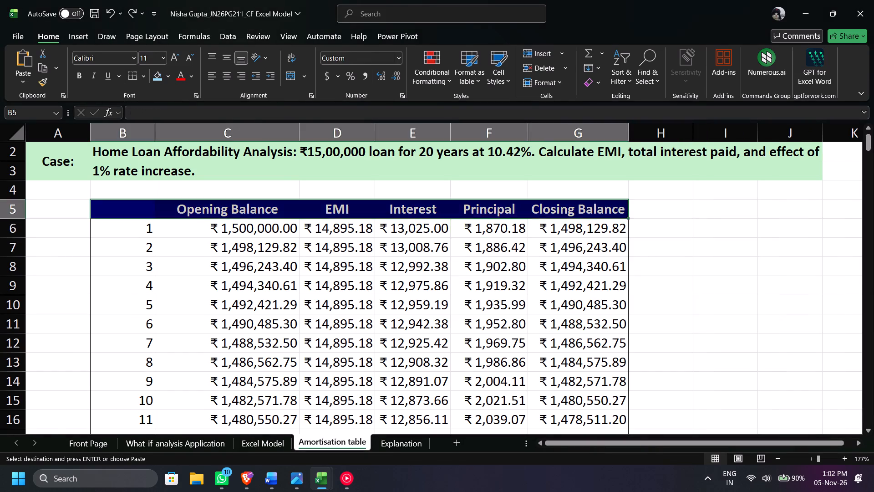
pyautogui.hotkey('ctrl', 'z')
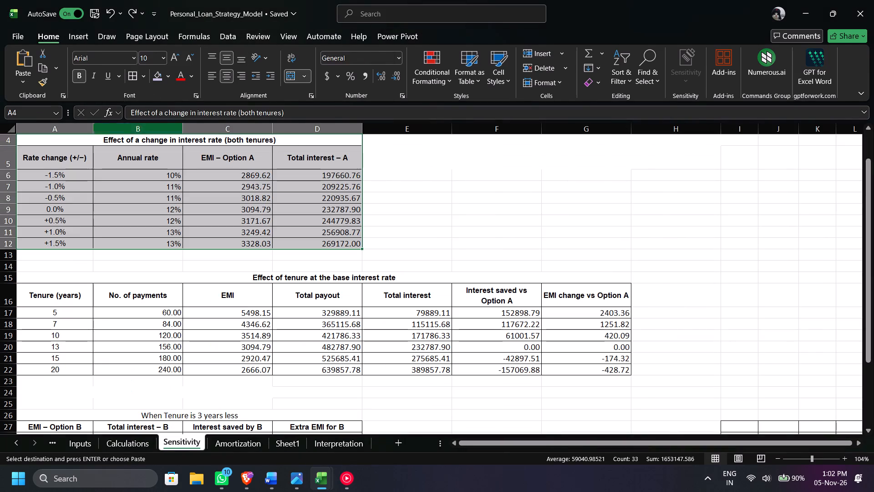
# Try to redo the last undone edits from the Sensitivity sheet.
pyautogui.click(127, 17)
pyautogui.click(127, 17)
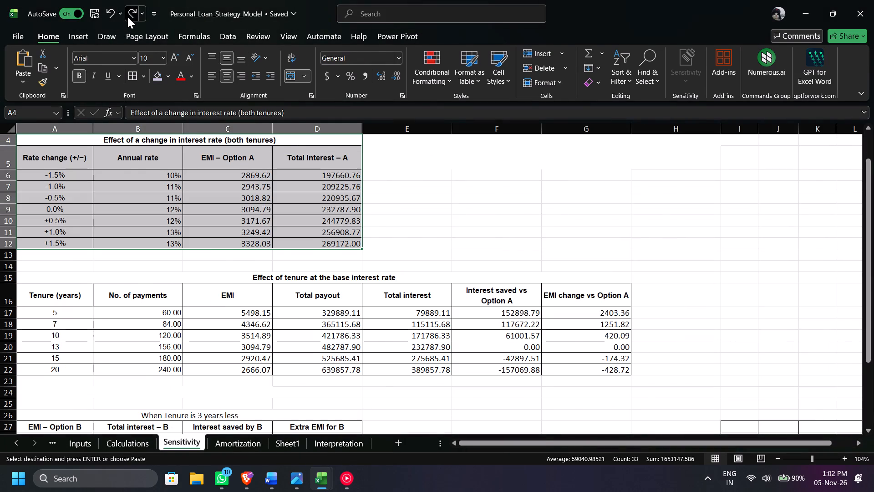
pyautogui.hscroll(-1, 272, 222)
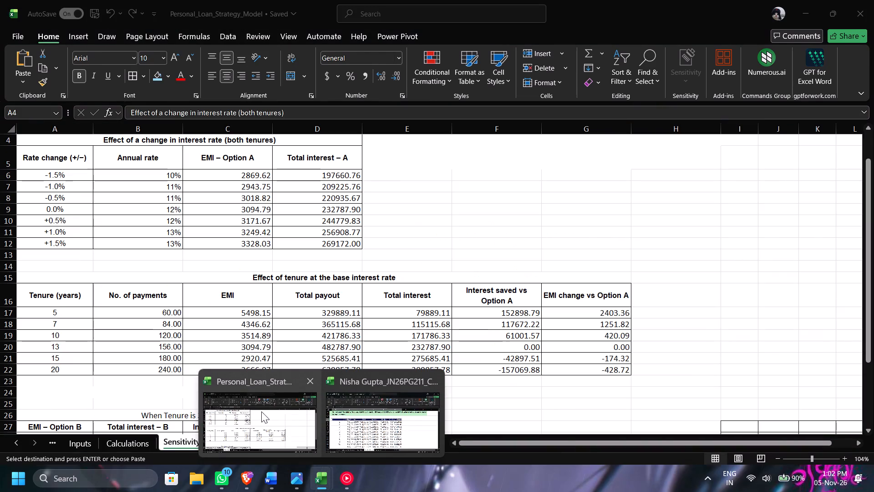
# Return to Sheet1 of Personal_Loan_Strategy_Model and select the whole Option B schedule, A3:E125.
pyautogui.click(257, 410)
pyautogui.click(258, 452)
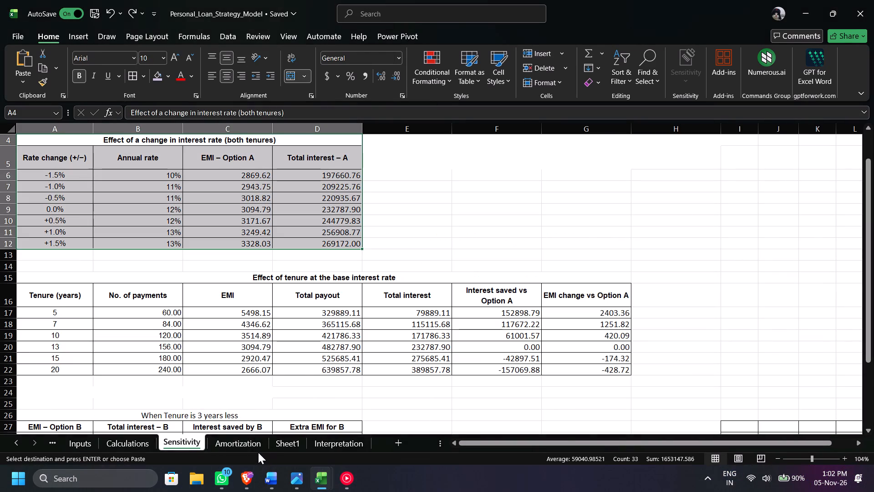
pyautogui.doubleClick(258, 452)
pyautogui.click(257, 449)
pyautogui.click(279, 446)
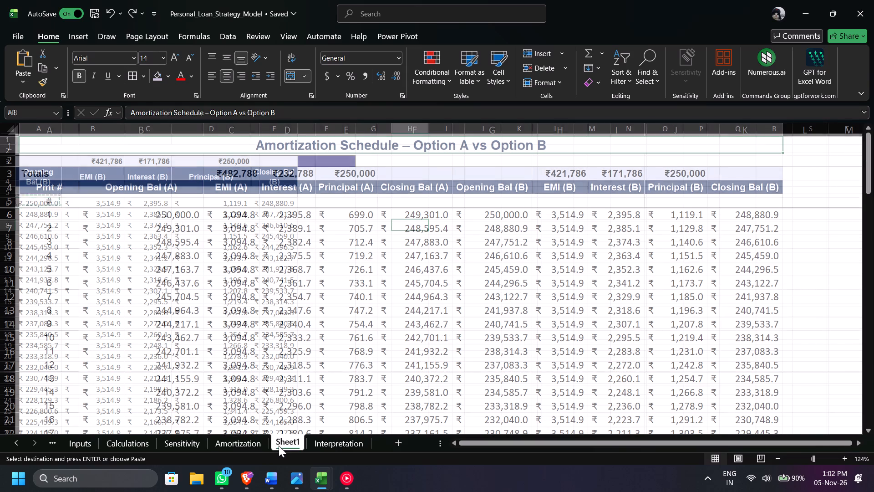
pyautogui.moveTo(37, 159); pyautogui.dragTo(189, 188)
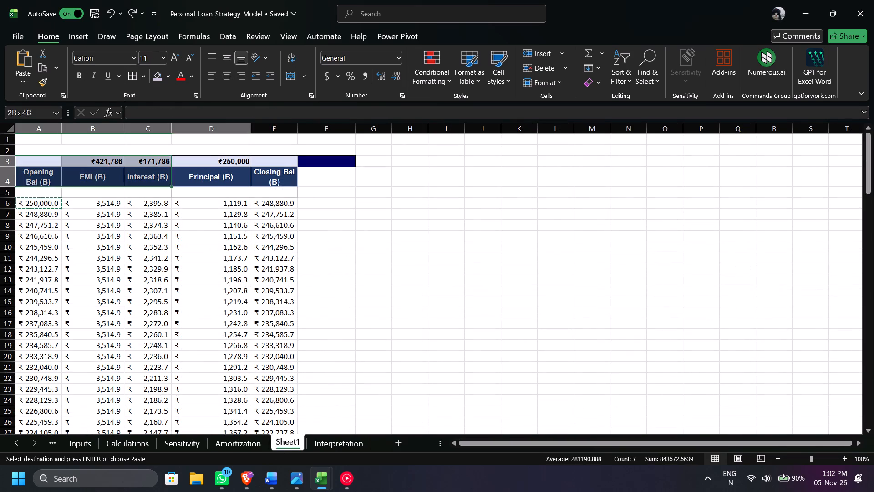
pyautogui.moveTo(189, 188); pyautogui.dragTo(285, 491)
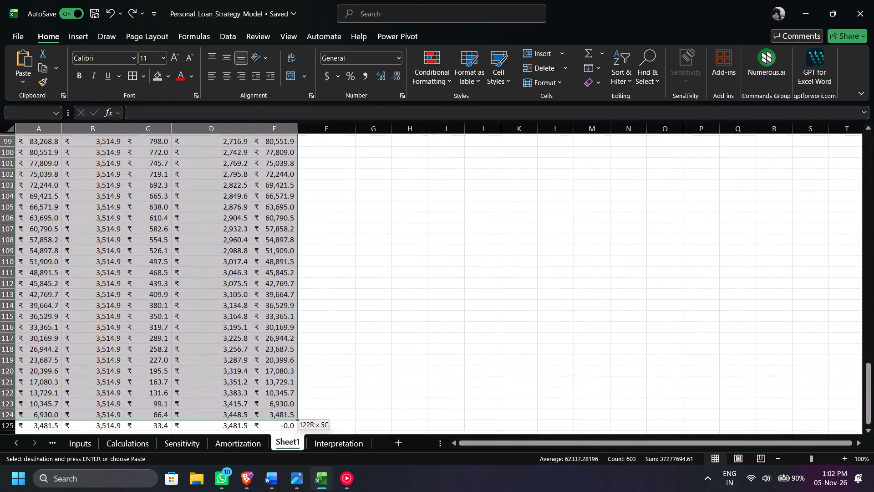
pyautogui.moveTo(285, 491); pyautogui.dragTo(284, 414)
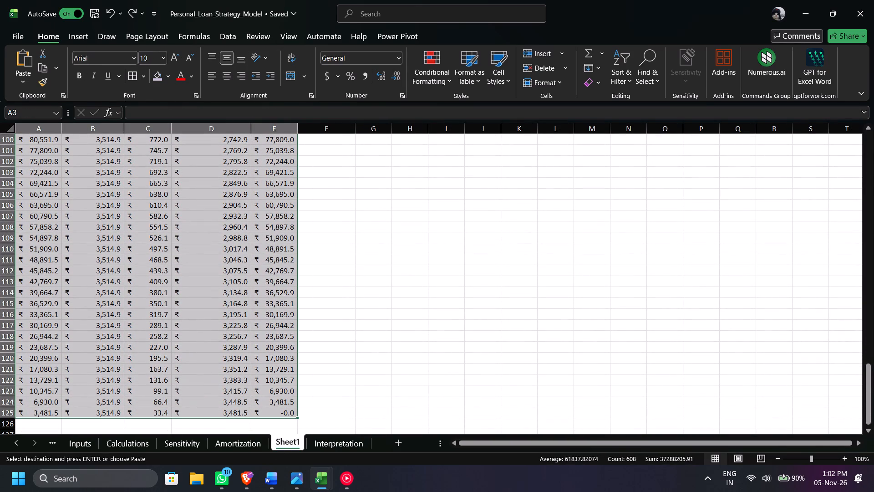
# Open the workbook's version history and compare the 12:56 PM version with the 1:01 PM version.
pyautogui.click(225, 5)
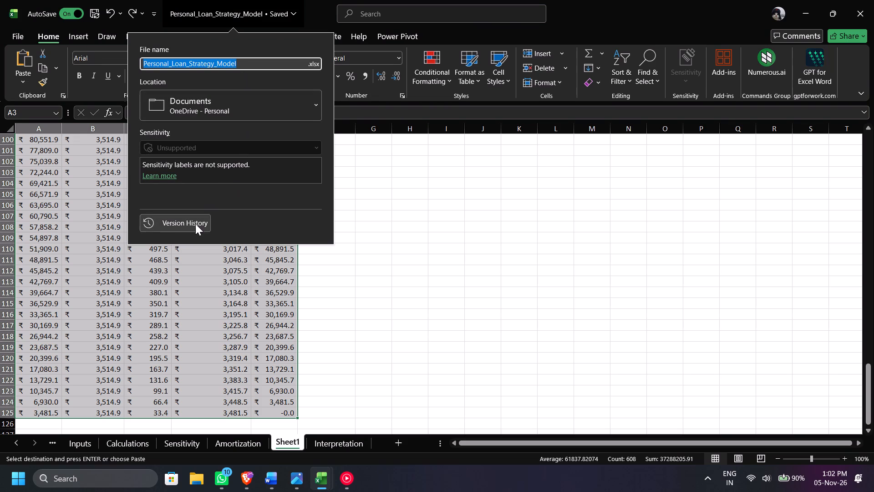
pyautogui.click(195, 224)
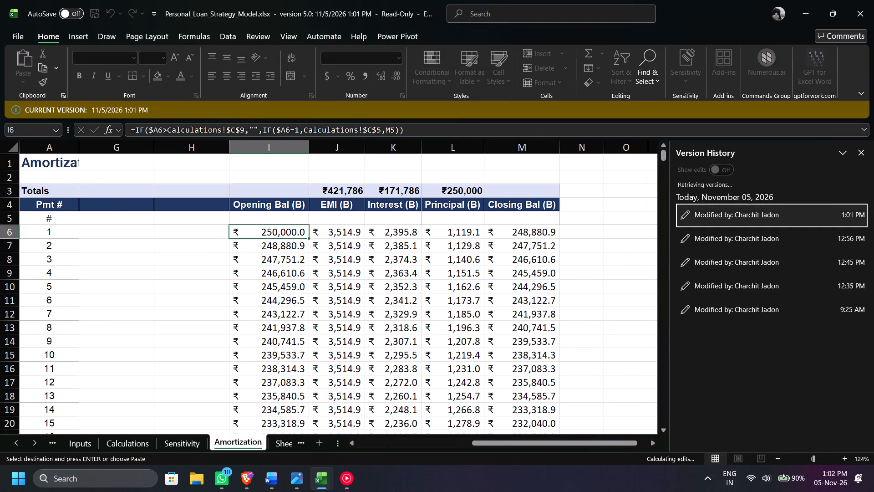
pyautogui.click(703, 240)
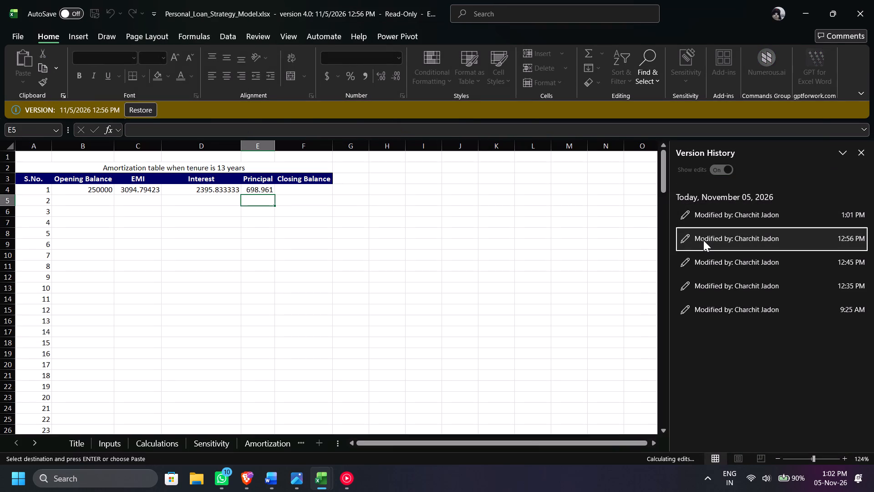
pyautogui.click(706, 239)
pyautogui.doubleClick(706, 239)
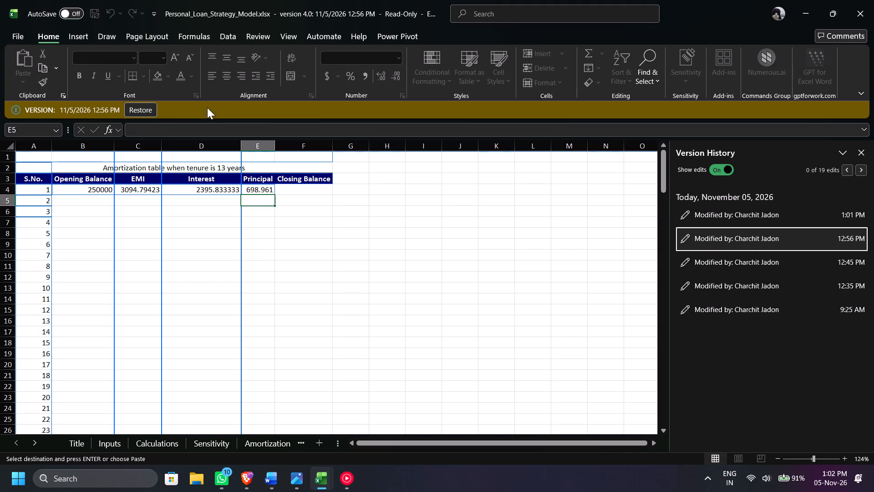
pyautogui.click(729, 212)
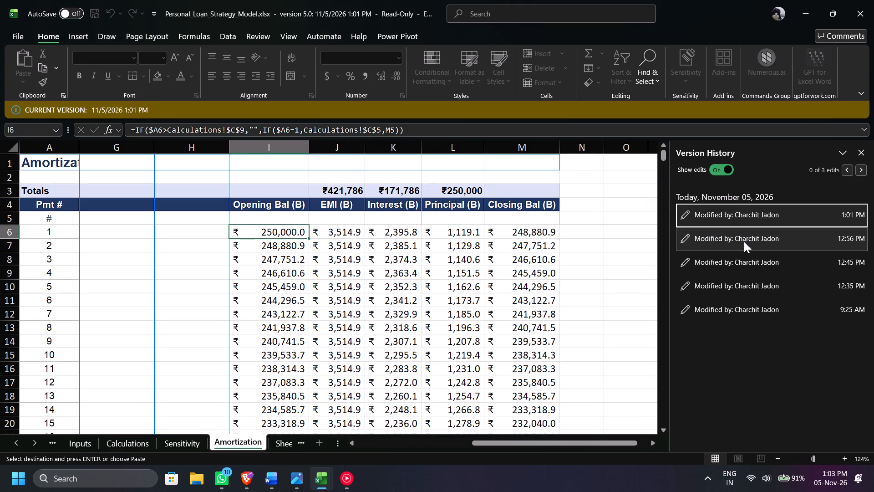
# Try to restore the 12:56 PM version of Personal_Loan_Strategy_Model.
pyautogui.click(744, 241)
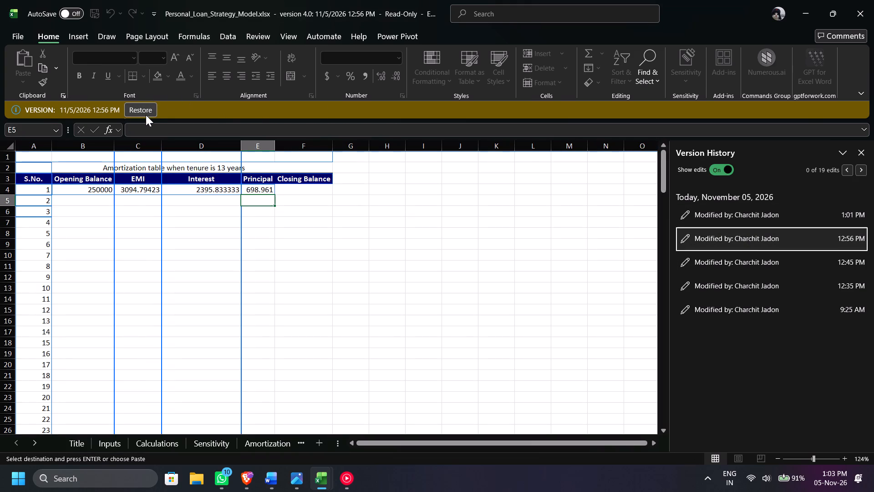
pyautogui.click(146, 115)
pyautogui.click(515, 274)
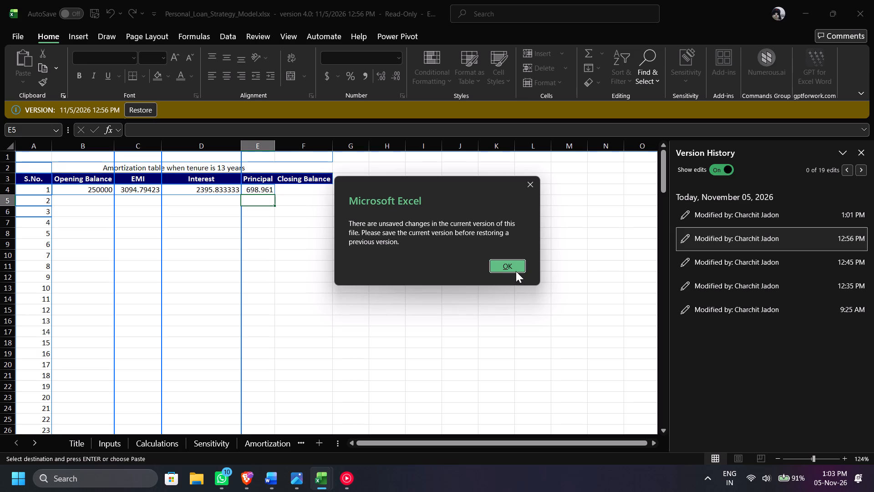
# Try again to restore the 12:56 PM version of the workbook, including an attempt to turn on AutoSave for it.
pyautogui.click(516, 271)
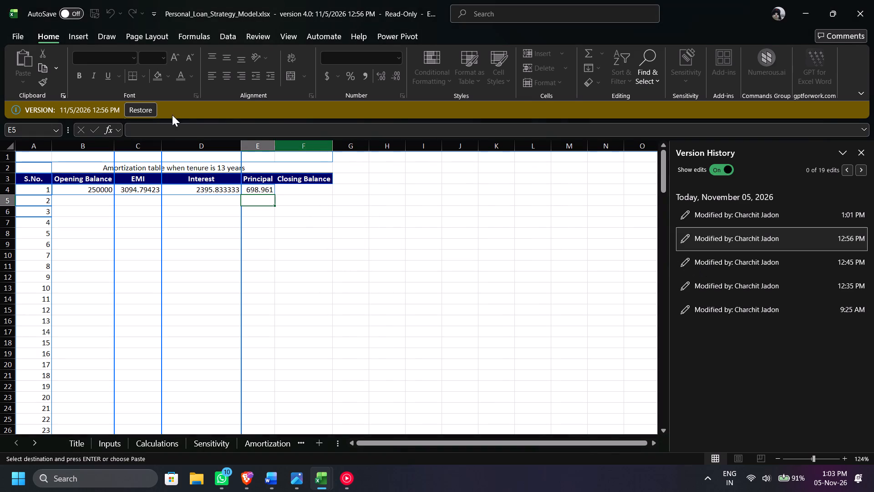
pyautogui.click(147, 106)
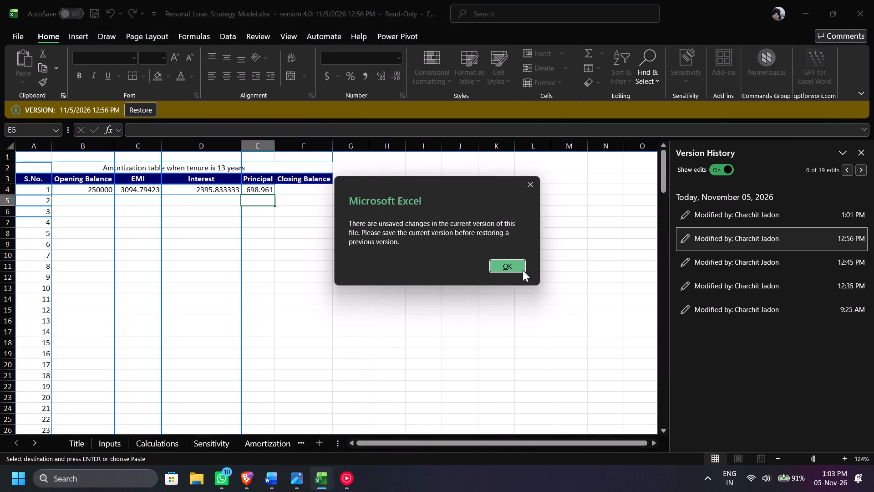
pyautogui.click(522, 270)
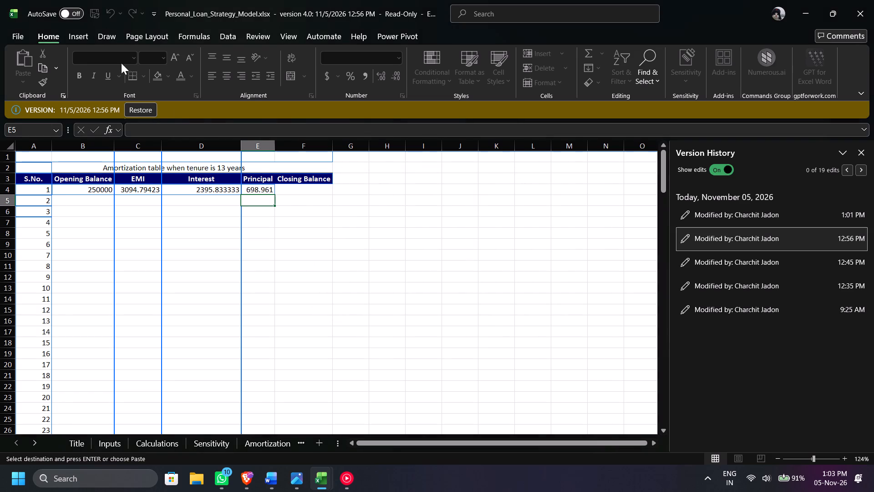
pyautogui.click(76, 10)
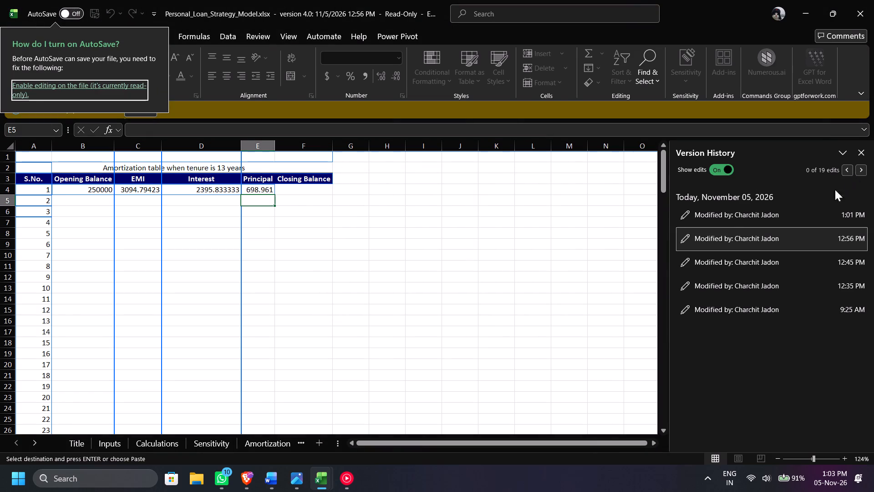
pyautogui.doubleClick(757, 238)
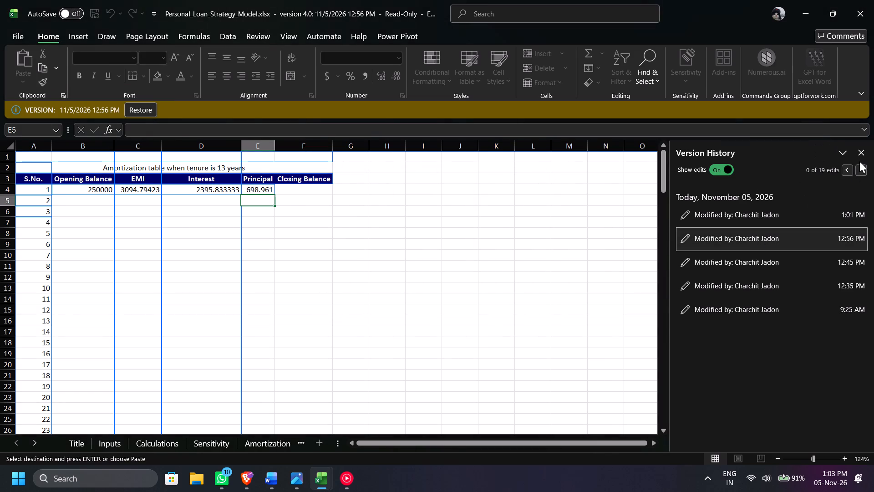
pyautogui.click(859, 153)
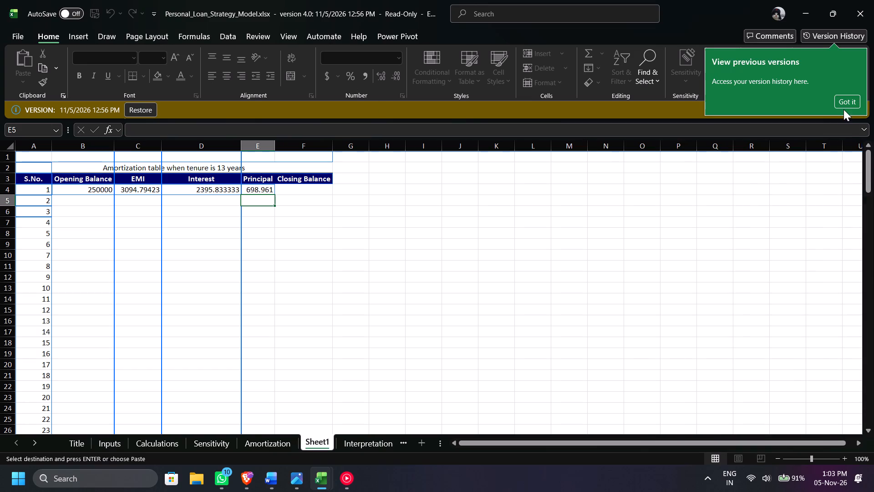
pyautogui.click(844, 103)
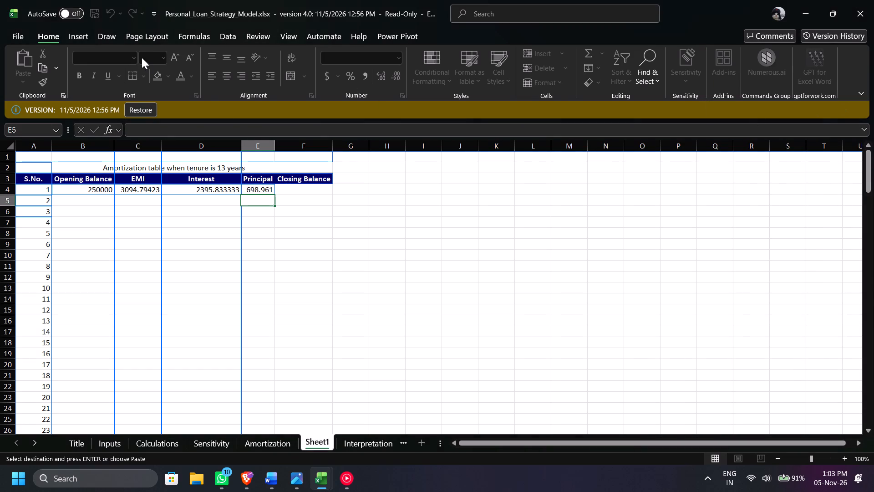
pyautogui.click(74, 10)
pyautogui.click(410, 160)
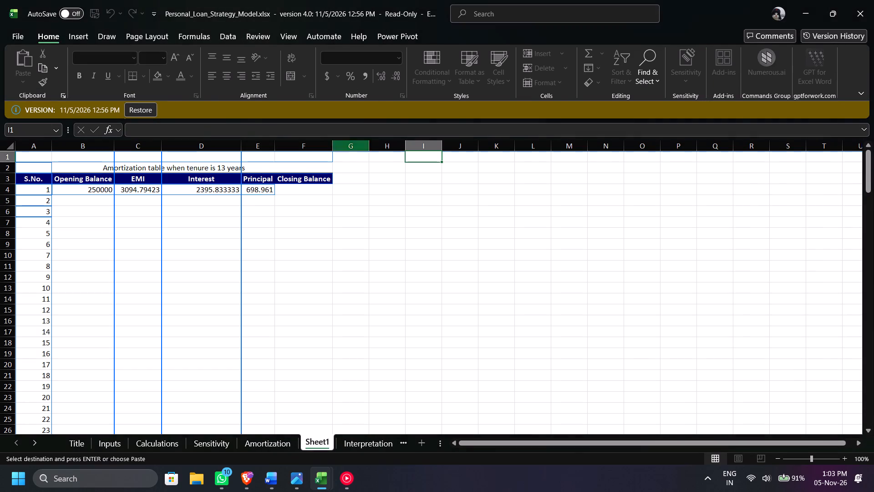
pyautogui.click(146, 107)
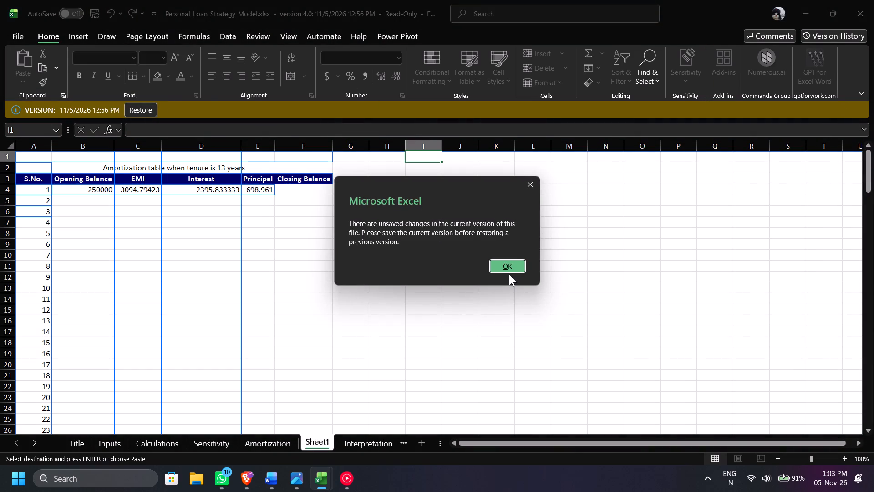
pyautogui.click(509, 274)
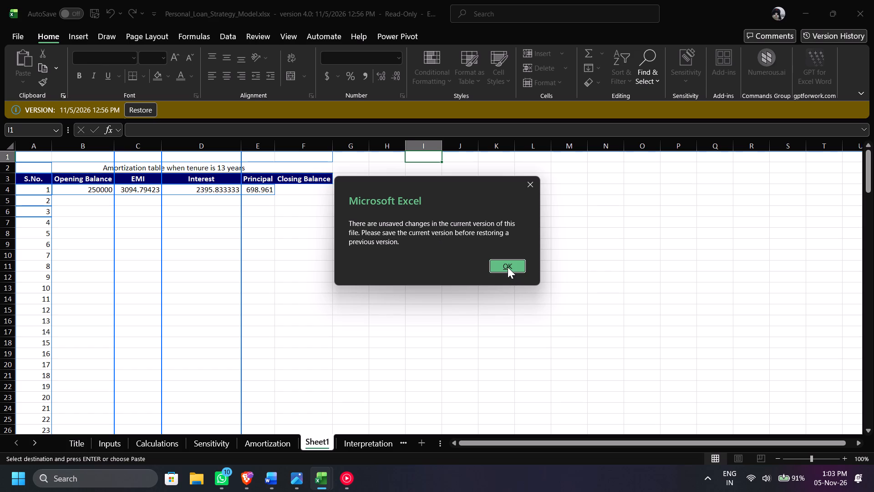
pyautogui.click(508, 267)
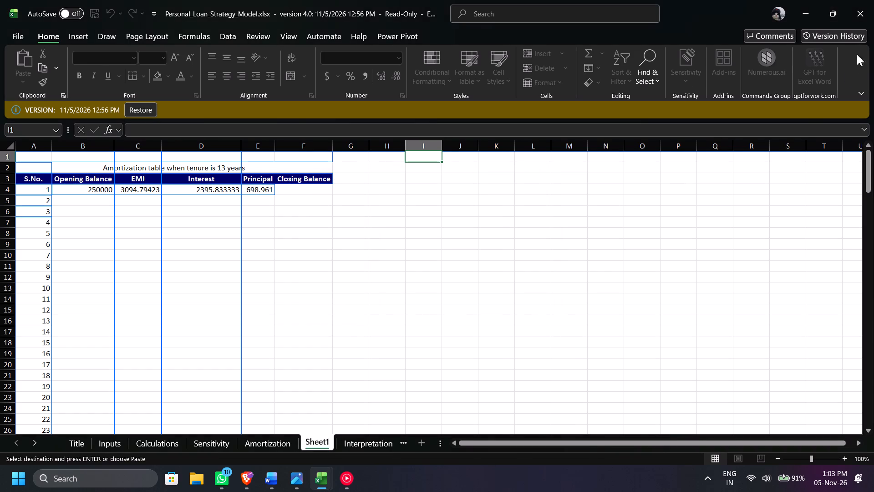
# Open the 1:01 PM version from the version history, examine its Amortization sheet, and close it without saving.
pyautogui.click(848, 37)
pyautogui.click(753, 205)
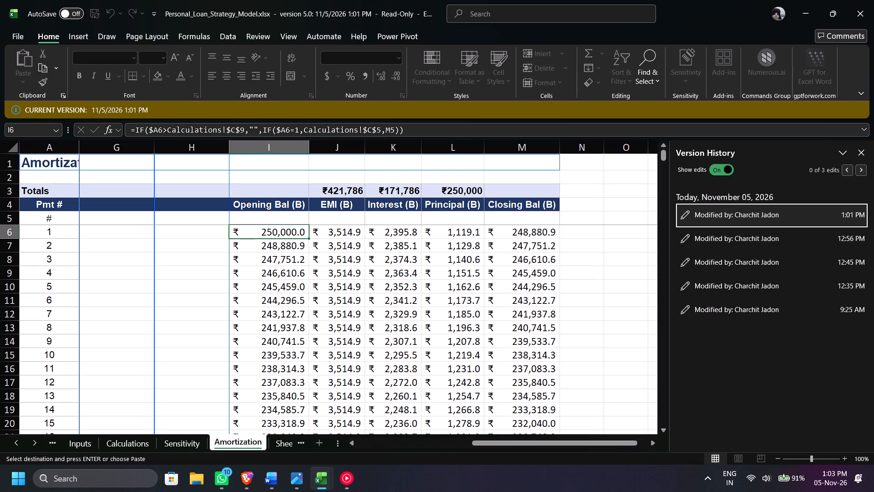
pyautogui.click(357, 270)
pyautogui.click(858, 154)
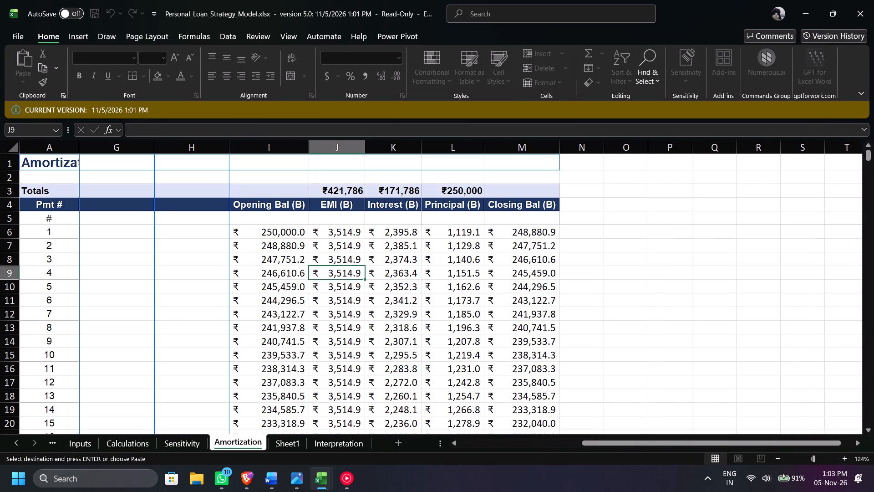
pyautogui.click(592, 280)
pyautogui.hscroll(4, 592, 280)
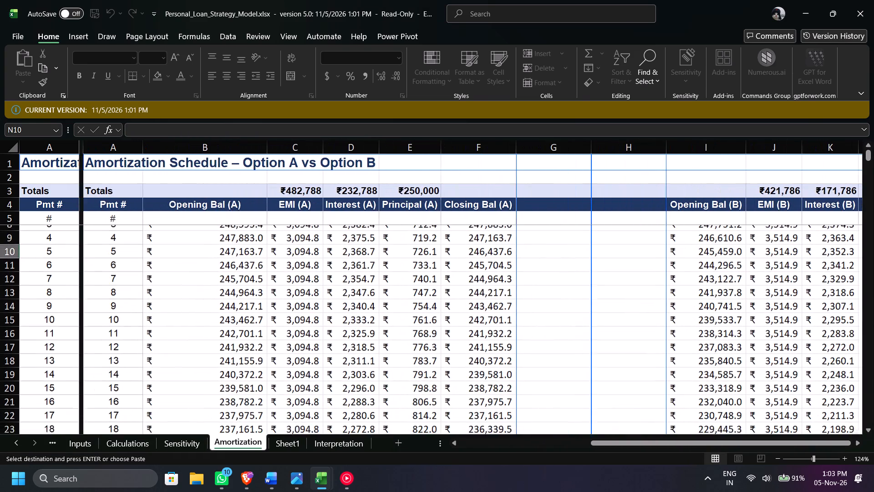
pyautogui.click(592, 280)
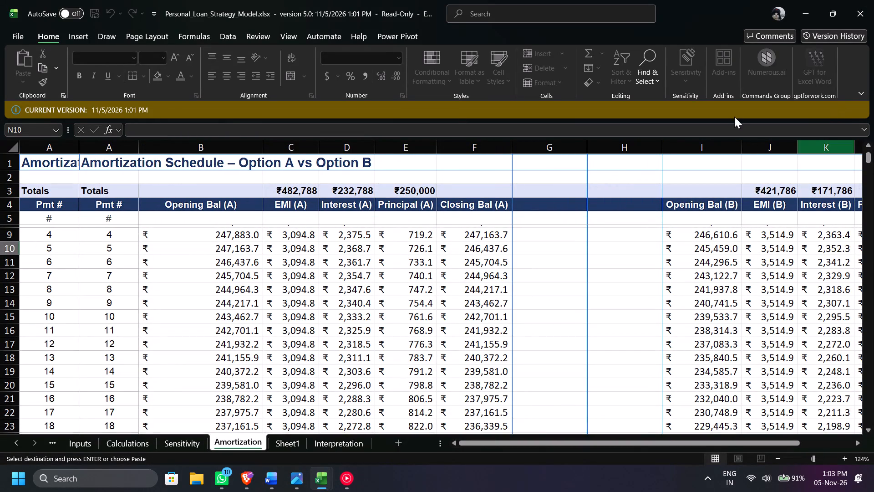
pyautogui.click(873, 1)
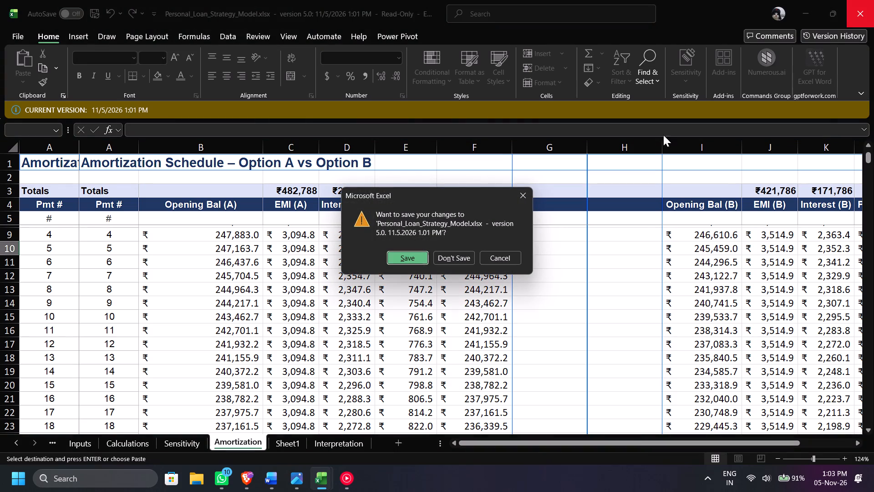
pyautogui.click(460, 263)
# Clear the contents of the Option B schedule in A3:E125 on Sheet1 of the current workbook.
pyautogui.hscroll(2, 373, 264)
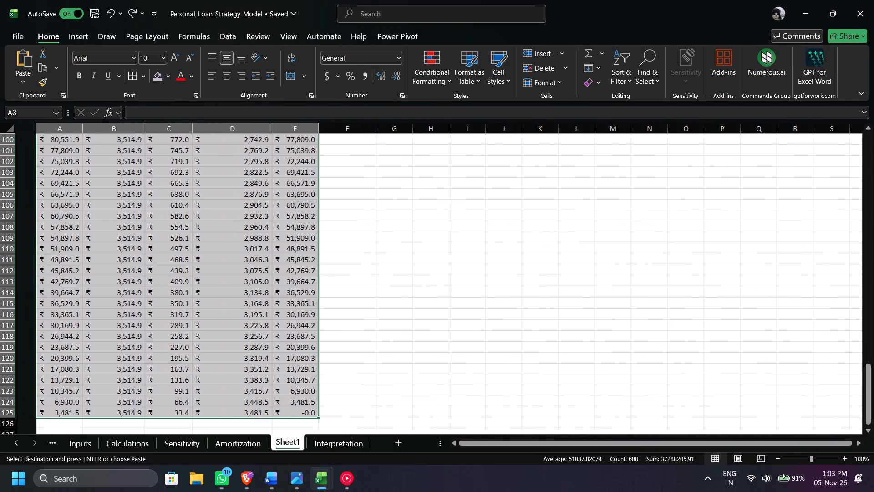
pyautogui.scroll(7, 373, 264)
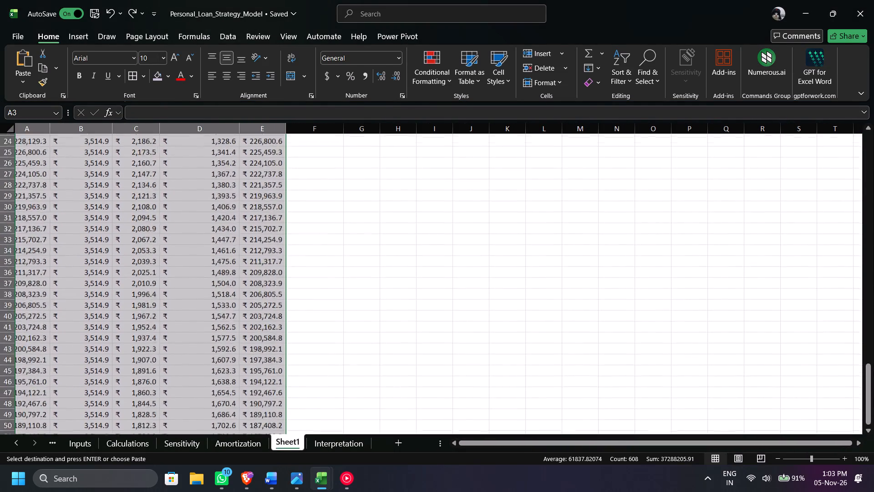
pyautogui.scroll(5, 373, 264)
pyautogui.hscroll(3, 373, 264)
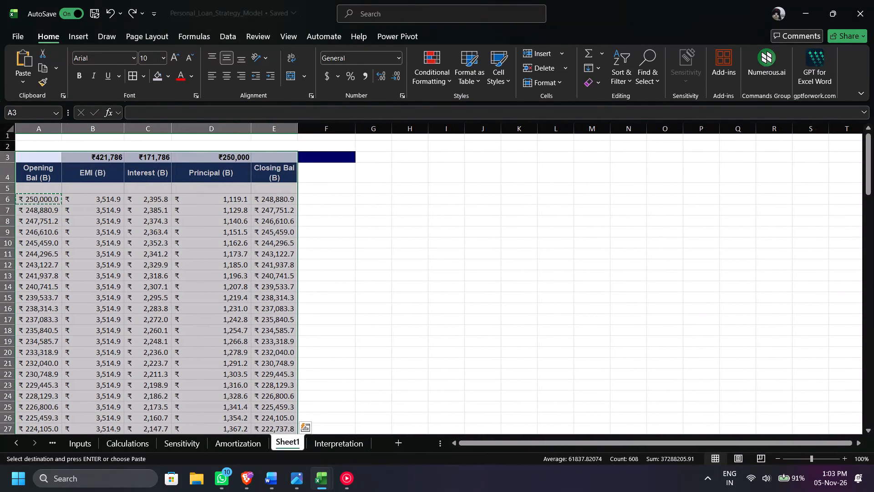
pyautogui.press('Delete')
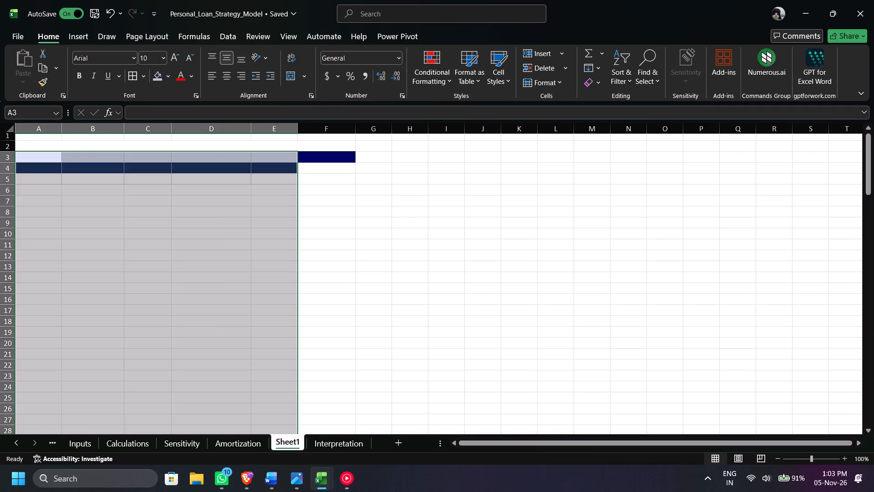
pyautogui.click(373, 264)
# Switch to the Amortization sheet containing the Option A vs Option B schedule.
pyautogui.hscroll(2, 373, 264)
pyautogui.click(193, 453)
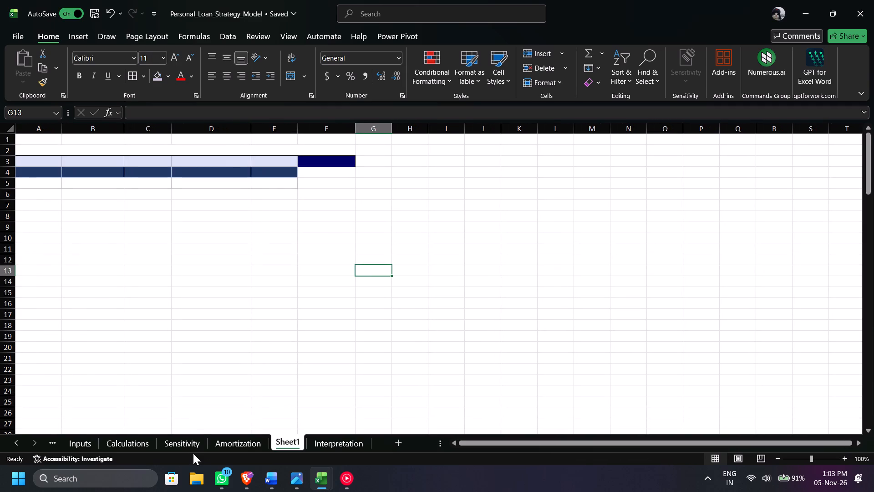
pyautogui.click(191, 451)
pyautogui.click(229, 442)
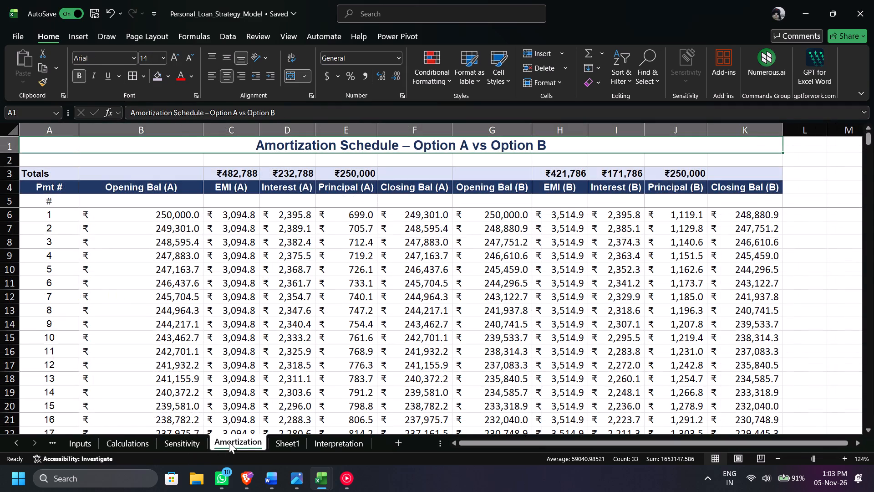
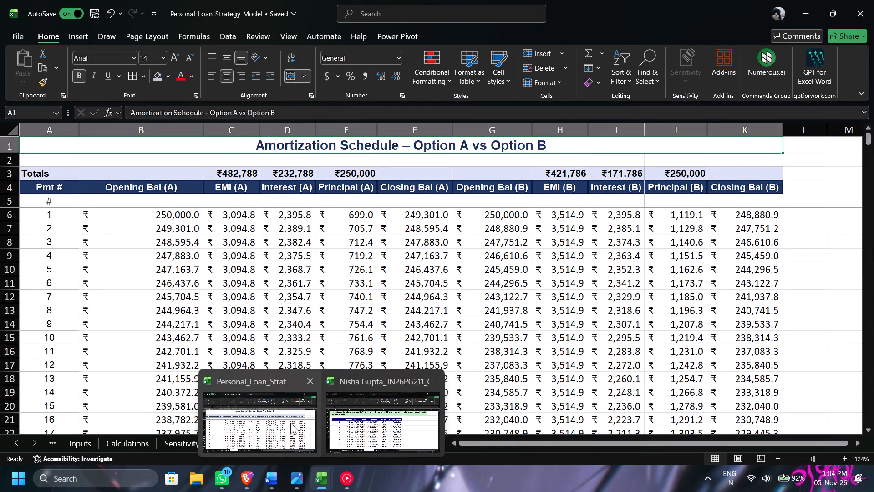
# Copy the header row B5:G5 from the home loan workbook's Amortisation table and paste it at A4 on Sheet1 of Personal_Loan_Strategy_Model.
pyautogui.click(381, 411)
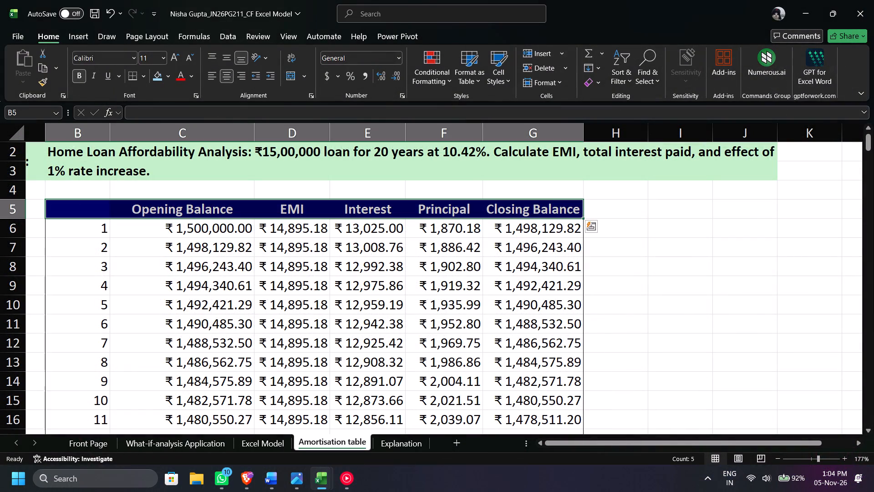
pyautogui.hotkey('ctrl', 'c')
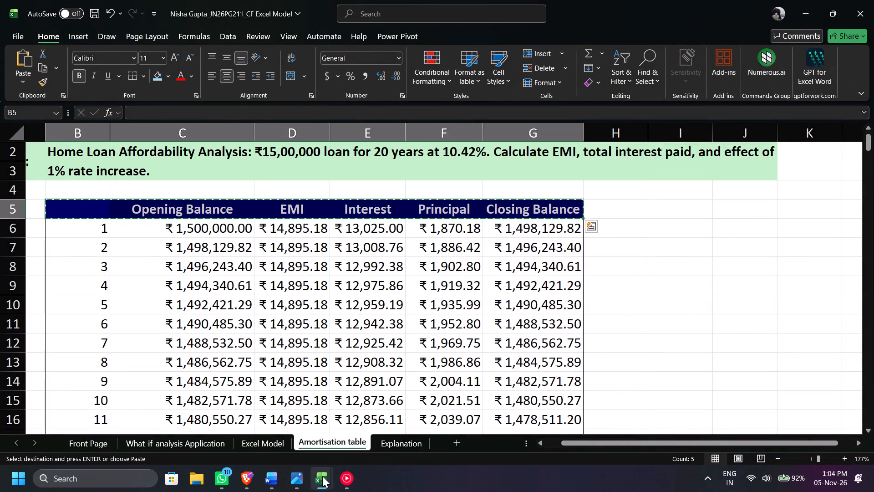
pyautogui.click(289, 441)
pyautogui.click(298, 444)
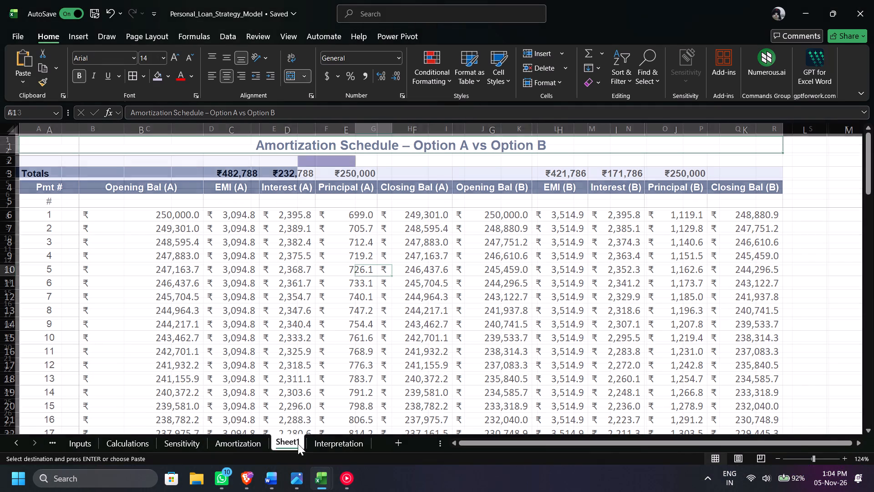
pyautogui.click(46, 169)
pyautogui.hotkey('ctrl', 'v')
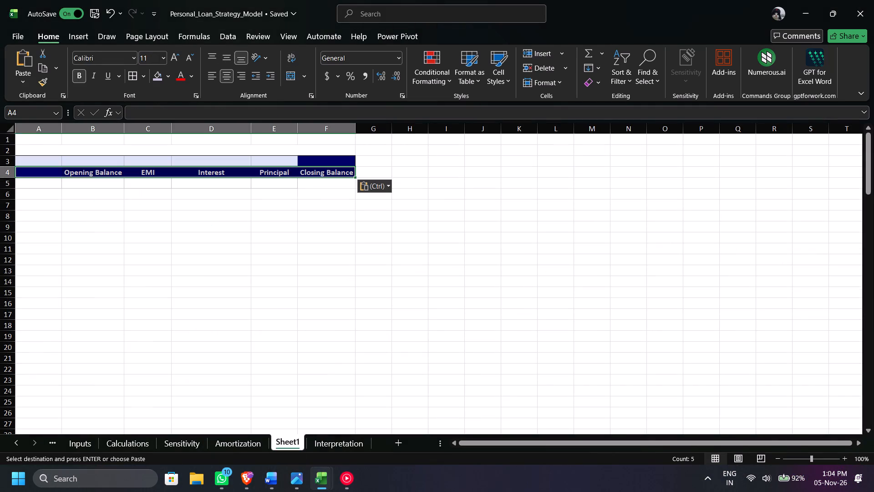
# Delete row 3 directly above the pasted header row on Sheet1.
pyautogui.click(38, 161)
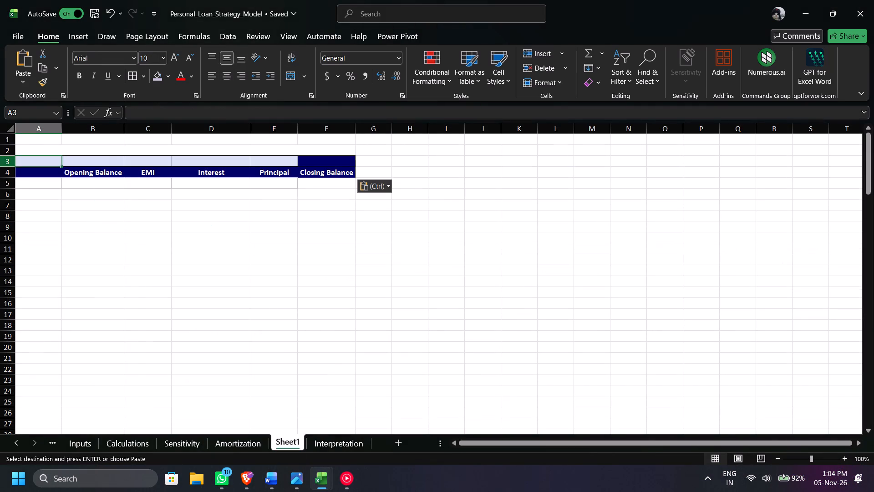
pyautogui.rightClick(10, 159)
pyautogui.click(67, 286)
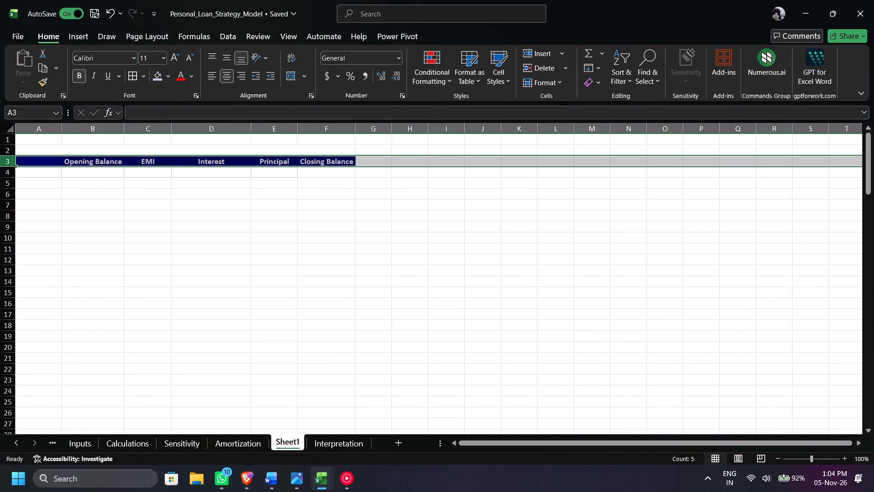
pyautogui.click(162, 263)
# Enter the heading S.No in A3, the blank first cell of the header row.
pyautogui.click(42, 164)
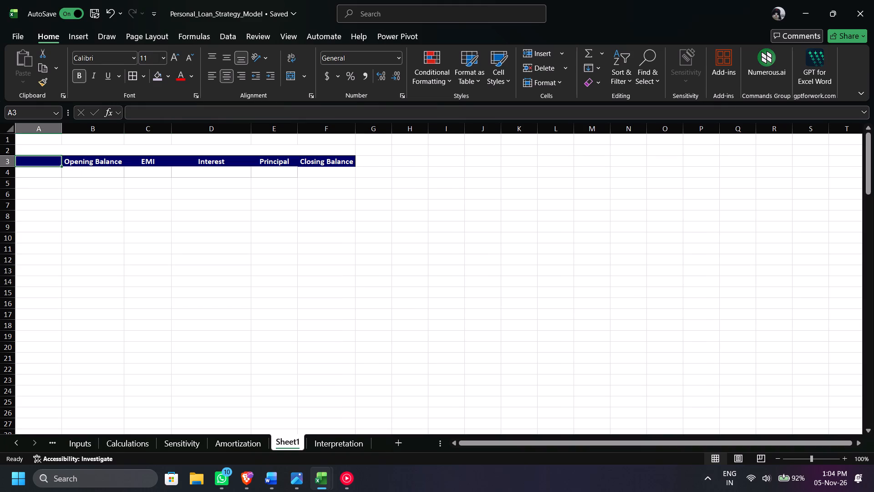
pyautogui.press('BackSpace')
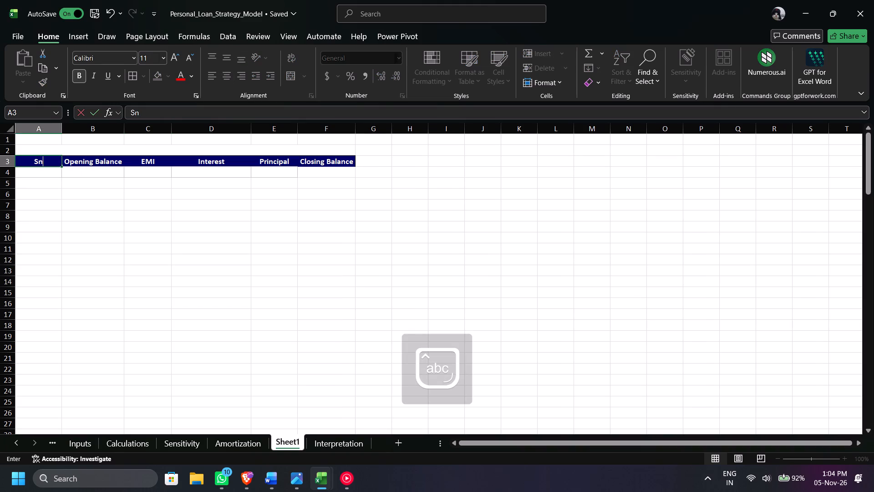
pyautogui.press('BackSpace')
pyautogui.write('.s')
pyautogui.press('o')
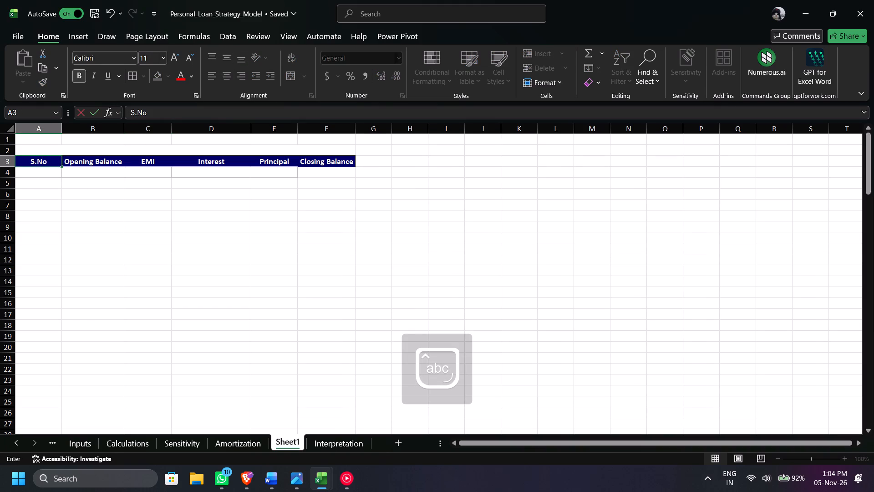
pyautogui.press('BackSpace')
pyautogui.press('o')
pyautogui.press('.')
pyautogui.press('BackSpace')
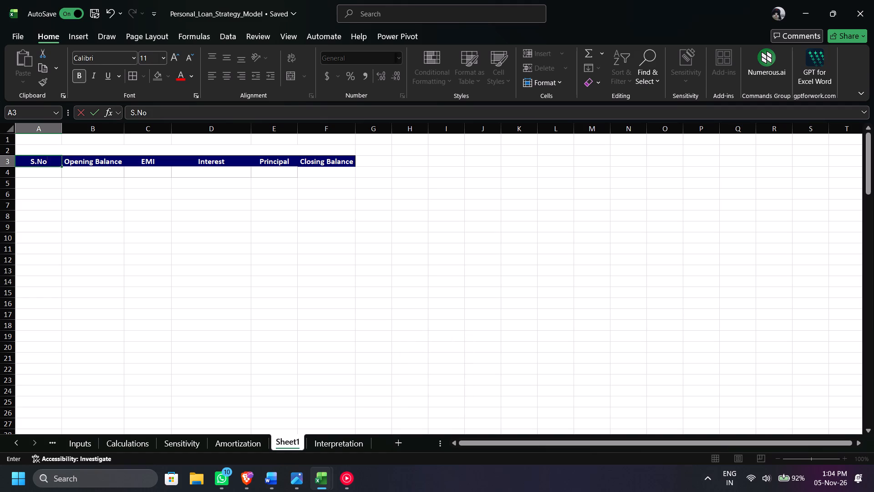
pyautogui.press('Return')
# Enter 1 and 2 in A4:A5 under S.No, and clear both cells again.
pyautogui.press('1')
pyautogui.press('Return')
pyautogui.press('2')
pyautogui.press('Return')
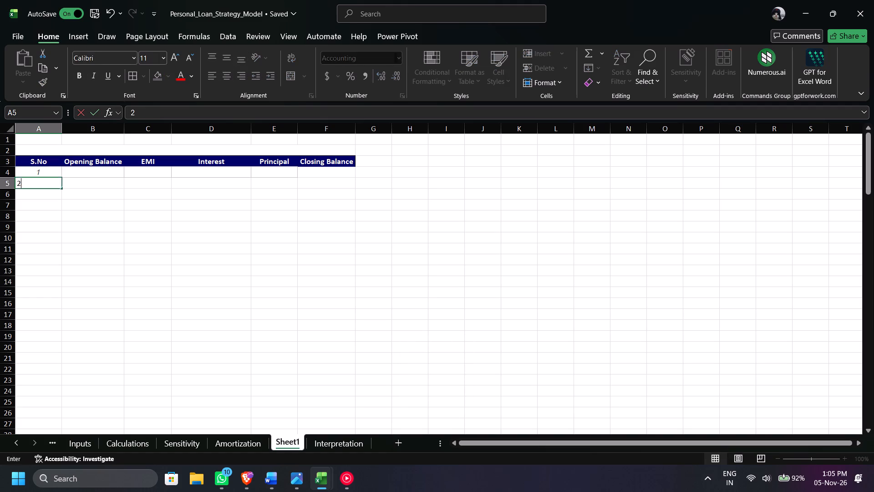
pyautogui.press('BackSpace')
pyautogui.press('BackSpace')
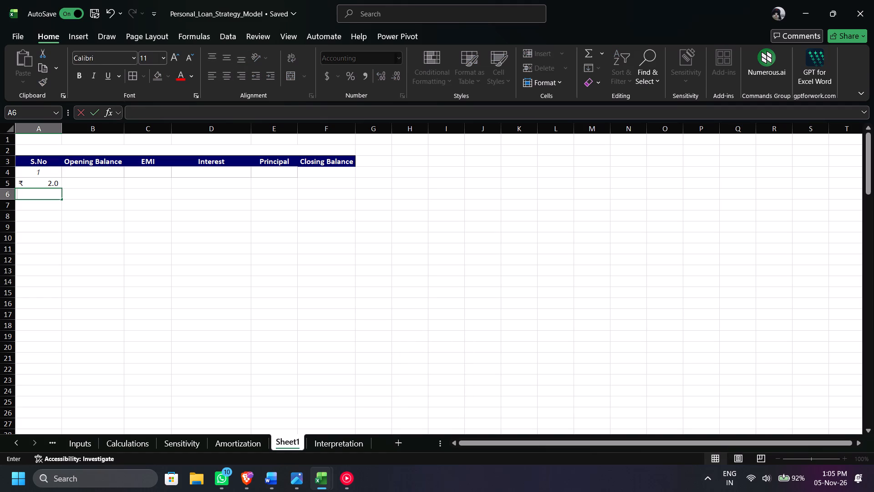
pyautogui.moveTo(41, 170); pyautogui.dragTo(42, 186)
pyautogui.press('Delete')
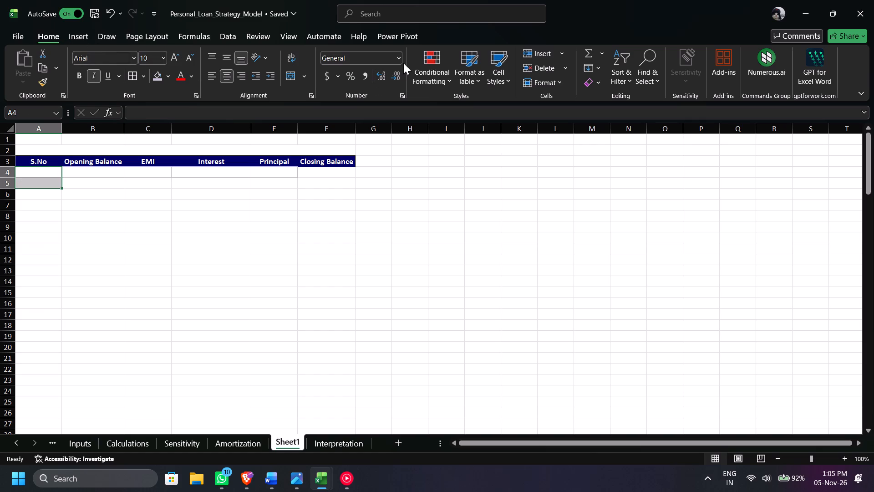
# Enter the serial numbers 1 in A4 and 2 in A5 under the S.No heading.
pyautogui.press('Tab')
pyautogui.press('`')
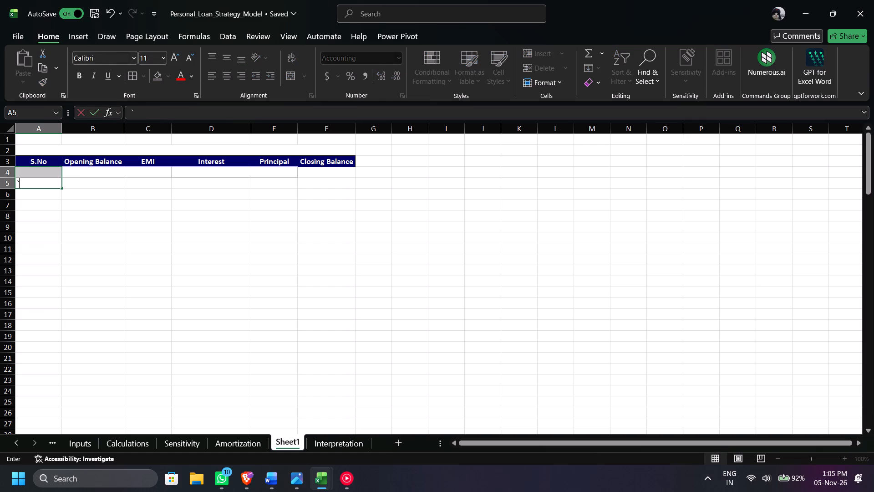
pyautogui.click(57, 173)
pyautogui.press('1')
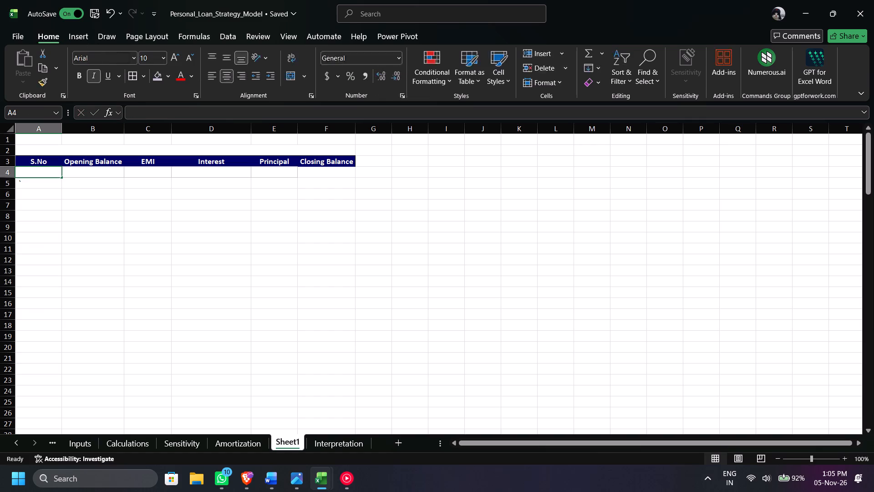
pyautogui.press('Return')
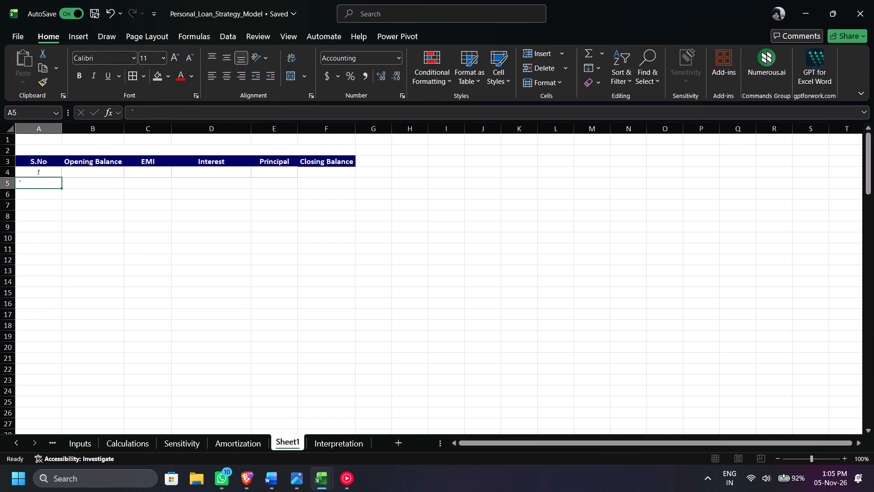
pyautogui.press('2')
pyautogui.press('BackSpace')
pyautogui.press('2')
pyautogui.press('Return')
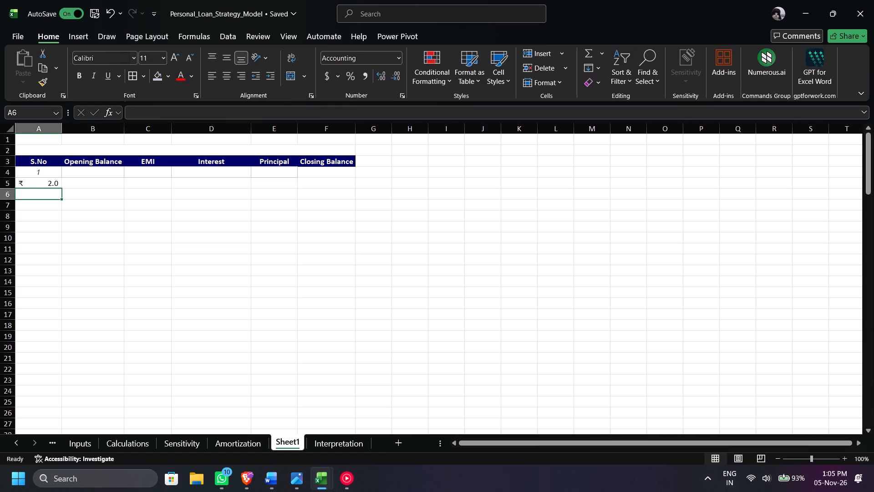
# Set the number format of the serial numbers in A4:A5 to General.
pyautogui.click(57, 173)
pyautogui.moveTo(57, 173); pyautogui.dragTo(56, 186)
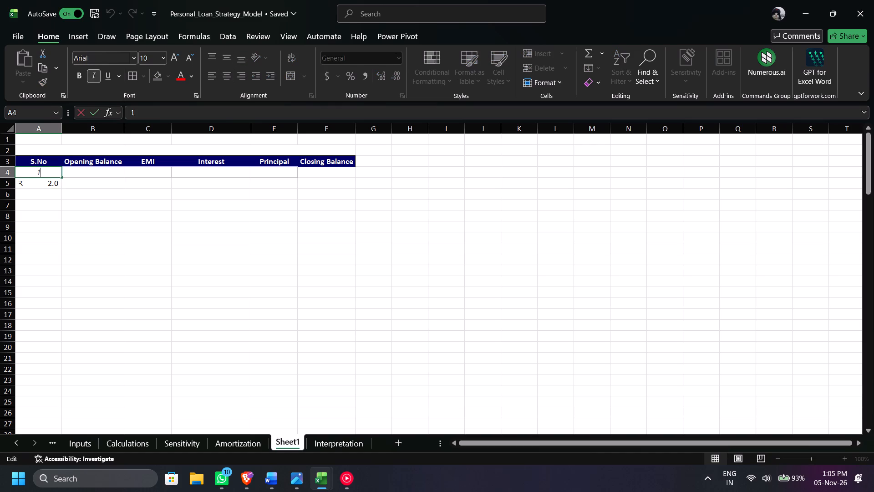
pyautogui.click(50, 188)
pyautogui.moveTo(44, 173); pyautogui.dragTo(44, 180)
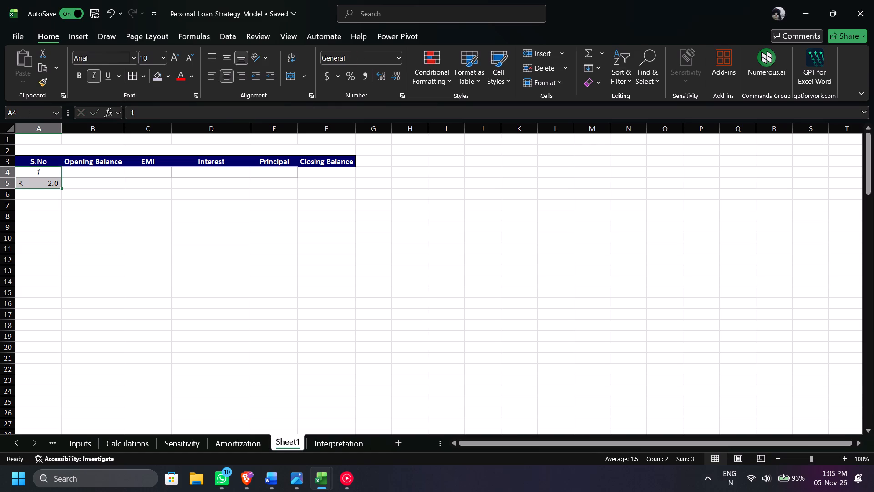
pyautogui.click(400, 58)
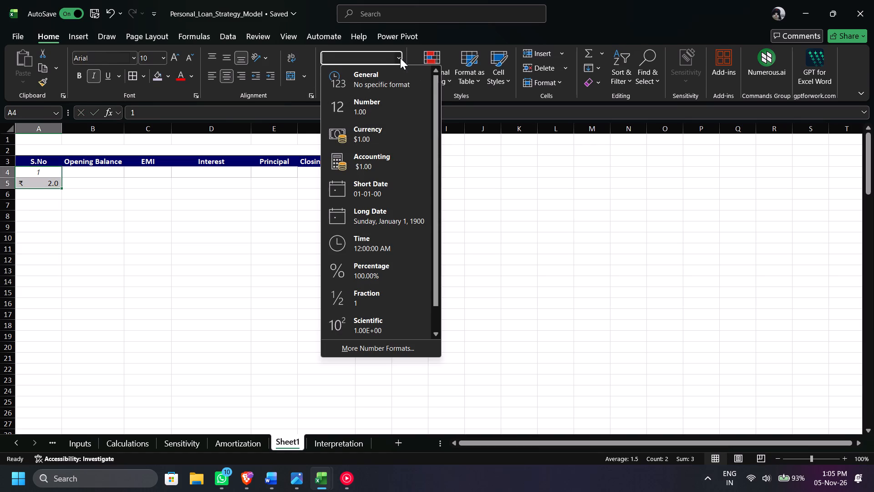
pyautogui.click(396, 86)
pyautogui.click(69, 173)
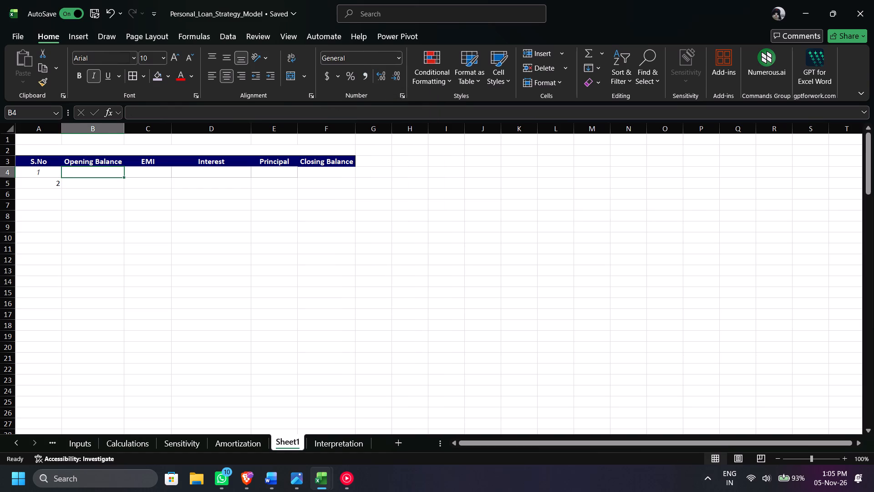
# Re-enter the serial number 1 in A4.
pyautogui.click(41, 171)
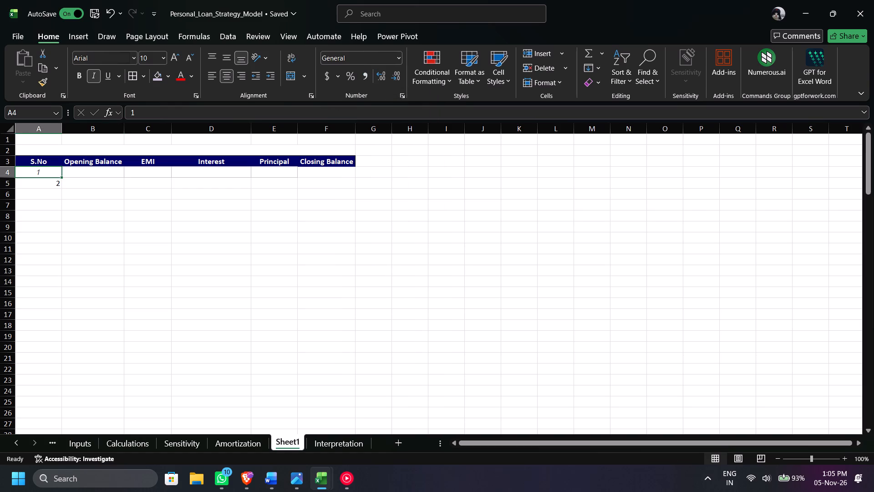
pyautogui.press('BackSpace')
pyautogui.press('1')
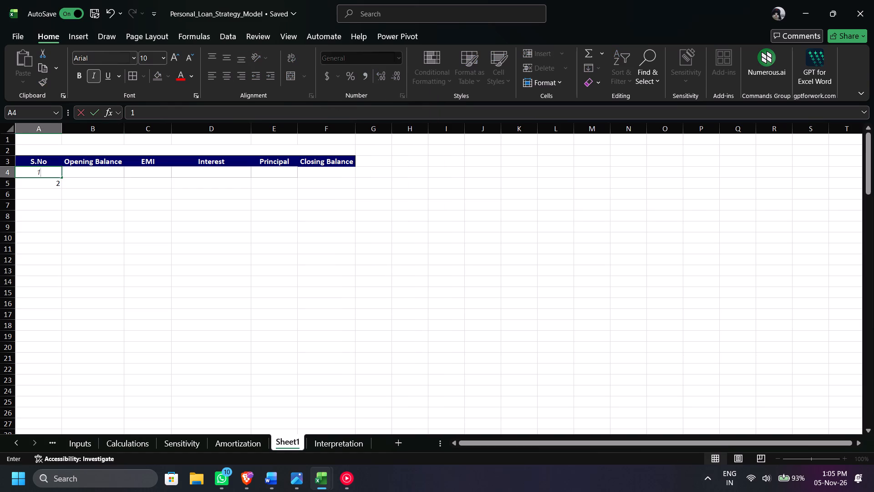
pyautogui.press('BackSpace')
pyautogui.press('1')
pyautogui.press('Return')
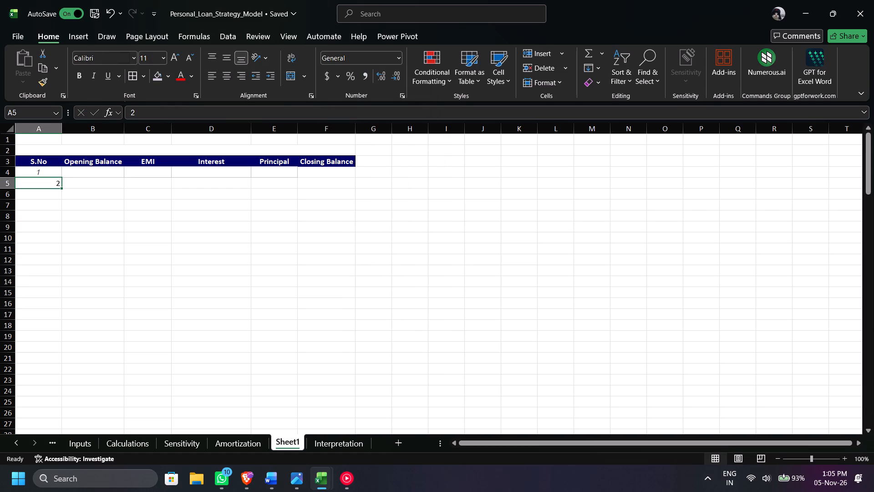
# Extend the serial number series from A4:A5 down the S.No column to 156 in row 159.
pyautogui.moveTo(48, 172); pyautogui.dragTo(51, 183)
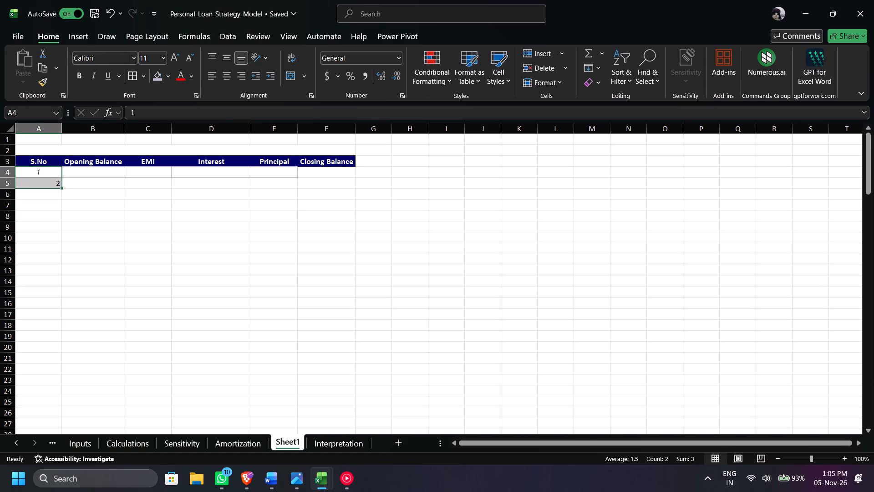
pyautogui.moveTo(61, 186); pyautogui.dragTo(80, 478)
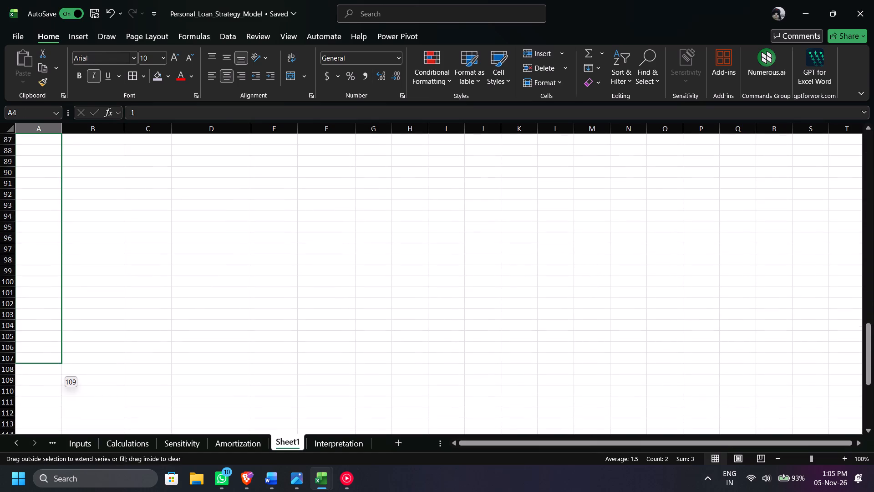
pyautogui.moveTo(80, 478); pyautogui.dragTo(71, 481)
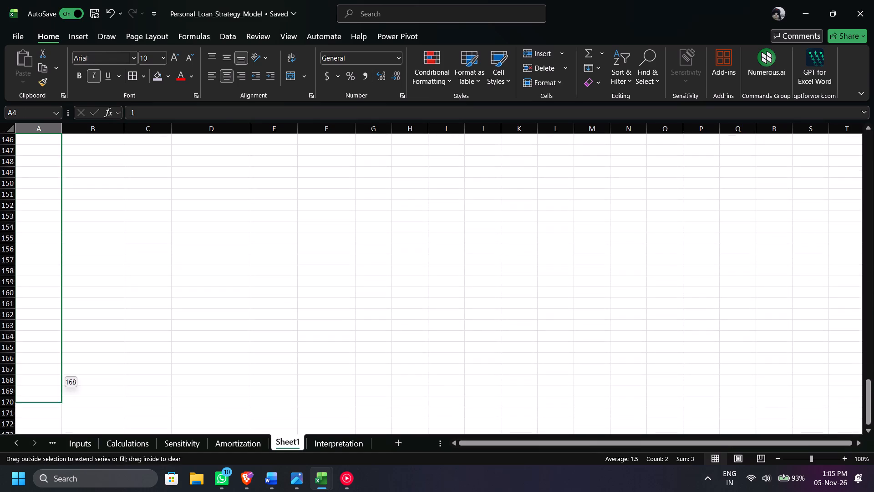
pyautogui.moveTo(71, 481); pyautogui.dragTo(117, 184)
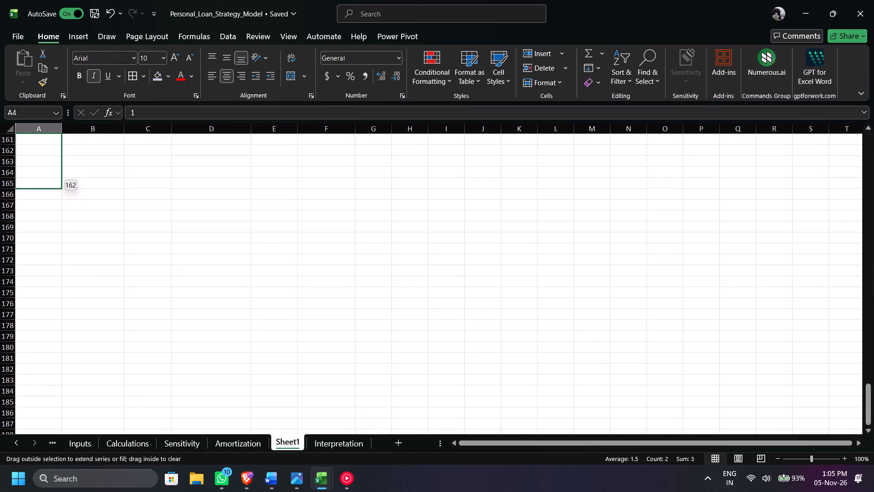
pyautogui.moveTo(117, 184); pyautogui.dragTo(117, 135)
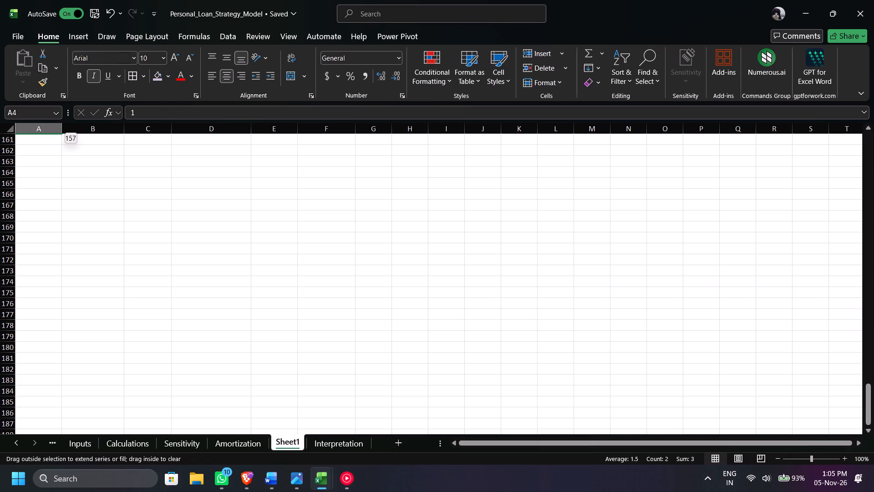
pyautogui.moveTo(117, 135); pyautogui.dragTo(108, 159)
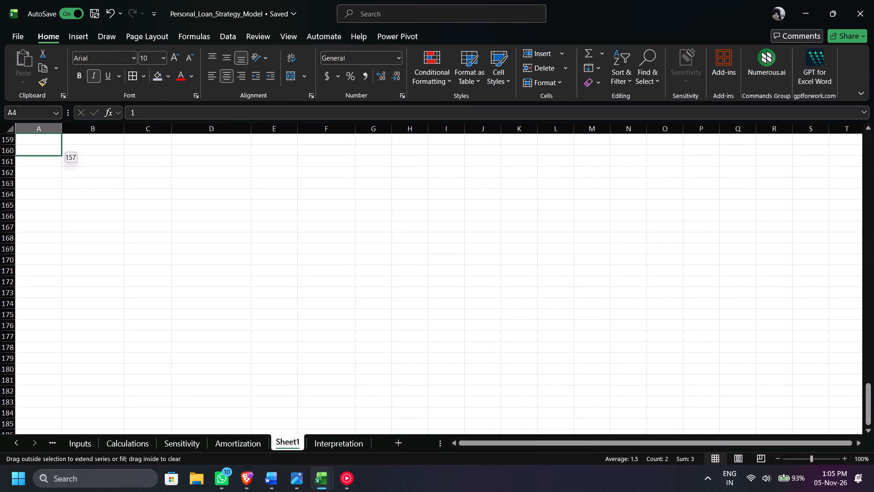
pyautogui.moveTo(108, 159); pyautogui.dragTo(112, 146)
pyautogui.scroll(12, 136, 257)
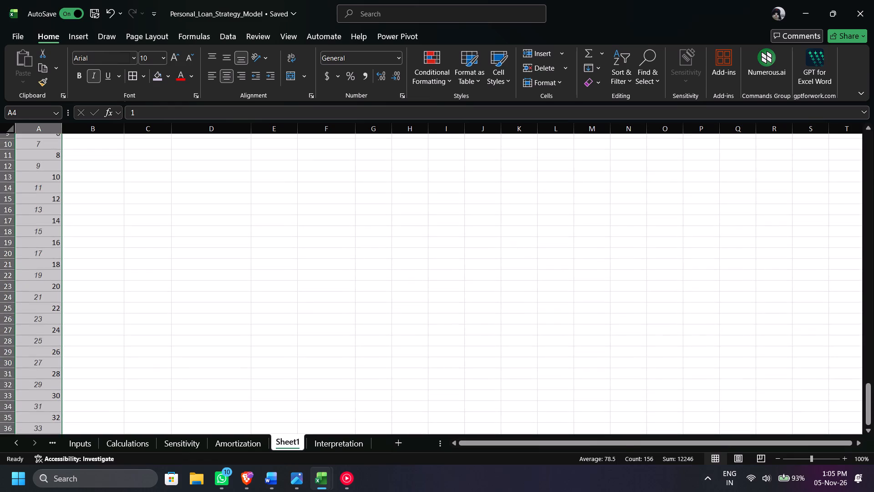
pyautogui.scroll(2, 136, 257)
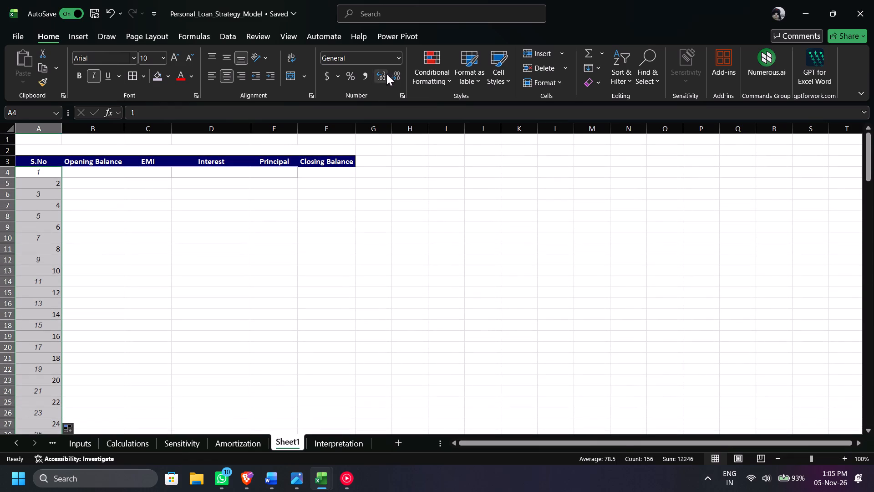
# Apply the Number format to the filled serial numbers in A4:A159.
pyautogui.click(400, 59)
pyautogui.click(399, 113)
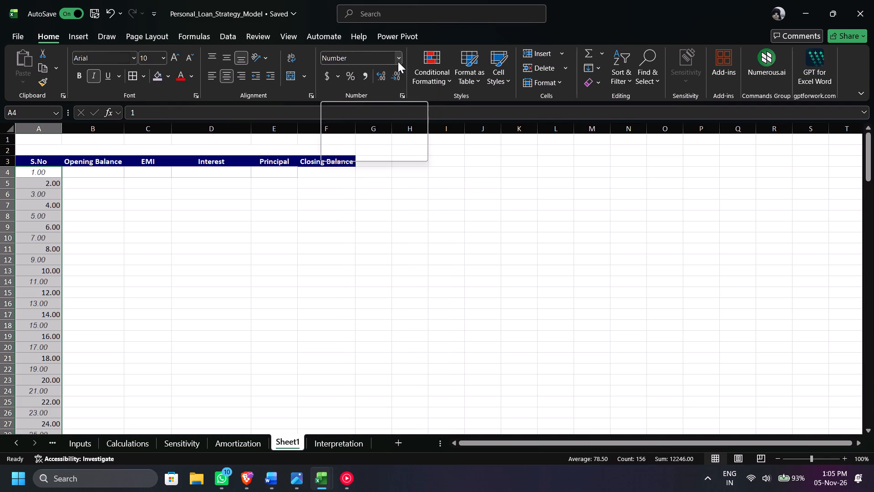
# Top-align the serial numbers in A4:A159 and clear their horizontal alignment so none remain centred.
pyautogui.click(216, 54)
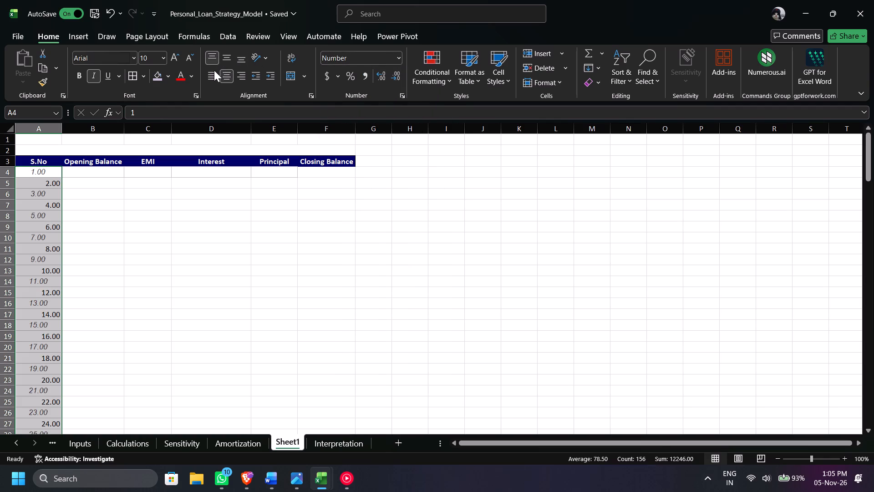
pyautogui.click(214, 70)
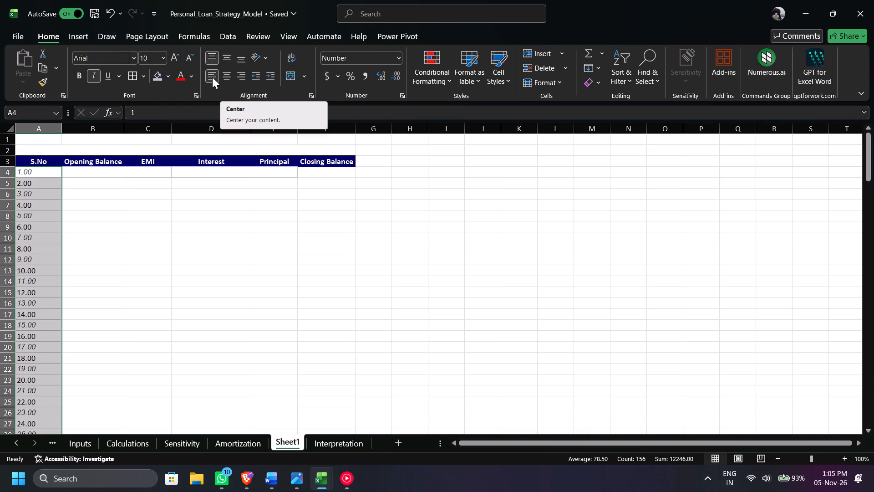
pyautogui.click(212, 77)
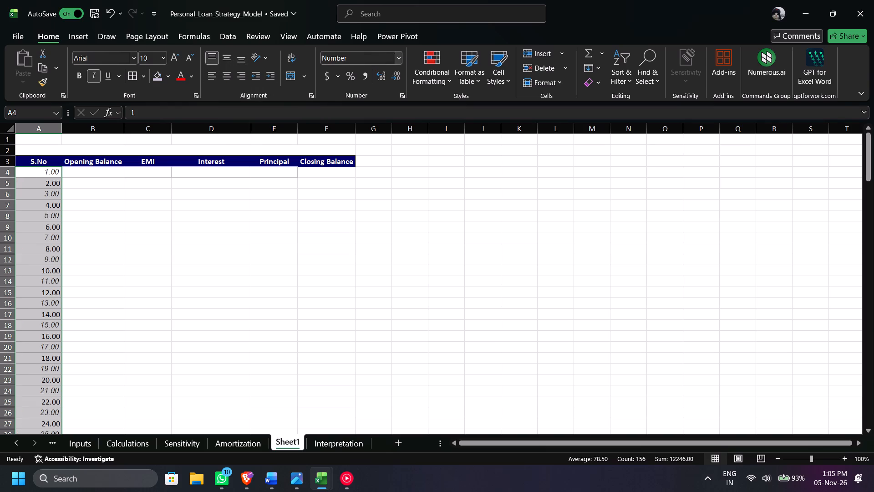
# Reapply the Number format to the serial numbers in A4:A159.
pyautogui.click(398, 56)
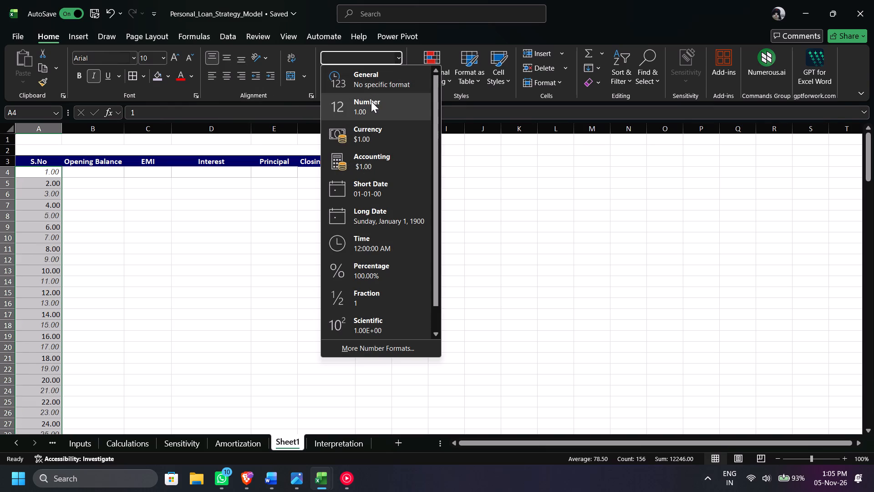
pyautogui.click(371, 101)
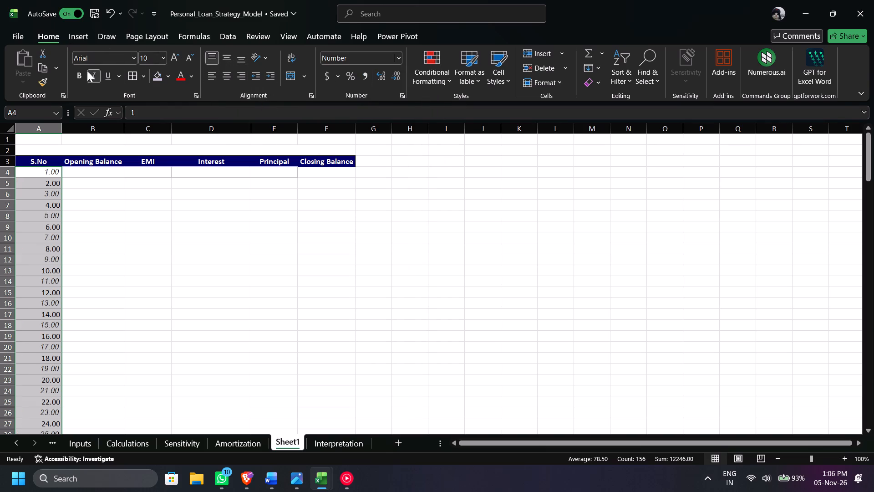
# Make the serial numbers in A4:A159 bold and remove their italic style.
pyautogui.click(86, 72)
pyautogui.click(93, 74)
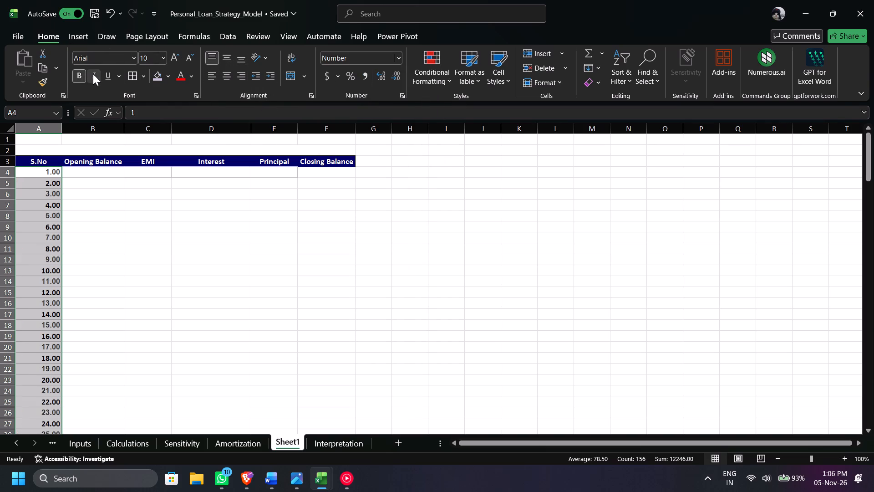
pyautogui.click(137, 209)
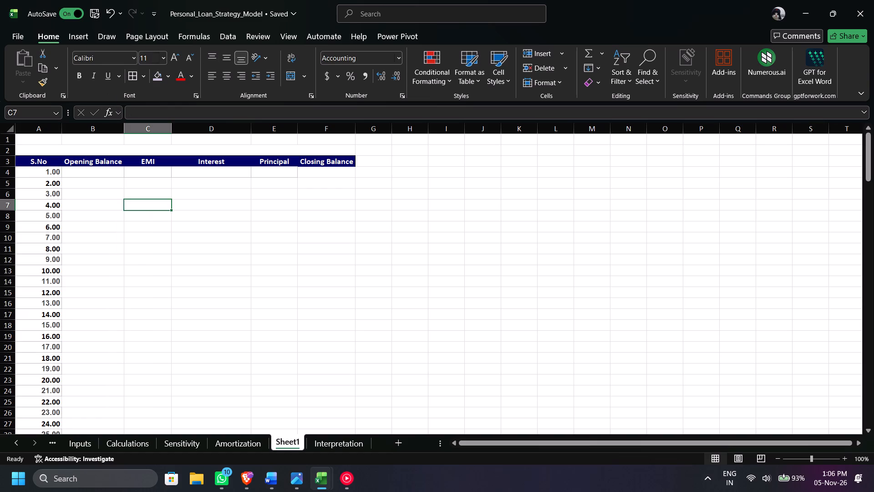
pyautogui.scroll(-5, 87, 241)
pyautogui.scroll(6, 87, 241)
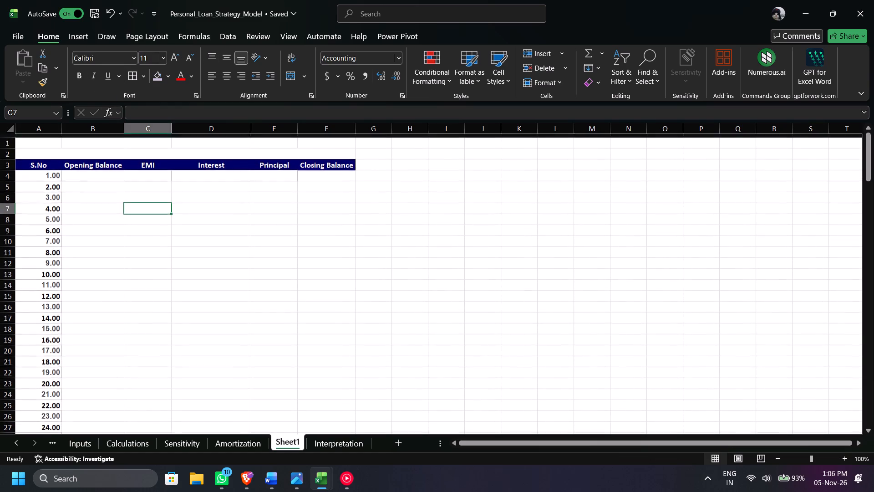
# Set the number format of the whole S.No column, A3:A159, to General.
pyautogui.click(52, 160)
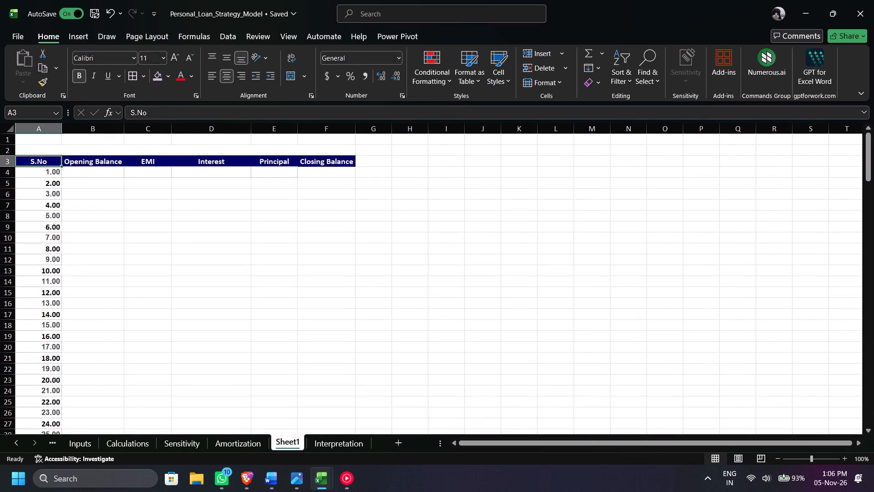
pyautogui.hotkey('ctrl', 'shift', 'Down')
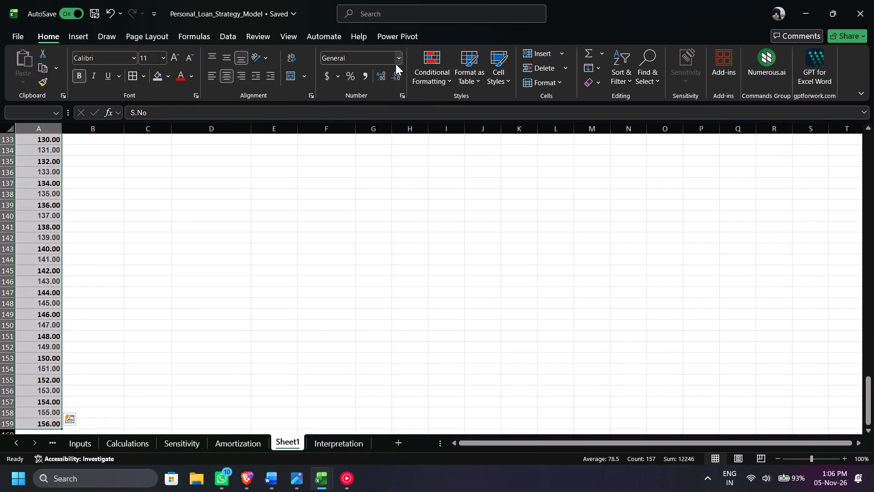
pyautogui.moveTo(396, 65); pyautogui.dragTo(396, 60)
pyautogui.click(396, 60)
pyautogui.click(385, 79)
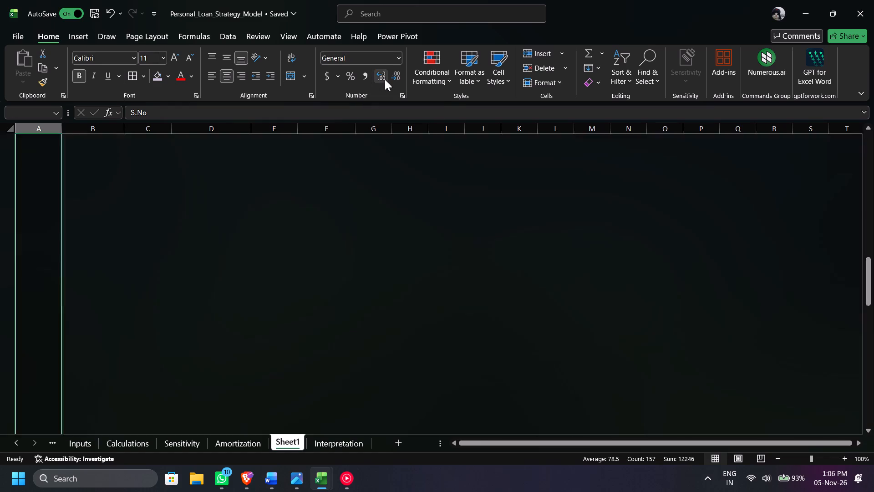
pyautogui.click(112, 212)
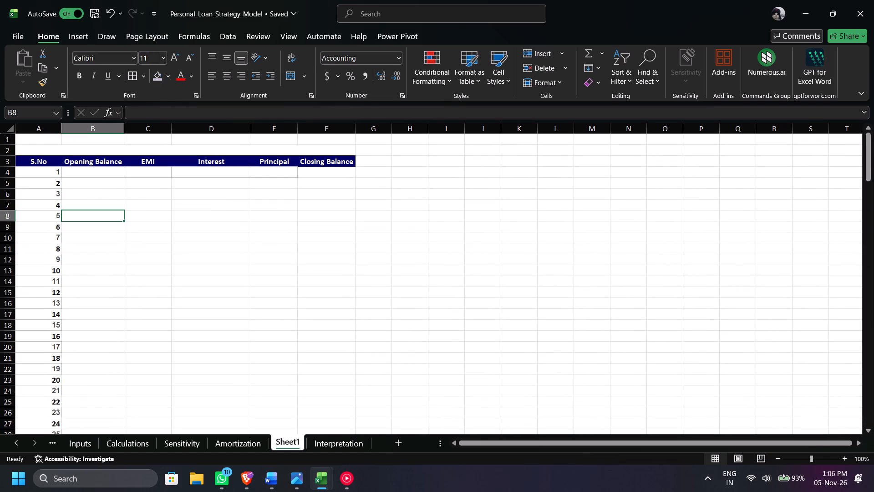
# Link the first Opening Balance in B4 to the loan amount on the Inputs sheet with =Inputs!B7.
pyautogui.click(107, 172)
pyautogui.press('=')
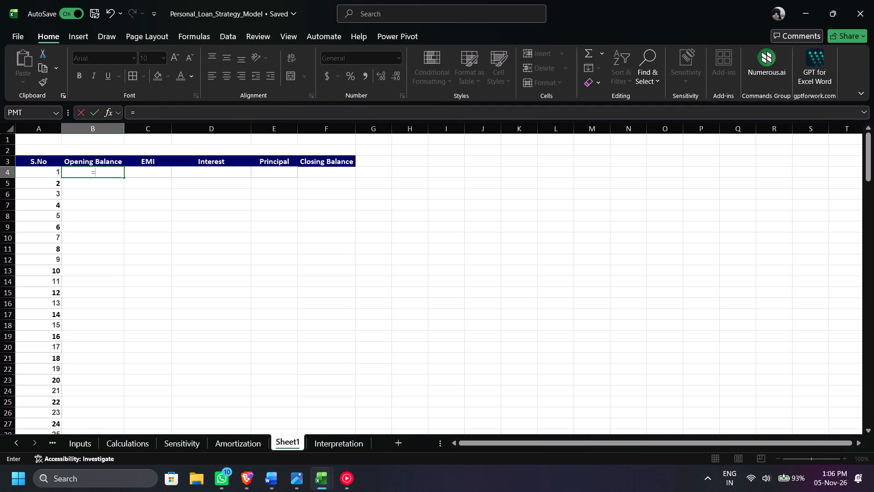
pyautogui.click(90, 444)
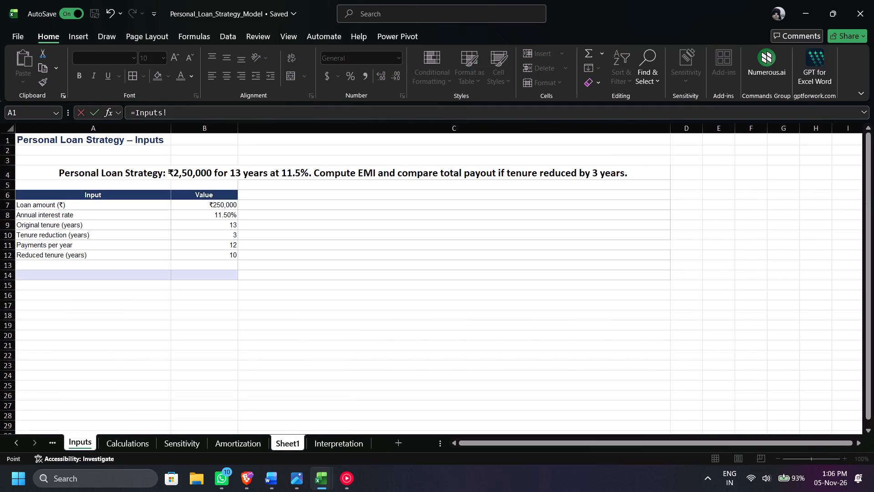
pyautogui.click(219, 206)
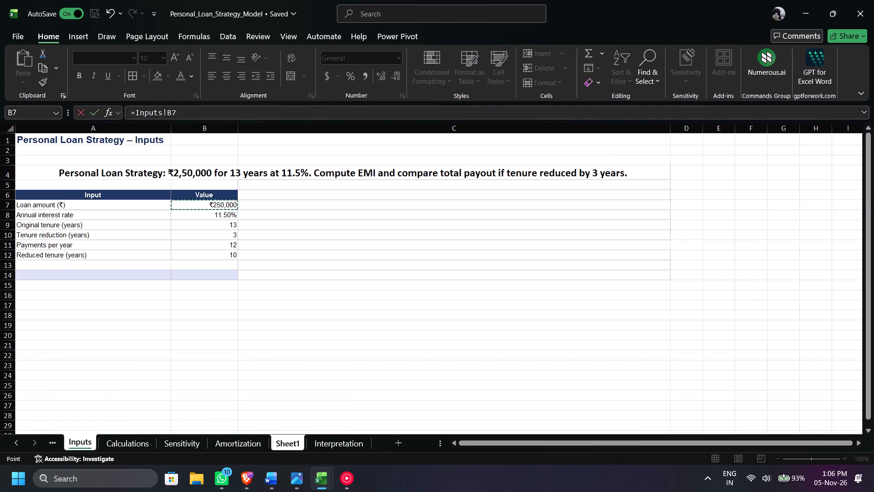
pyautogui.press('Return')
# Link the first EMI in C4 to Option A's EMI in cell B11 of the Calculations sheet.
pyautogui.click(127, 169)
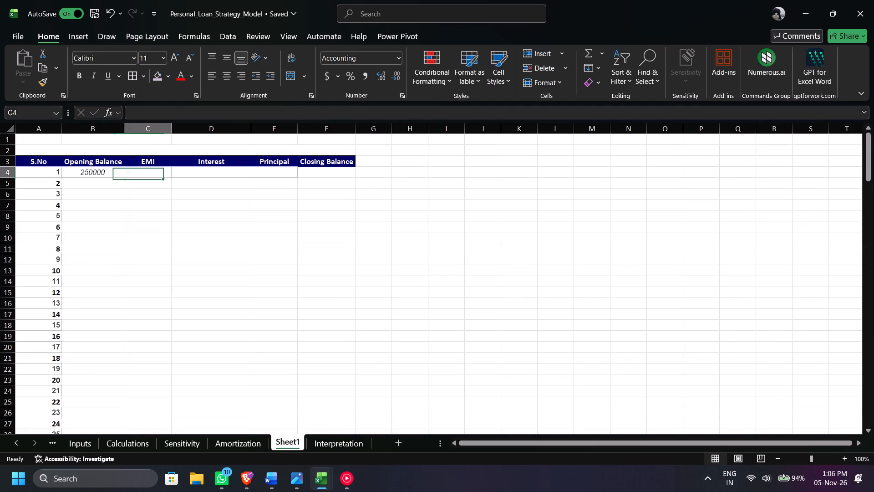
pyautogui.click(105, 167)
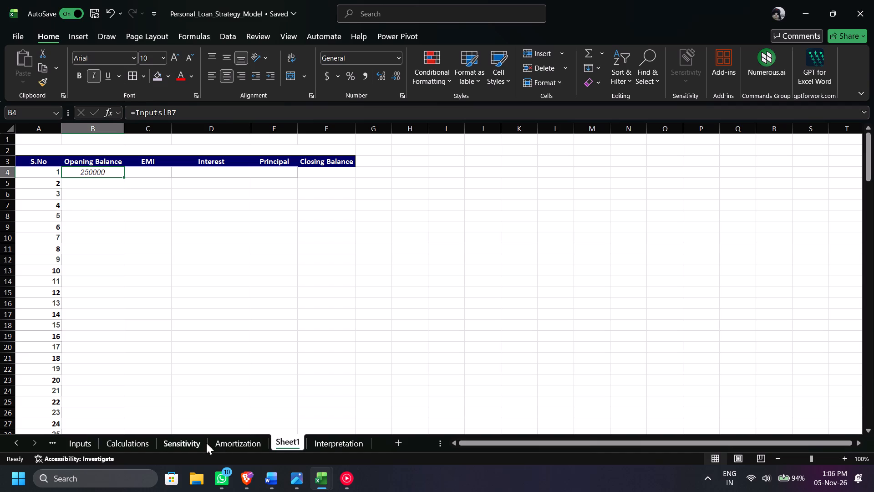
pyautogui.click(272, 427)
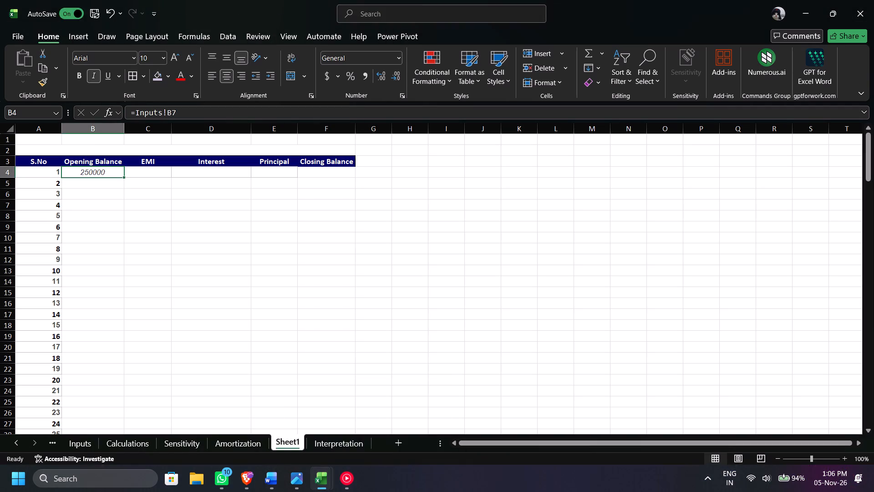
pyautogui.click(163, 208)
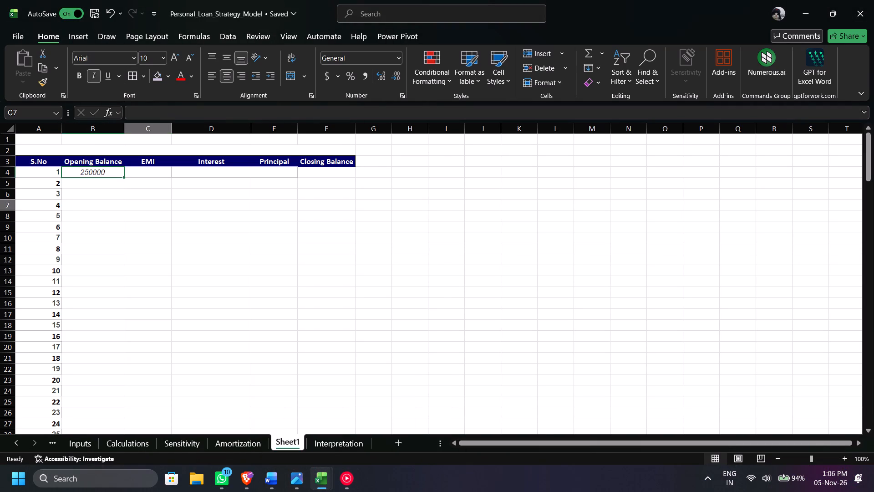
pyautogui.click(142, 174)
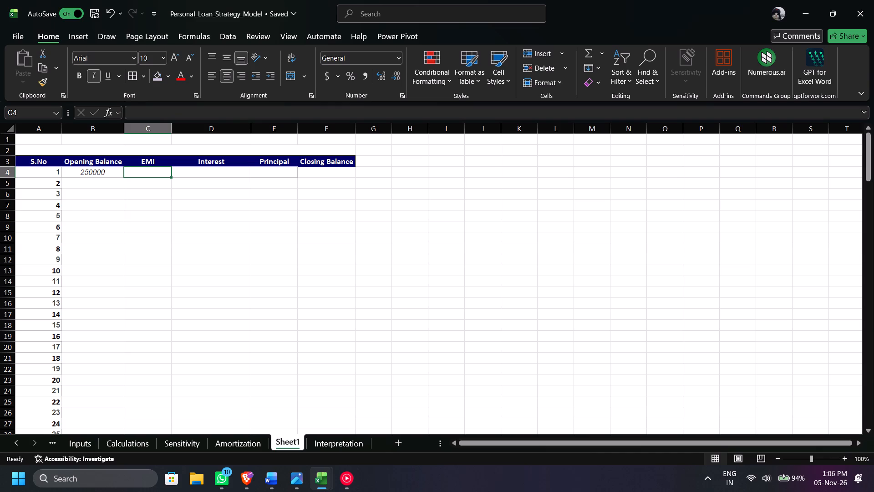
pyautogui.press('=')
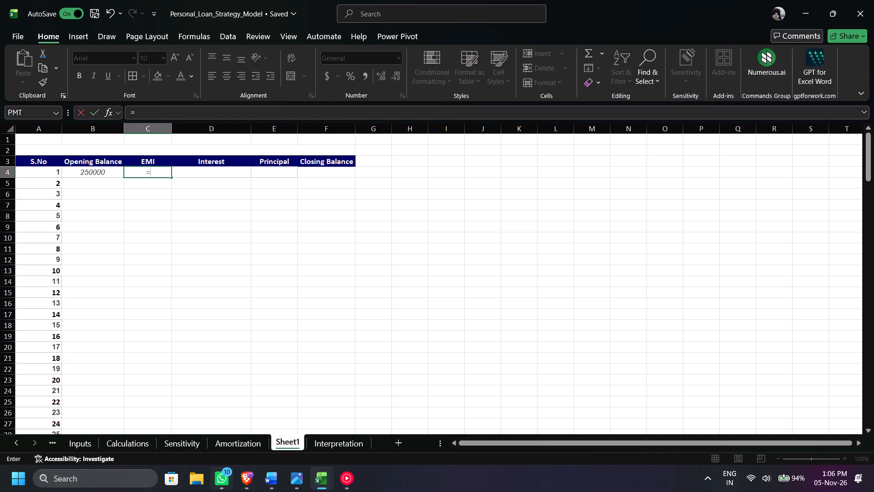
pyautogui.click(143, 444)
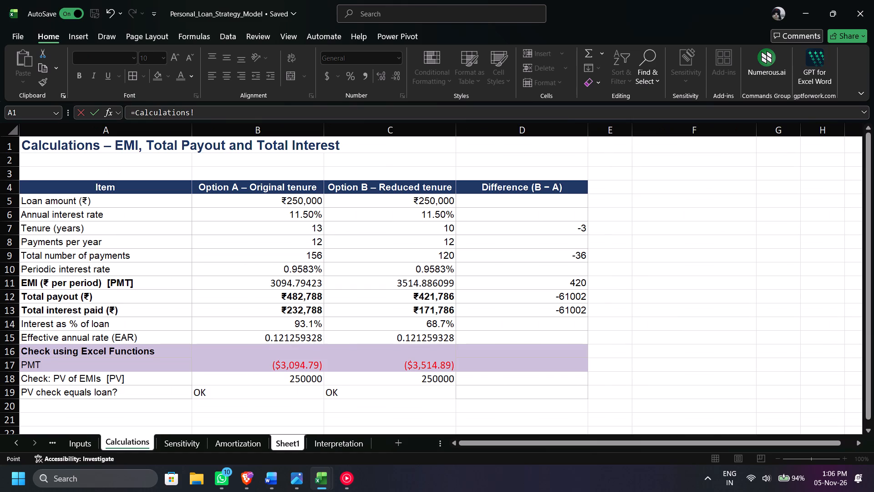
pyautogui.click(273, 282)
pyautogui.press('Return')
# Calculate the first Interest in D4 as opening balance B4 times Option A's periodic interest rate in Calculations cell B10.
pyautogui.click(221, 171)
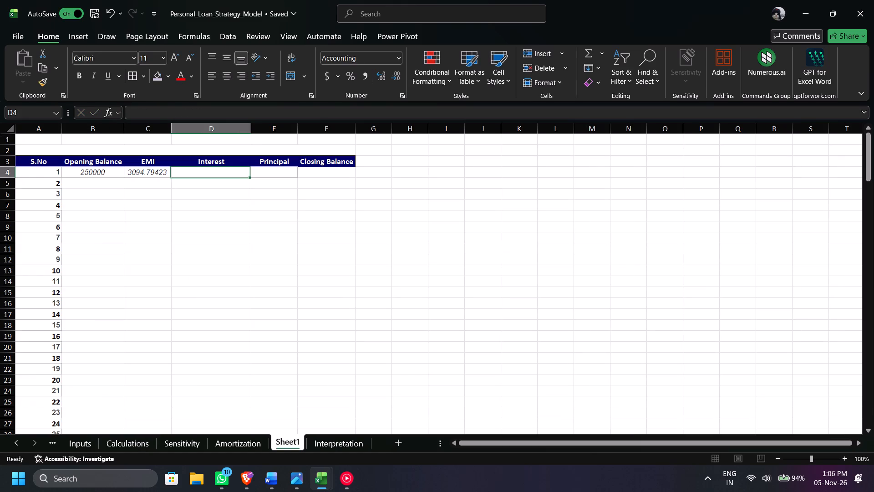
pyautogui.press('=')
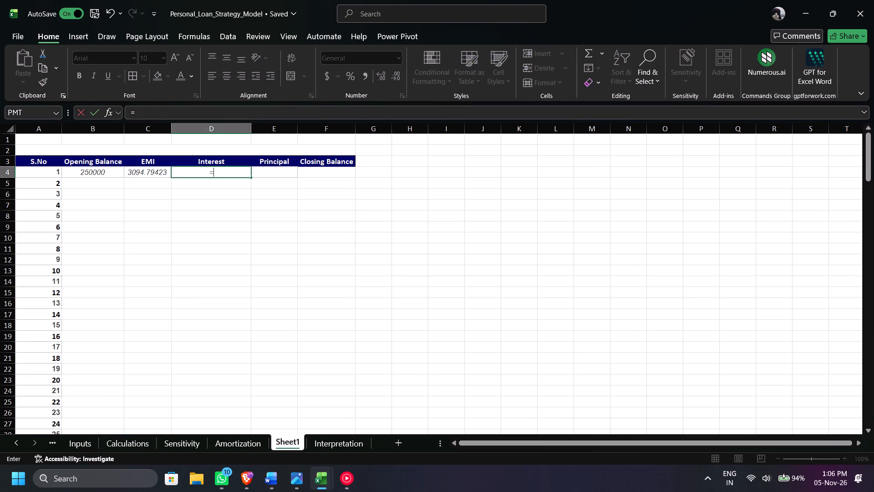
pyautogui.click(112, 174)
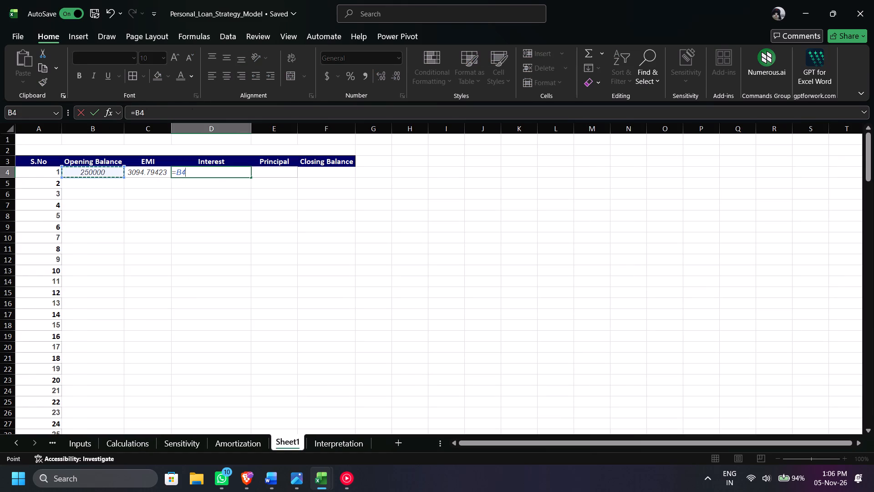
pyautogui.hotkey('shift', '*')
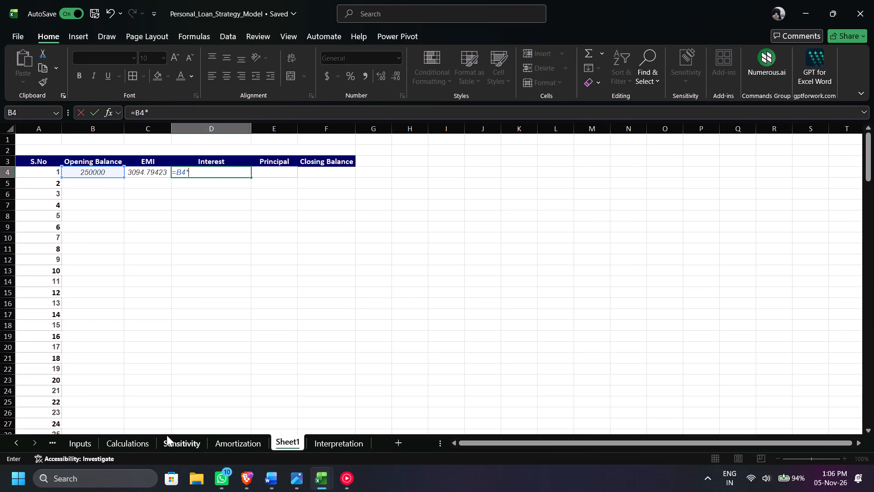
pyautogui.click(135, 441)
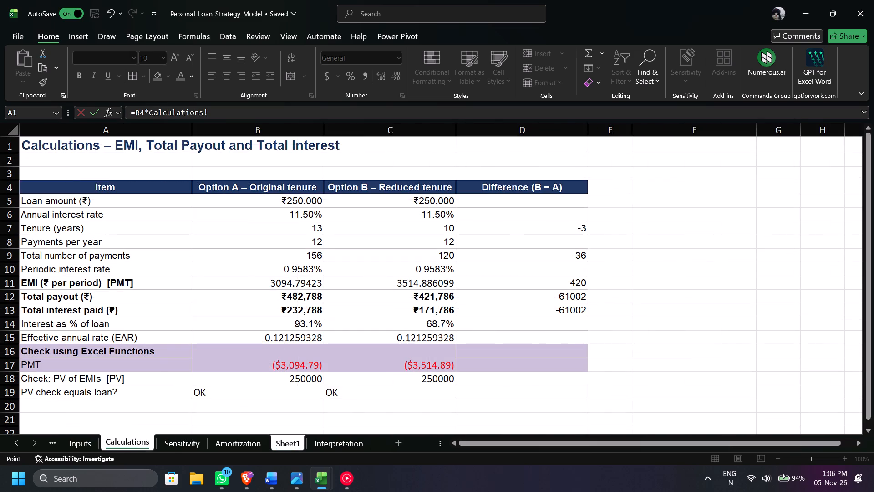
pyautogui.click(293, 266)
pyautogui.press('Return')
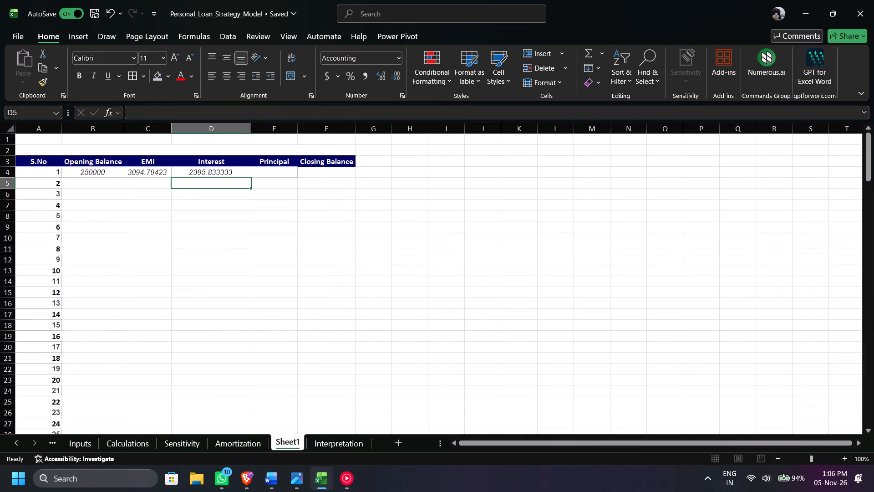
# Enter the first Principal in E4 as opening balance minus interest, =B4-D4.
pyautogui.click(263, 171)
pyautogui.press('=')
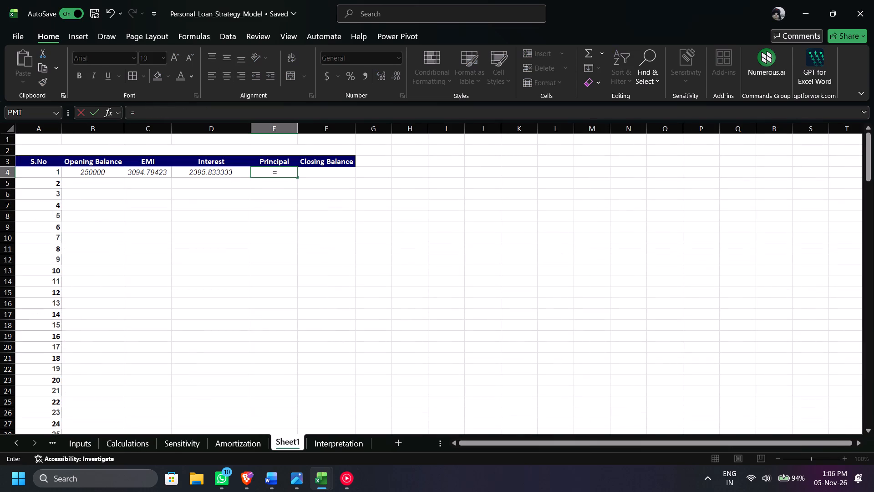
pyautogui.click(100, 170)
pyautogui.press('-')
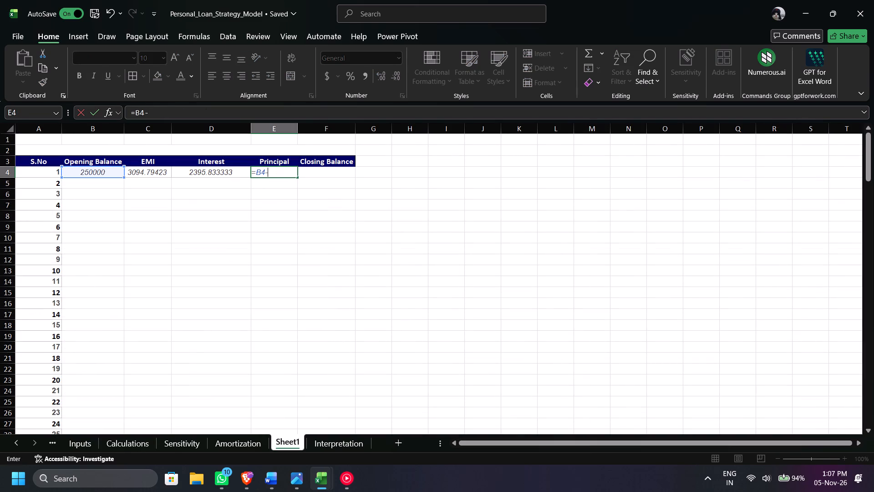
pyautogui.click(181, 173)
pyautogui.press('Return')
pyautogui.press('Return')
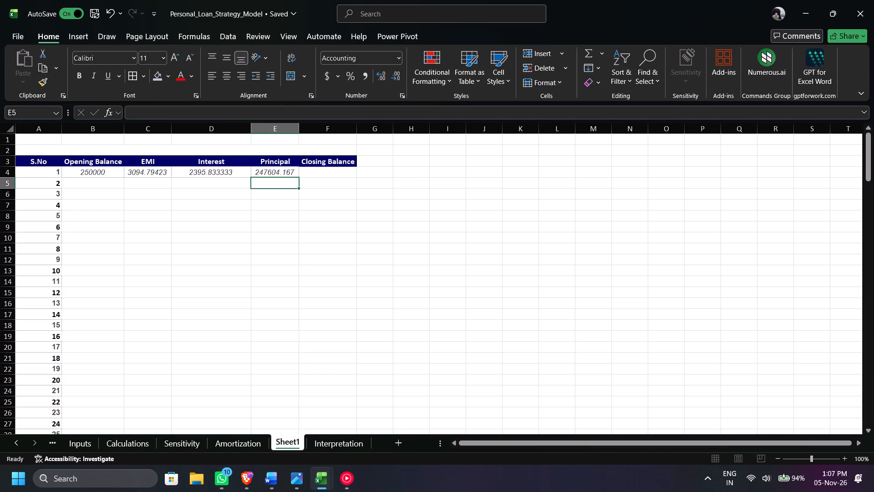
# Replace the Principal formula in E4 with EMI minus interest, =C4-D4.
pyautogui.click(286, 178)
pyautogui.click(287, 172)
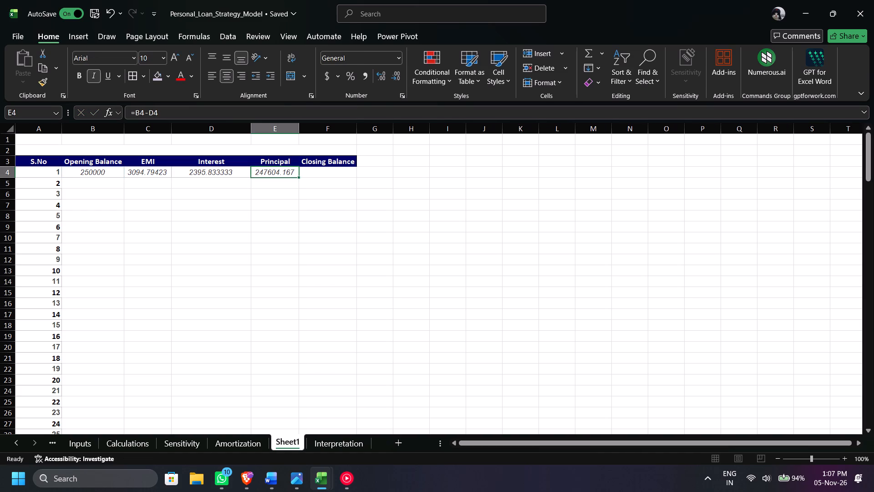
pyautogui.press('Delete')
pyautogui.press('=')
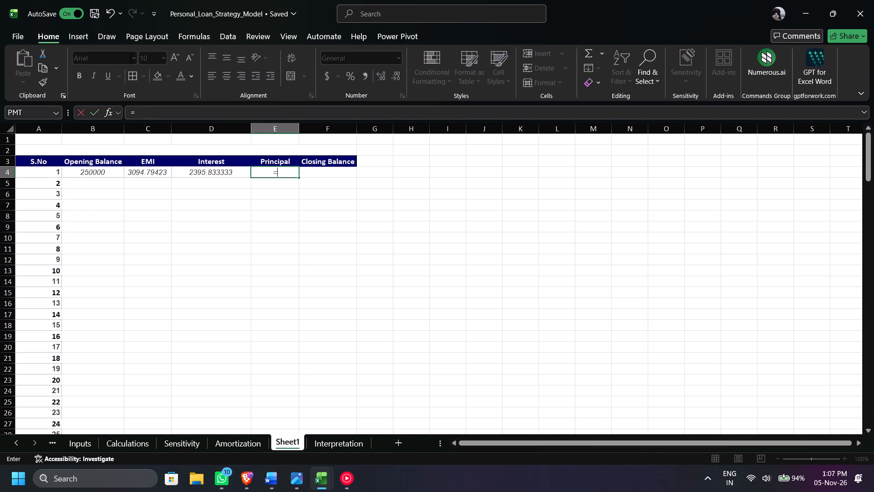
pyautogui.click(160, 169)
pyautogui.press('-')
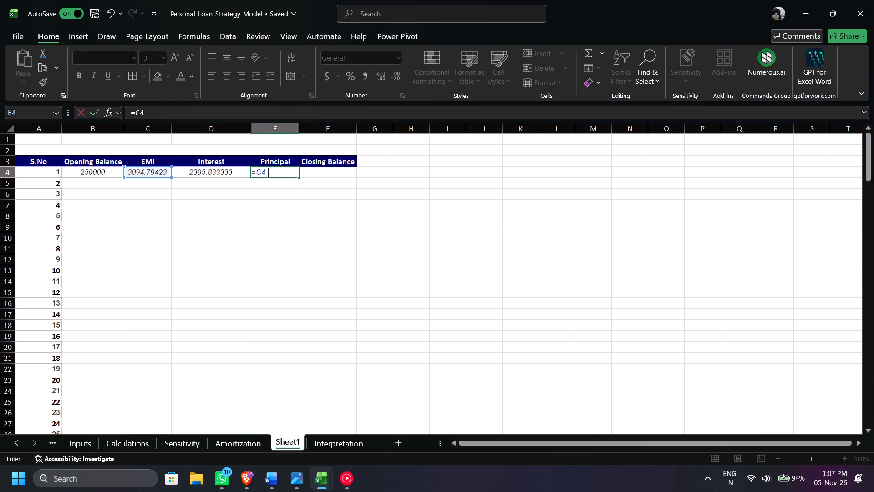
pyautogui.click(183, 175)
pyautogui.press('Return')
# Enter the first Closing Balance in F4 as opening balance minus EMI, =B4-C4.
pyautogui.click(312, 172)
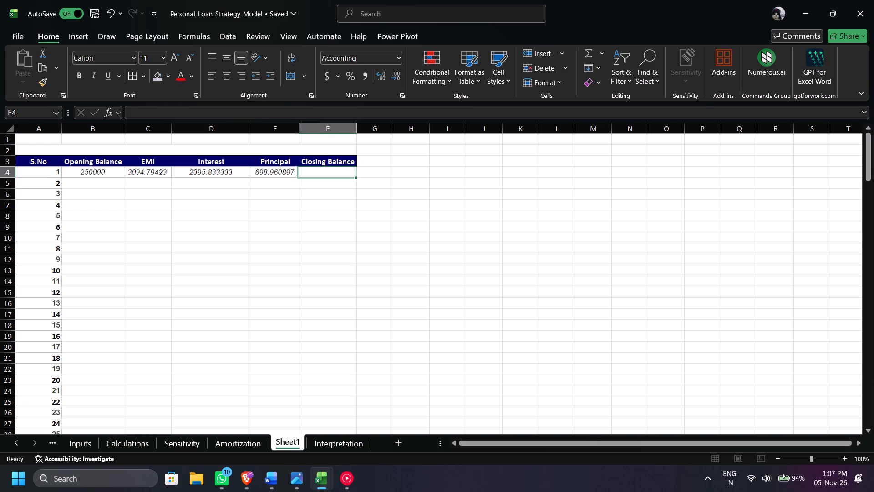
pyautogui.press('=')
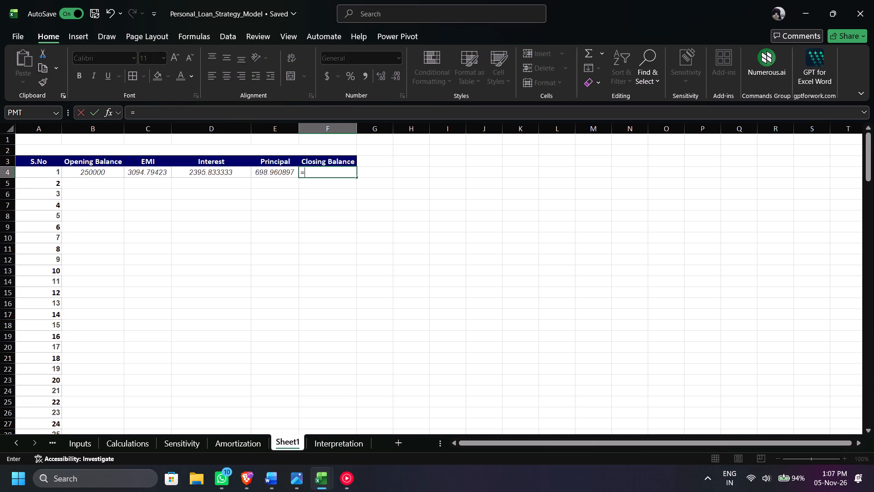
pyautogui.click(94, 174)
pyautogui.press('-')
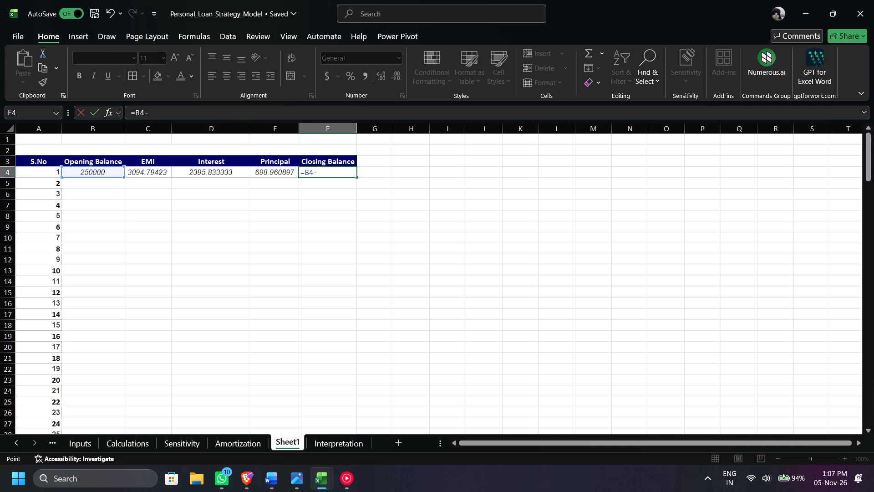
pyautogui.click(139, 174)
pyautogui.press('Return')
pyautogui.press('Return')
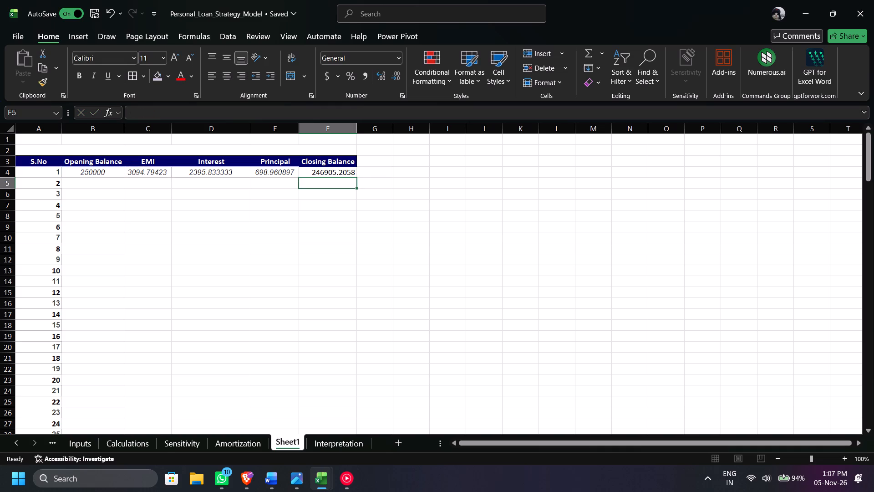
# Check the Amortization sheet, then replace Sheet1's Closing Balance formula in F4 with opening balance minus principal, =B4-E4.
pyautogui.click(153, 446)
pyautogui.click(171, 443)
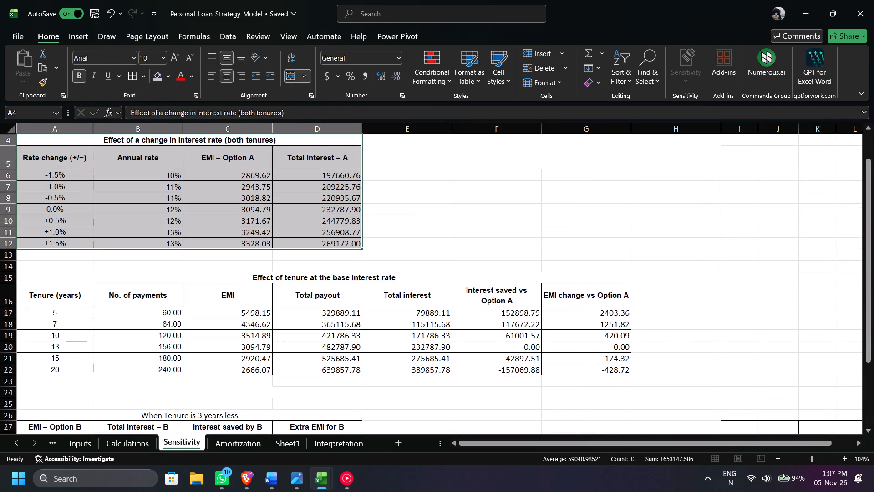
pyautogui.click(231, 442)
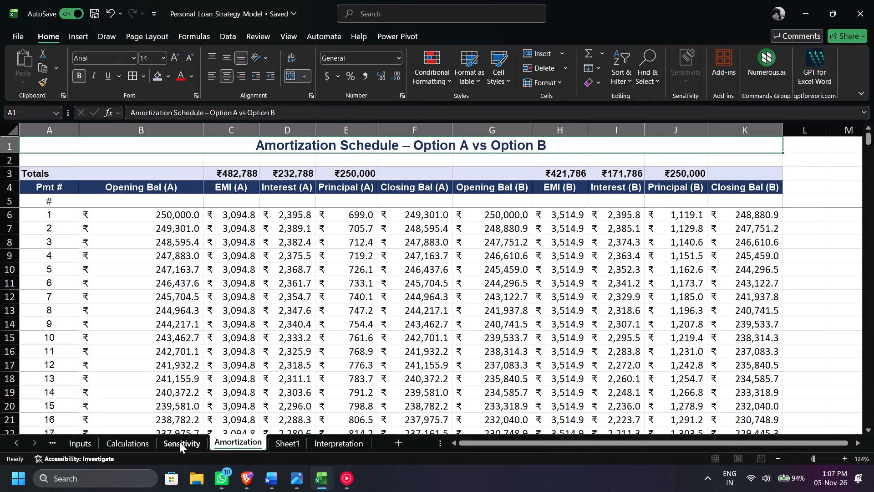
pyautogui.click(112, 452)
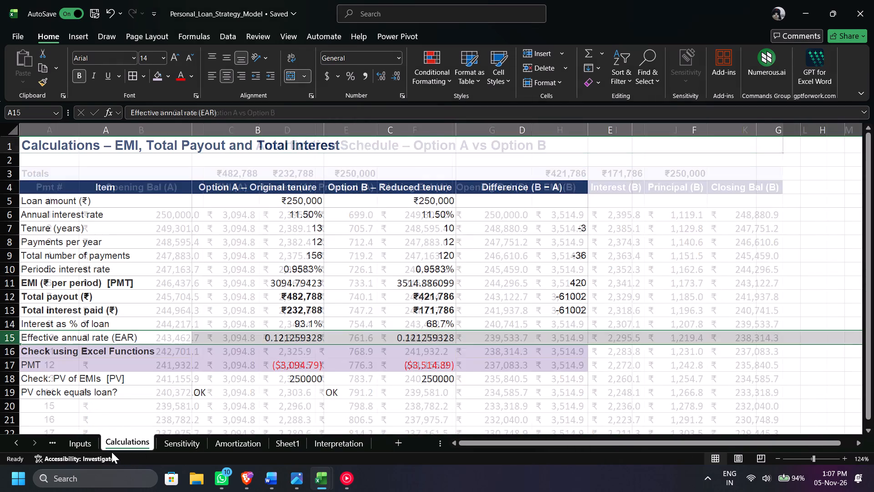
pyautogui.click(266, 438)
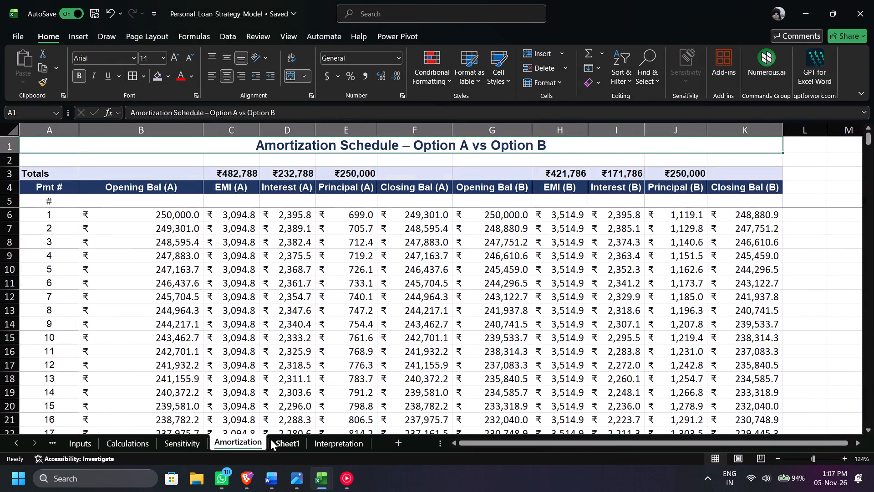
pyautogui.click(270, 439)
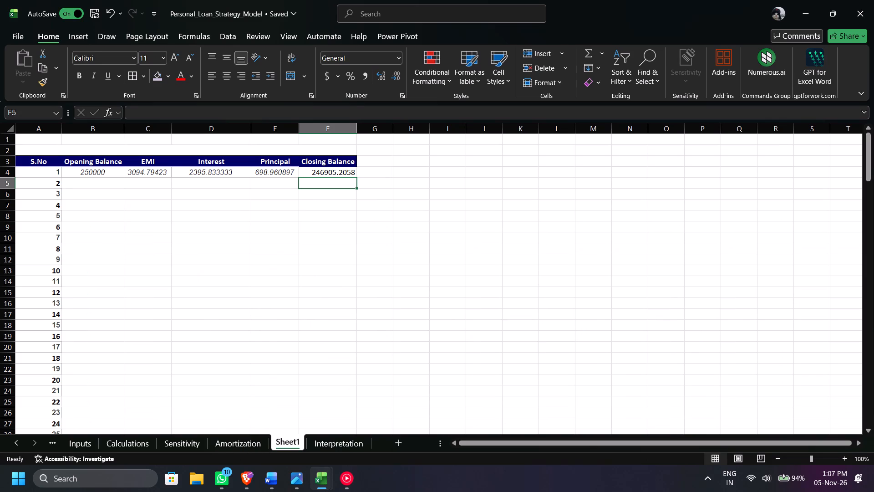
pyautogui.click(322, 177)
pyautogui.click(323, 174)
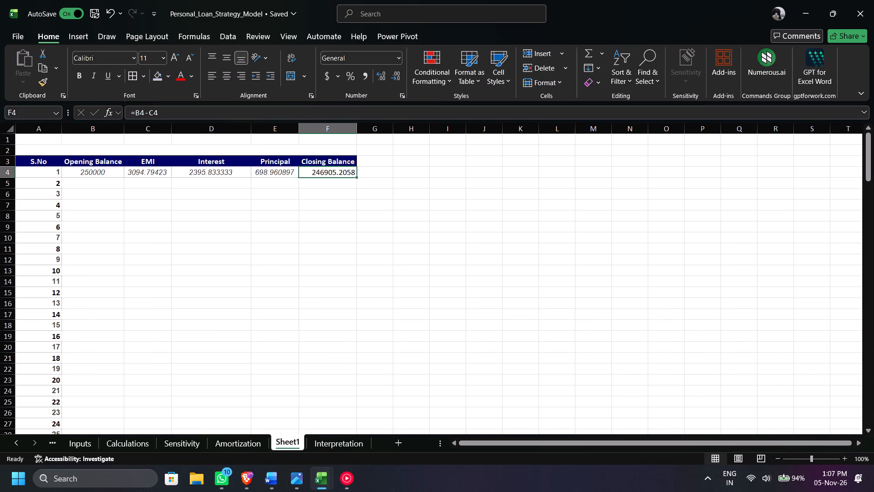
pyautogui.press('=')
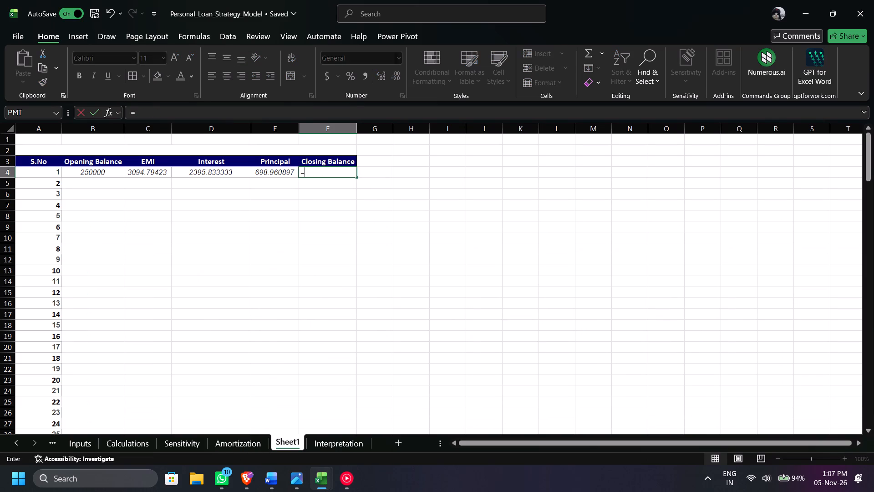
pyautogui.click(106, 168)
pyautogui.press('-')
pyautogui.click(264, 171)
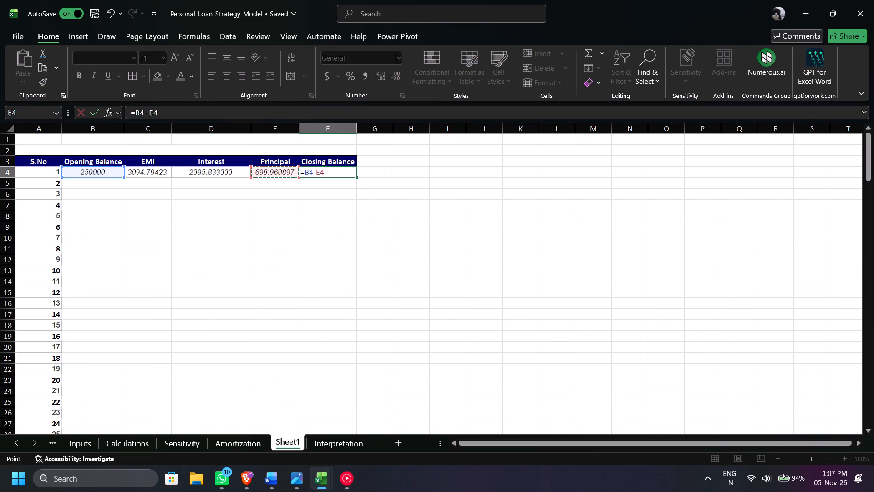
pyautogui.press('Return')
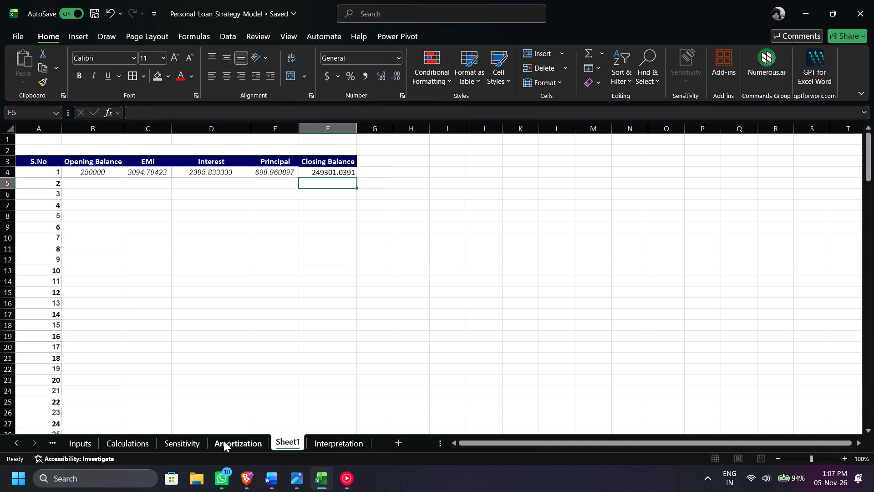
# View the Amortization sheet to compare its Option A first-period figures with Sheet1's first row.
pyautogui.click(173, 438)
pyautogui.click(213, 441)
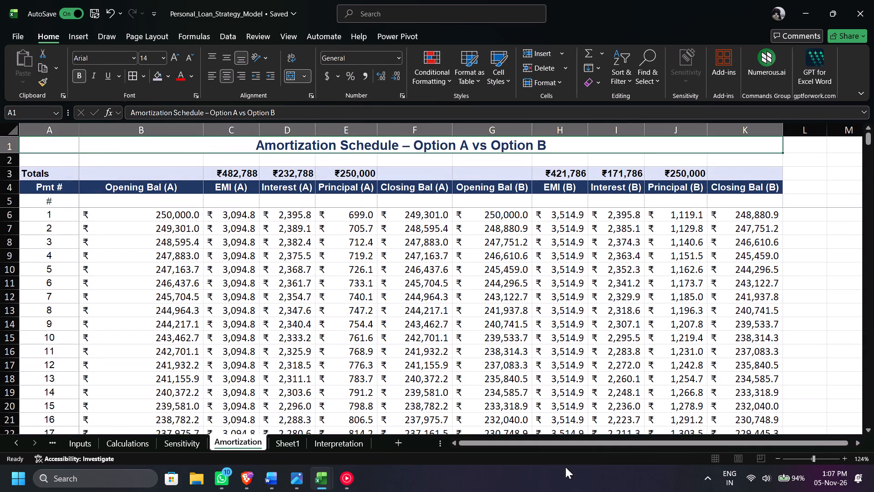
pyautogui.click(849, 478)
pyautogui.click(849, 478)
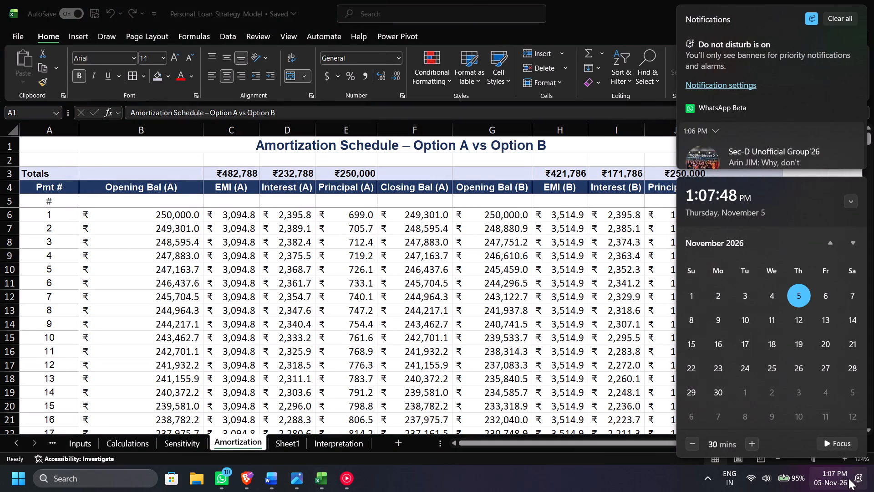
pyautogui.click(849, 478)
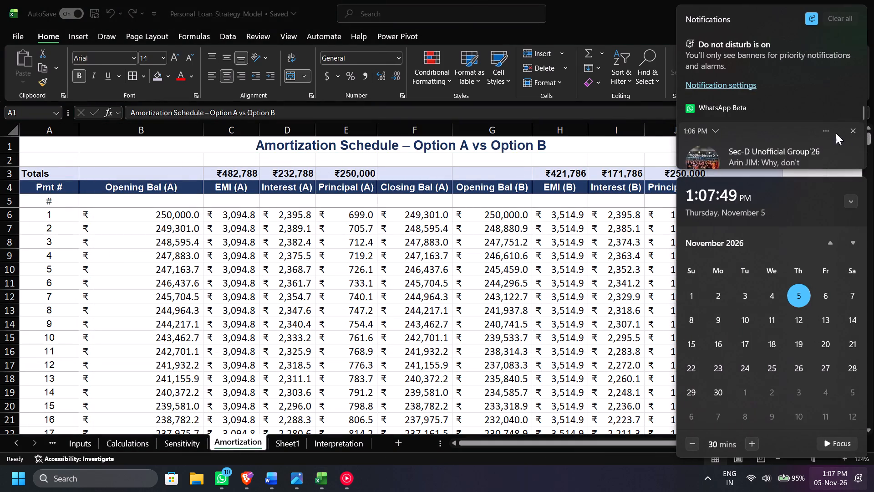
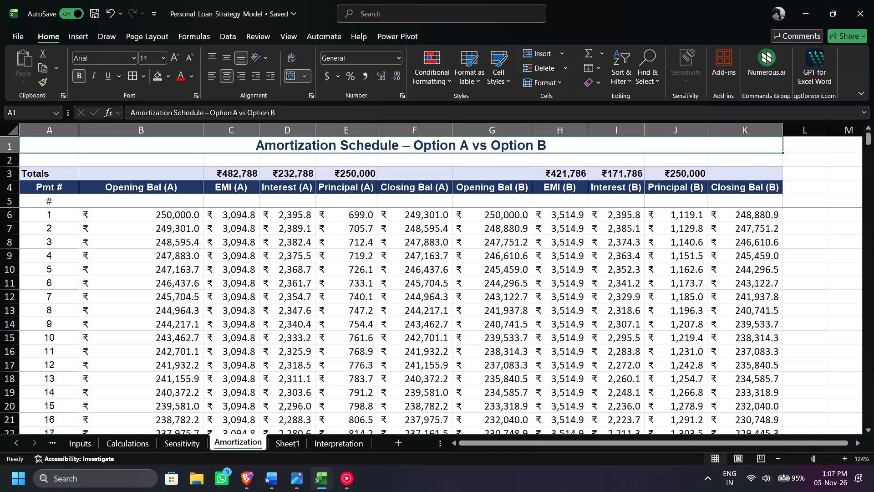
# Return to Sheet1 and link the second period's Opening Balance in B5 to the first Closing Balance, =F4.
pyautogui.click(286, 449)
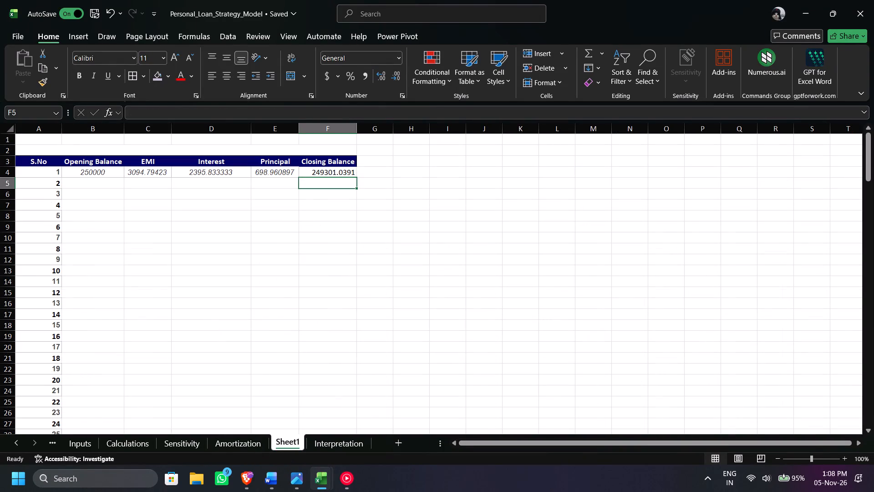
pyautogui.click(116, 181)
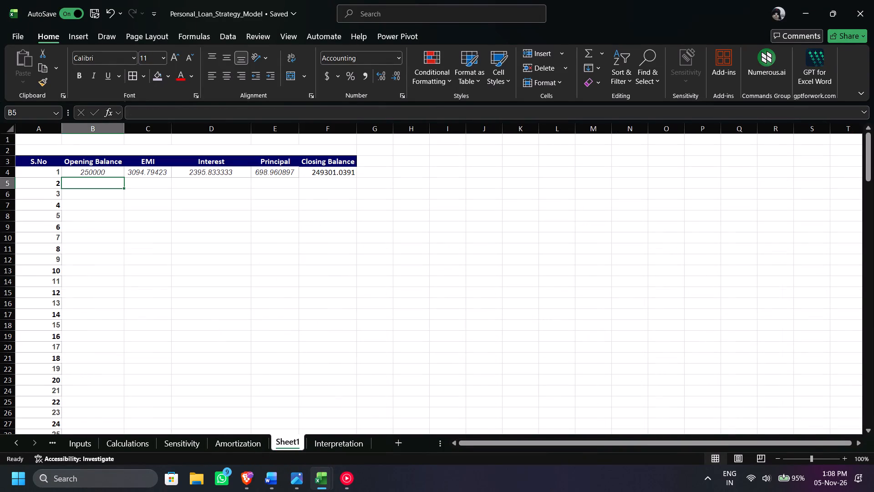
pyautogui.press('=')
pyautogui.click(308, 173)
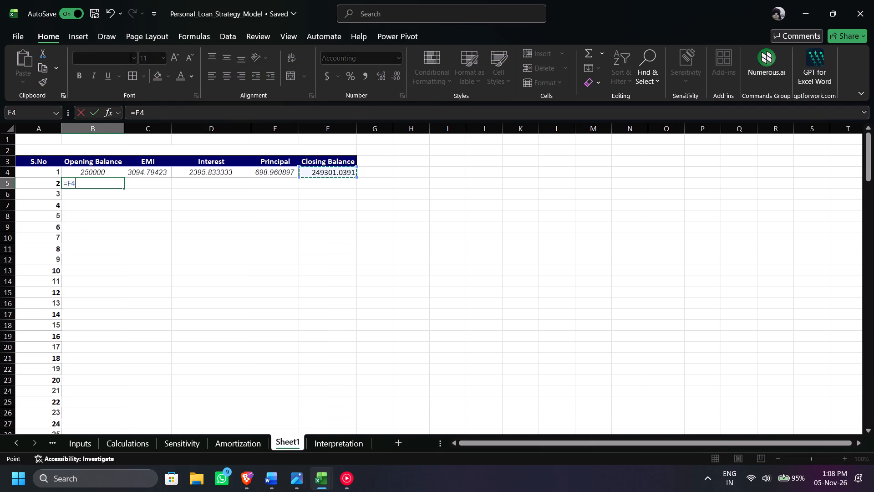
pyautogui.press('Return')
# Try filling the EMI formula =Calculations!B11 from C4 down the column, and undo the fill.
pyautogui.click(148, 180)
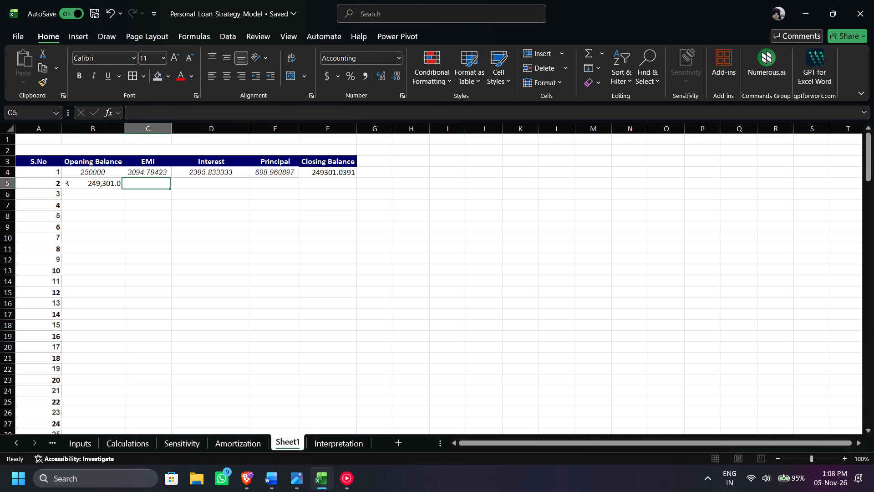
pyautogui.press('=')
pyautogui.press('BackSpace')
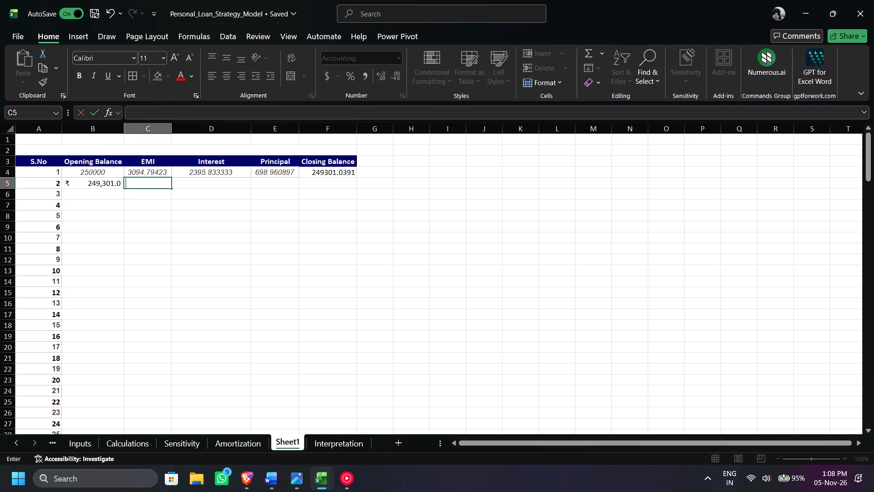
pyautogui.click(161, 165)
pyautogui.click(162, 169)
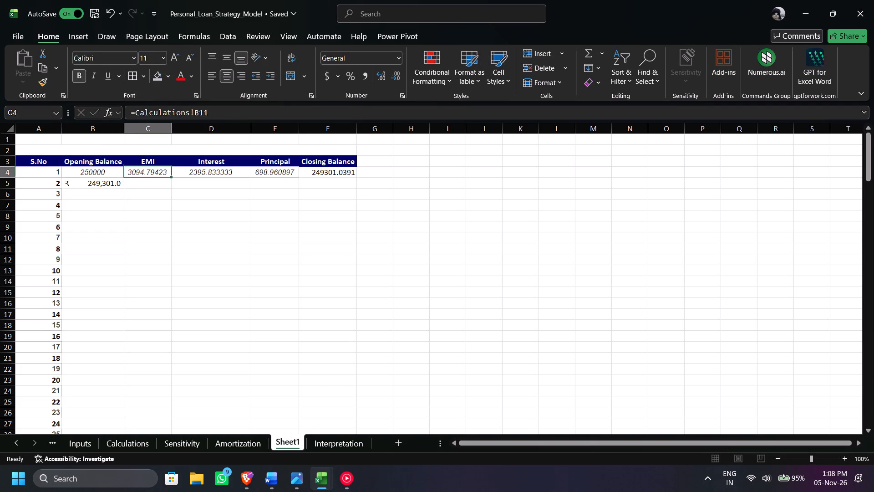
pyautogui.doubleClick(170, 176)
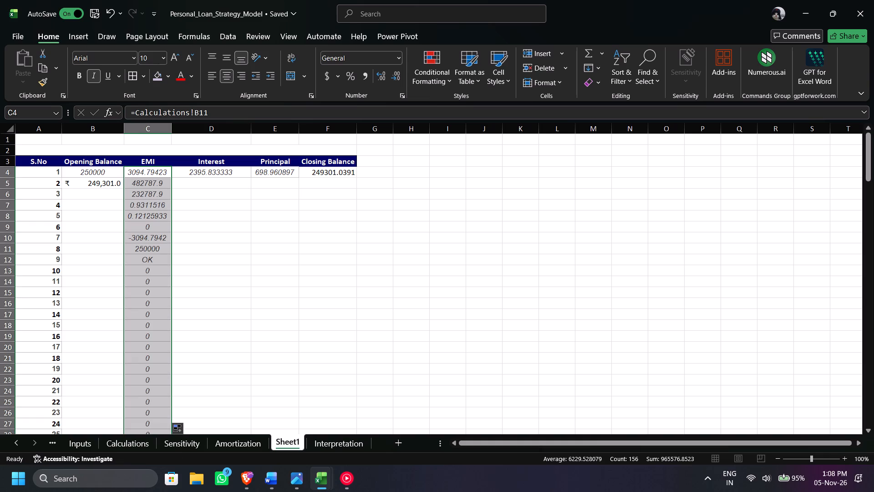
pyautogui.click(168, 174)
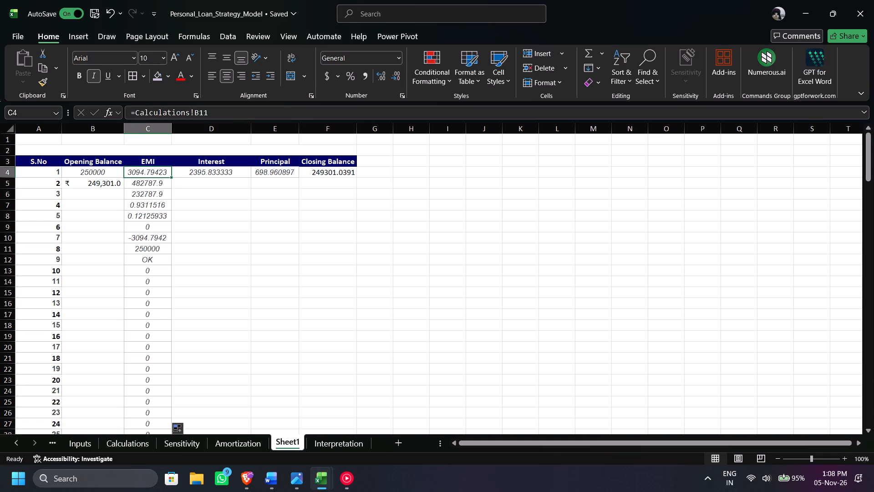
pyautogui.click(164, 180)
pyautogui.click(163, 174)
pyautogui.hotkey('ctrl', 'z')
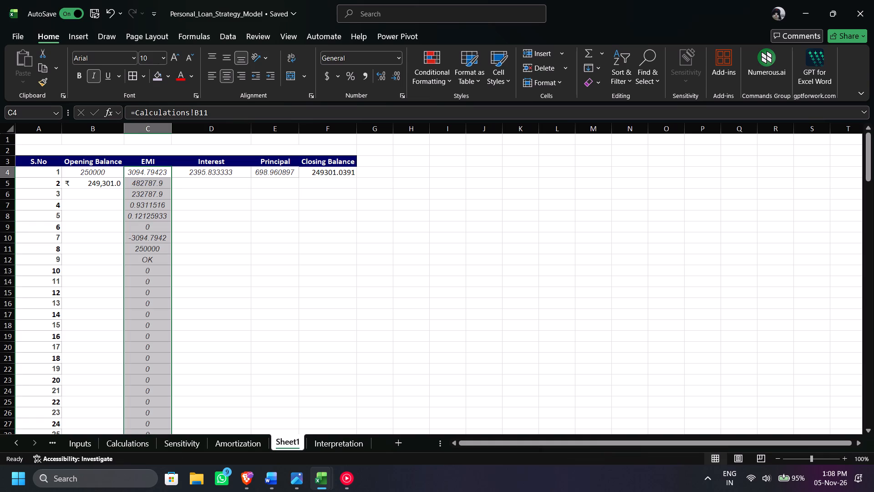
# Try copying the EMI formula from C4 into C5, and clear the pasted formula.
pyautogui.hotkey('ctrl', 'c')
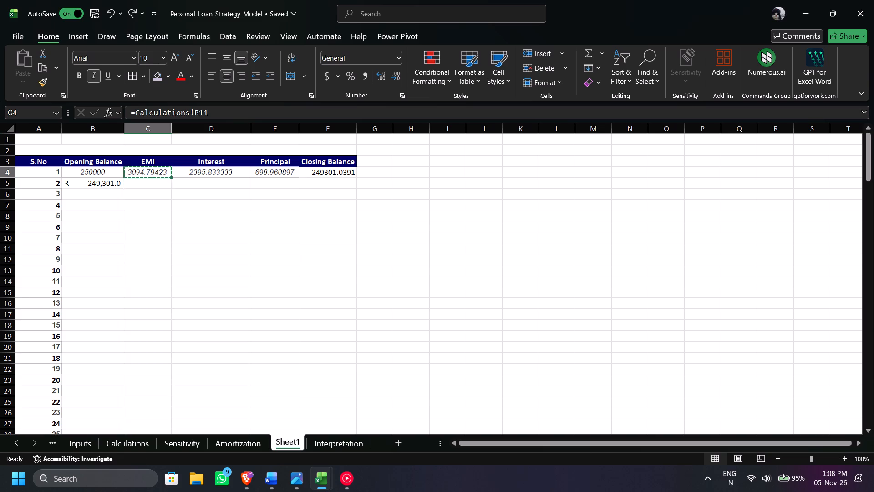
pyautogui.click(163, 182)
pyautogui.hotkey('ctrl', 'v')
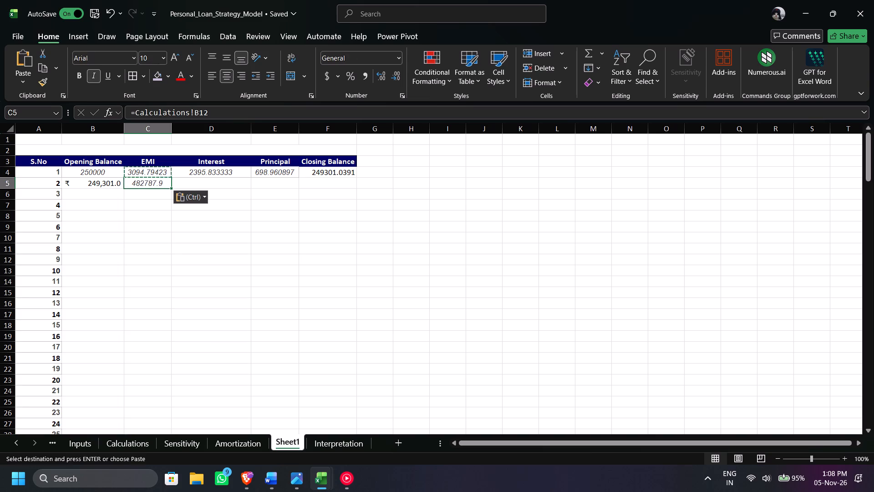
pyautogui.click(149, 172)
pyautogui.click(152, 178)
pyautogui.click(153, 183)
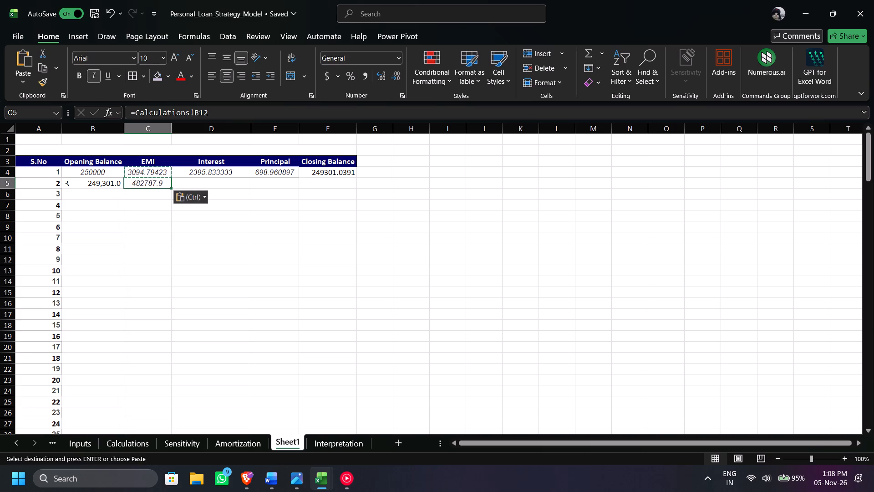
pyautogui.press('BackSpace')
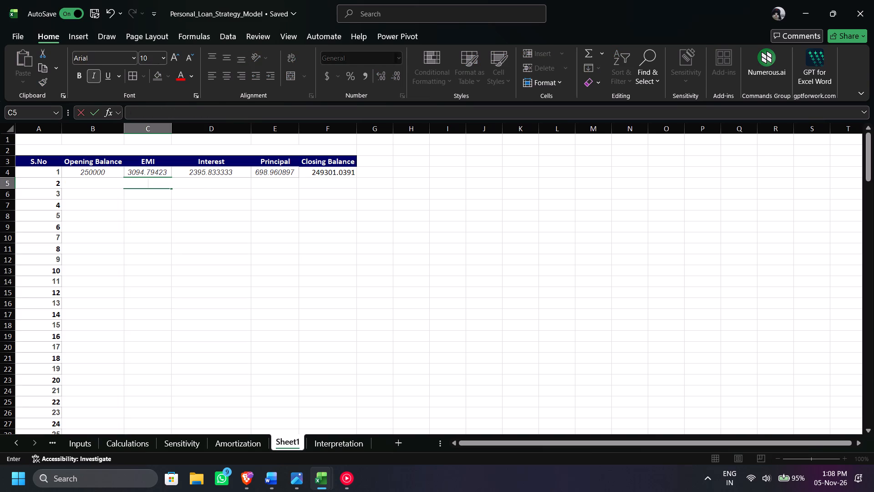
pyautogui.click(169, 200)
# Make the EMI reference in C4 absolute, =Calculations!$B$11.
pyautogui.click(154, 174)
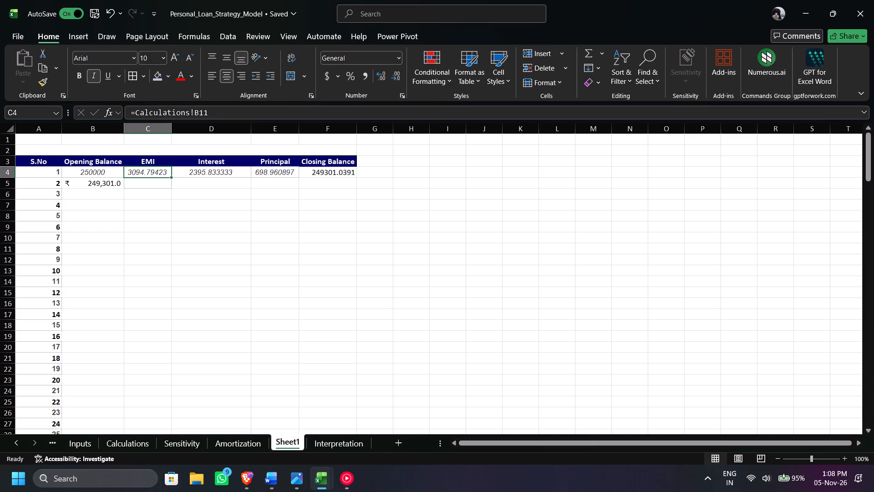
pyautogui.moveTo(222, 118); pyautogui.dragTo(197, 120)
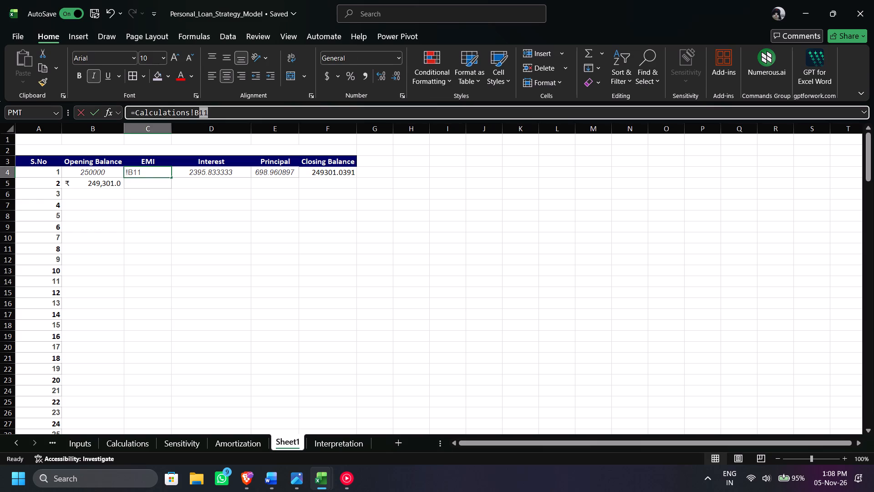
pyautogui.moveTo(197, 120); pyautogui.dragTo(195, 119)
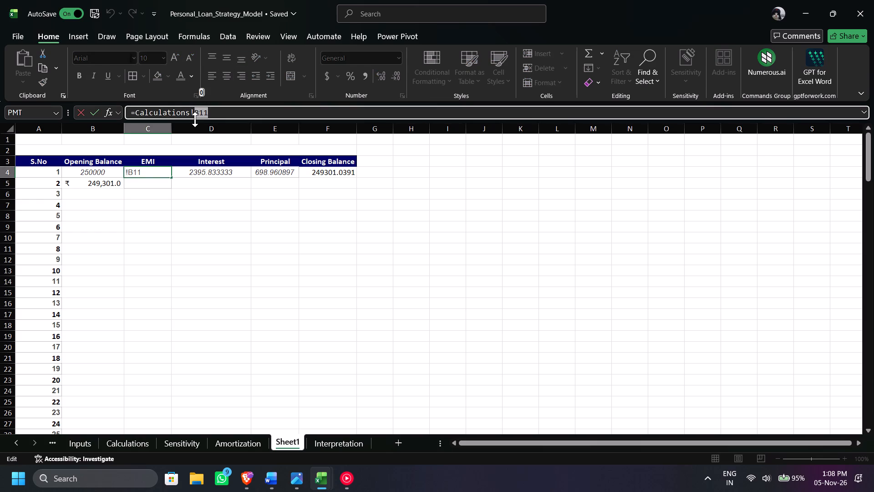
pyautogui.press('F4')
pyautogui.press('Return')
# Fill the EMI formula from C4 down through period 156 and check the column to its last row.
pyautogui.click(167, 174)
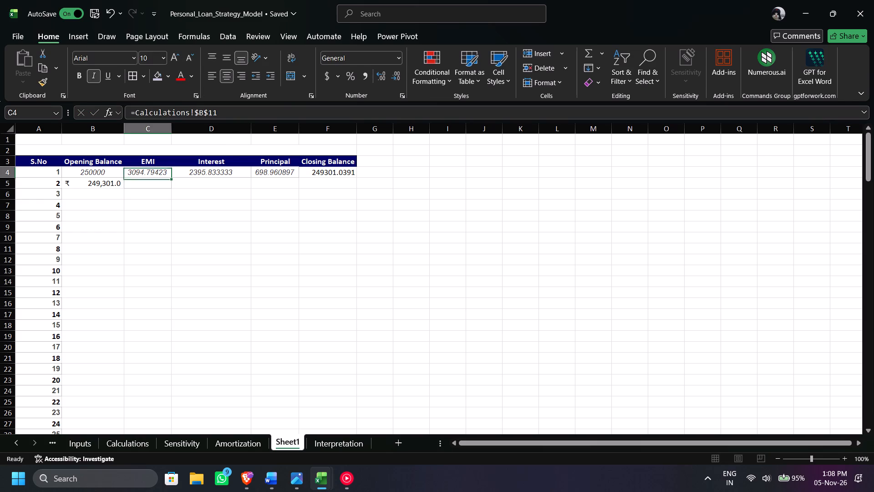
pyautogui.doubleClick(170, 177)
pyautogui.scroll(-3, 170, 177)
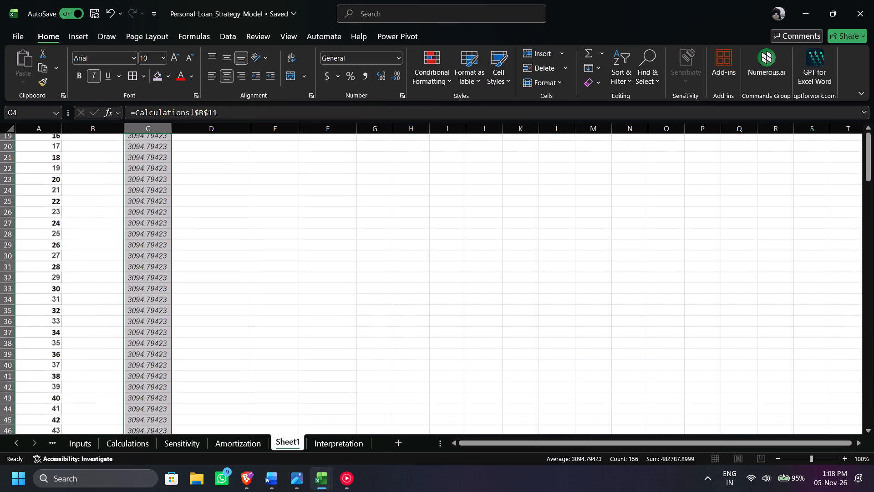
pyautogui.scroll(-7, 170, 177)
pyautogui.scroll(1, 170, 177)
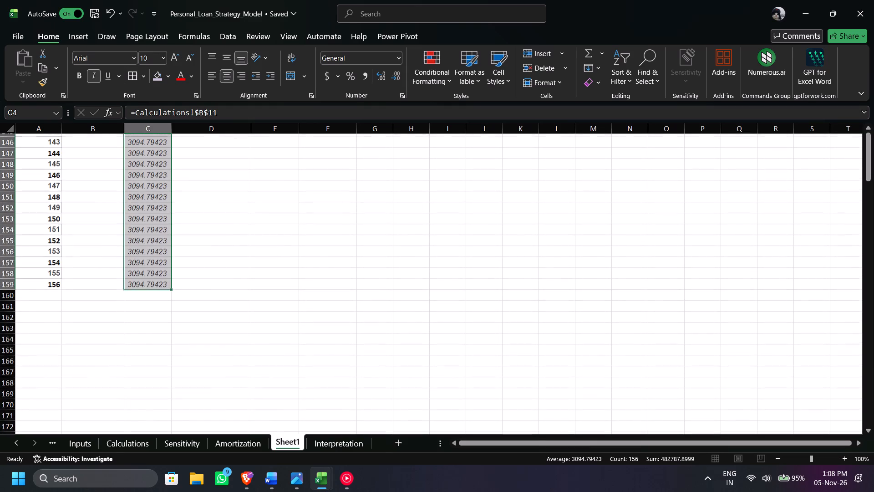
pyautogui.scroll(10, 170, 177)
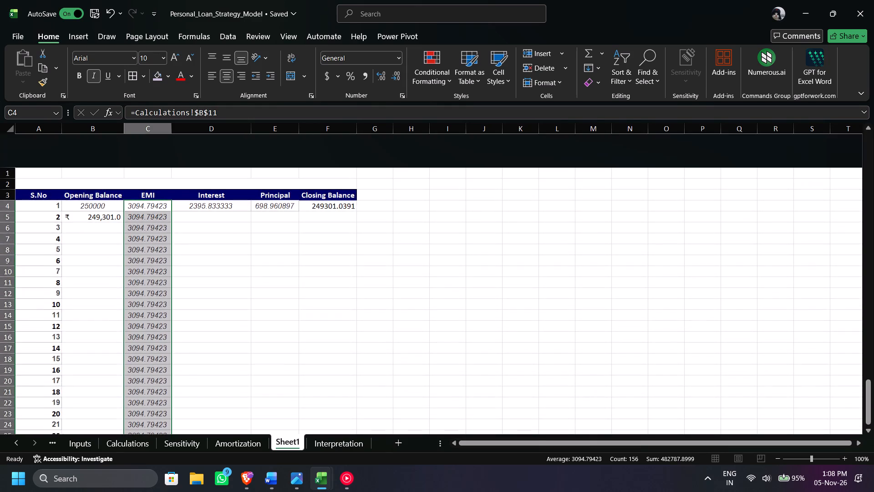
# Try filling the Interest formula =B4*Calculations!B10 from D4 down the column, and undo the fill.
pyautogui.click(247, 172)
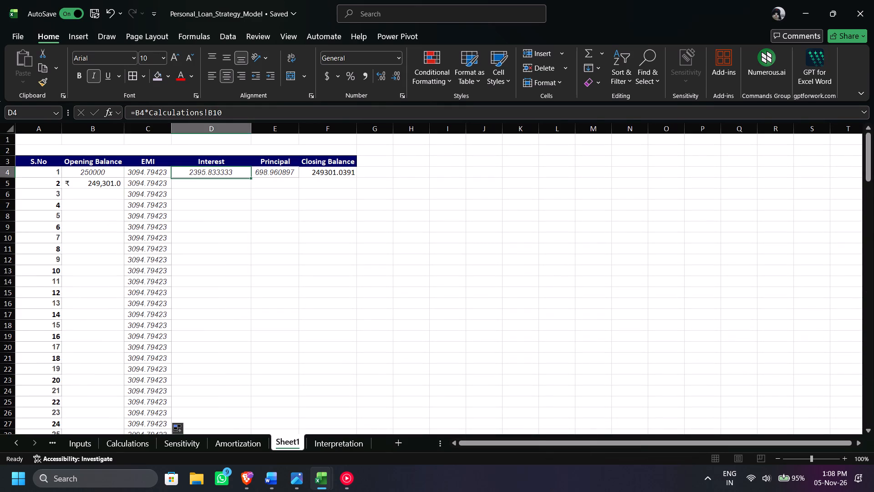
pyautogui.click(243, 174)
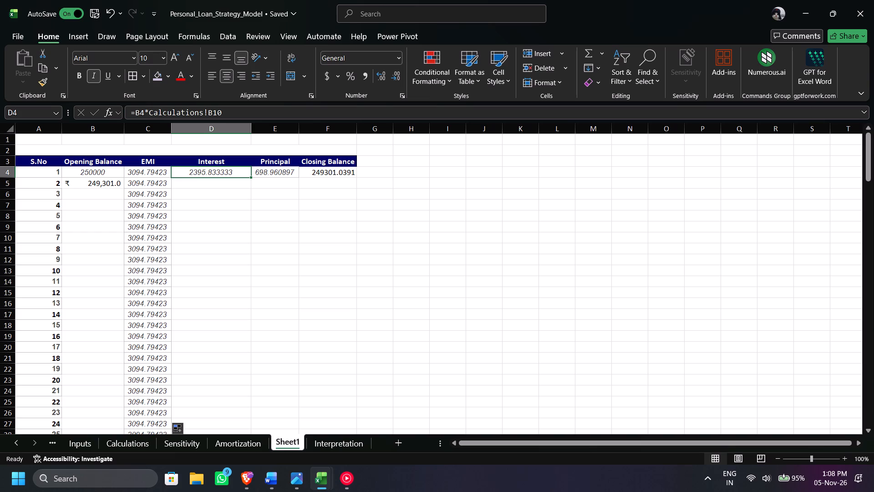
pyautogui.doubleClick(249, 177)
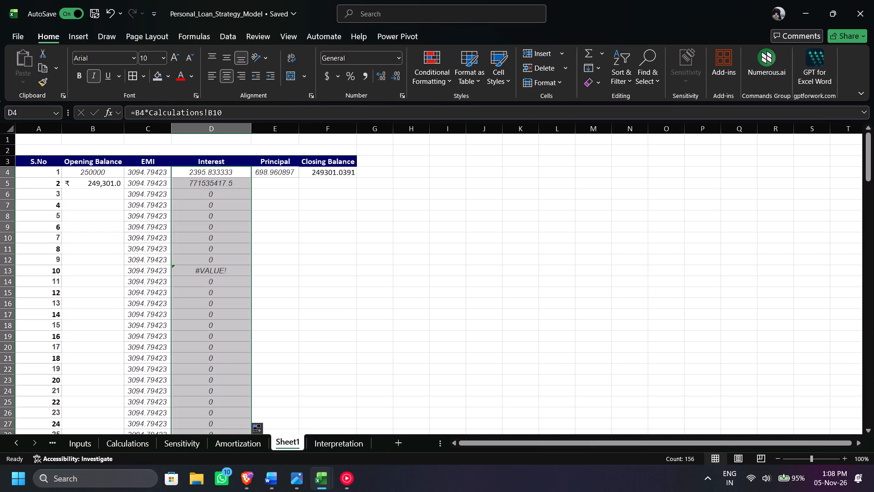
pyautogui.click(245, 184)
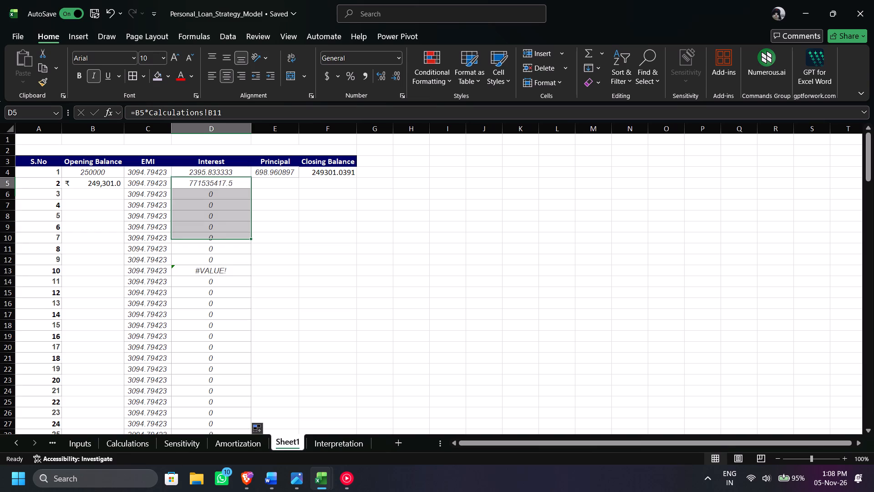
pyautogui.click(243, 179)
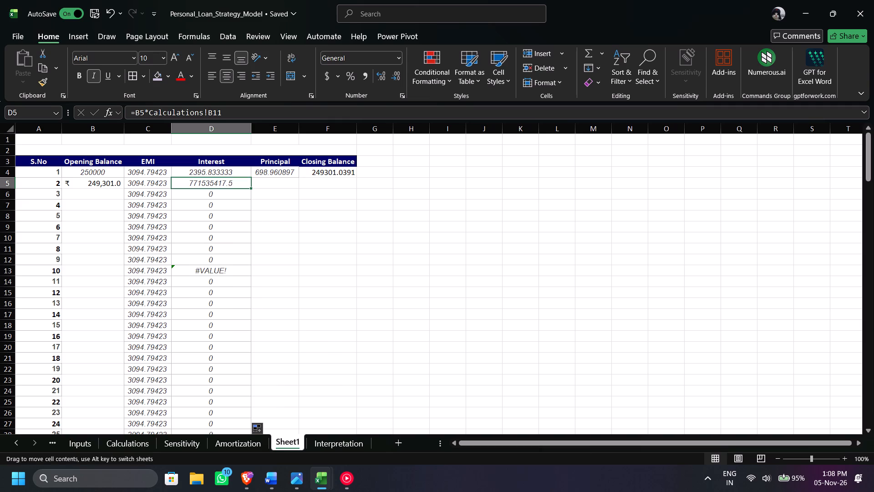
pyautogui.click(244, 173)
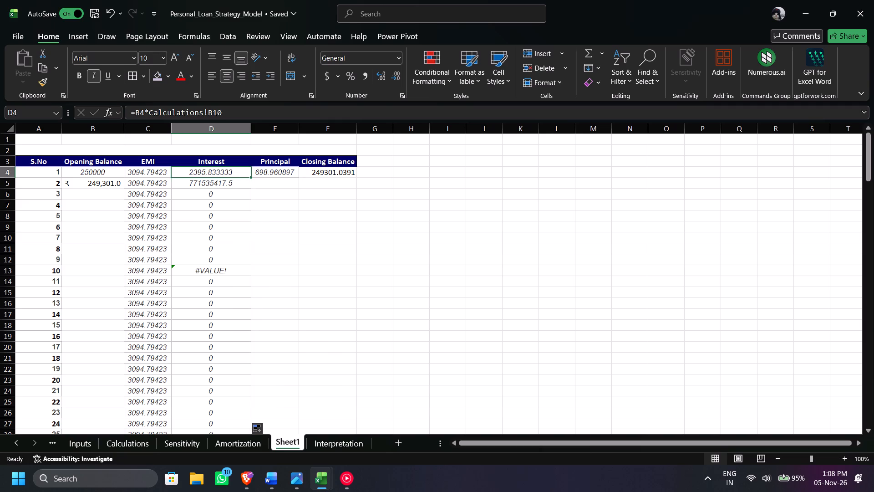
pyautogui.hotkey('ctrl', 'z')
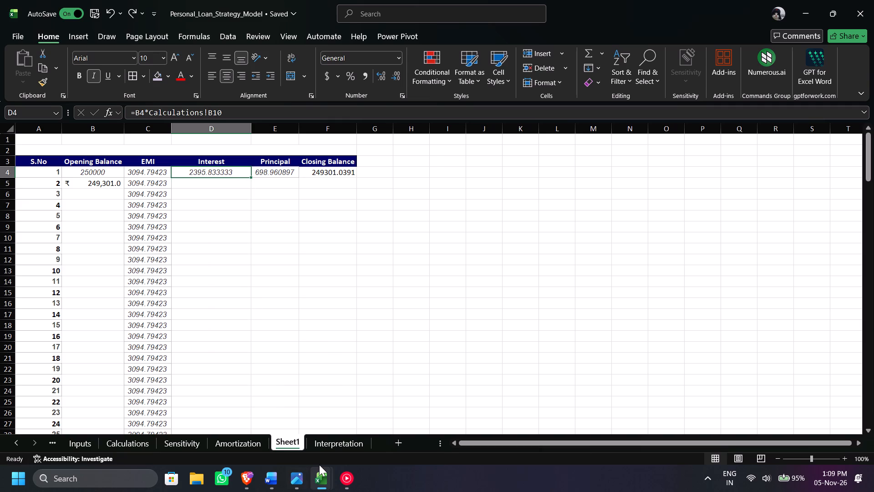
# Switch to the CF Excel Model workbook and examine the first- and second-period formulas in its Amortisation table.
pyautogui.click(360, 426)
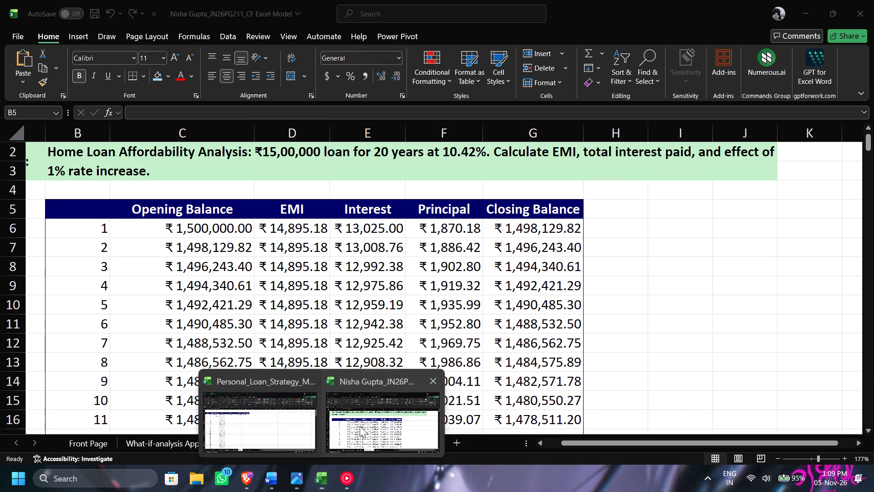
pyautogui.click(374, 237)
pyautogui.press('Down')
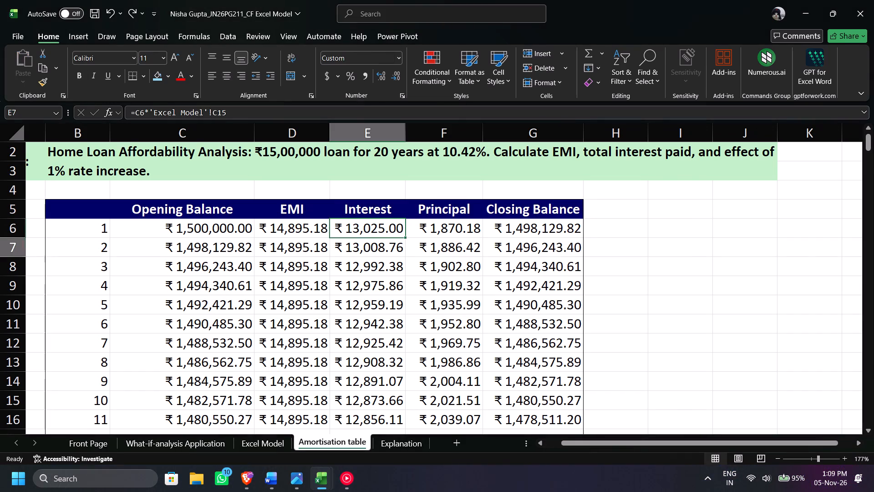
pyautogui.press('Up')
pyautogui.press('Left')
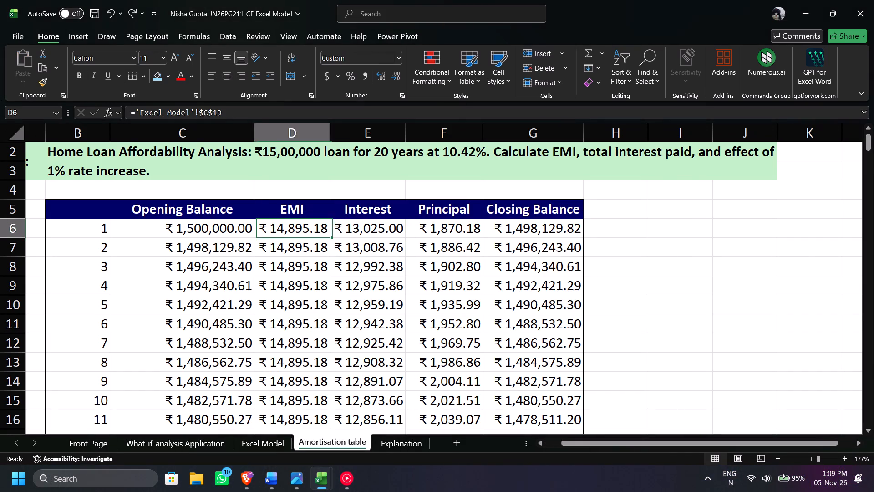
pyautogui.press('Left')
pyautogui.press('Down')
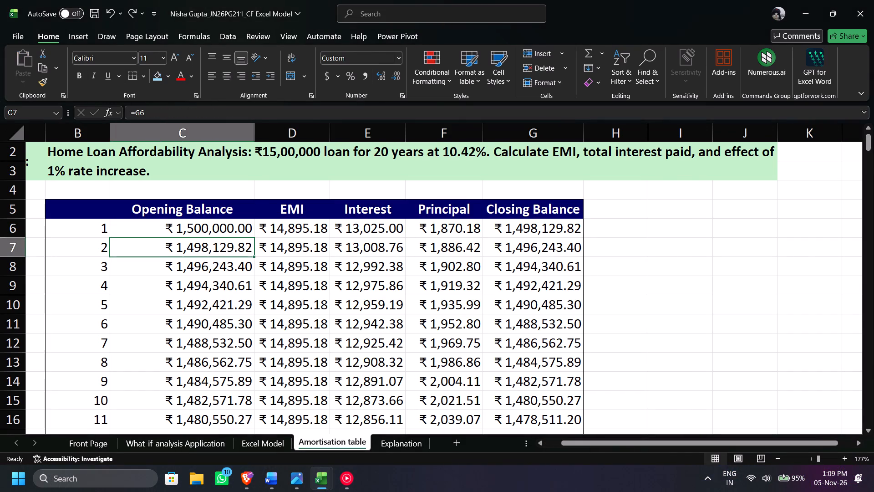
pyautogui.press('Right')
pyautogui.press('Right')
pyautogui.press('Right')
pyautogui.press('Right')
pyautogui.press('Right')
pyautogui.press('Left')
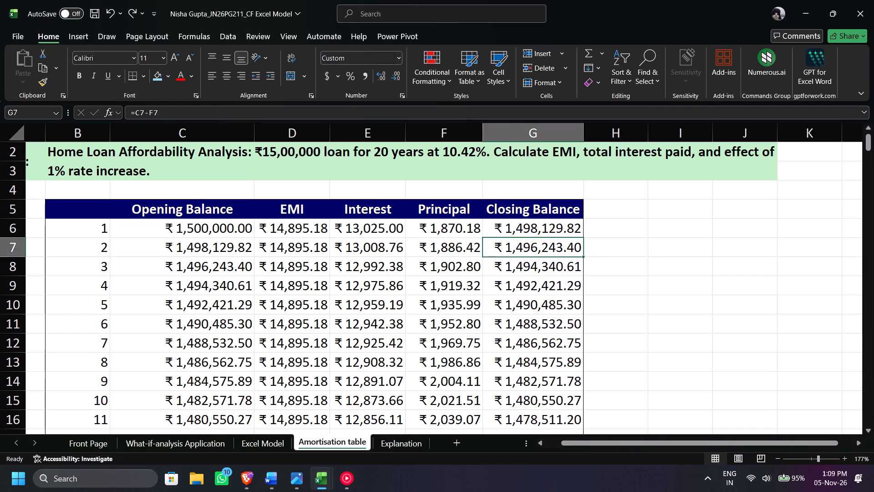
pyautogui.press('Left')
pyautogui.press('Left')
pyautogui.press('Left')
pyautogui.press('Left')
pyautogui.press('Left')
pyautogui.press('Left')
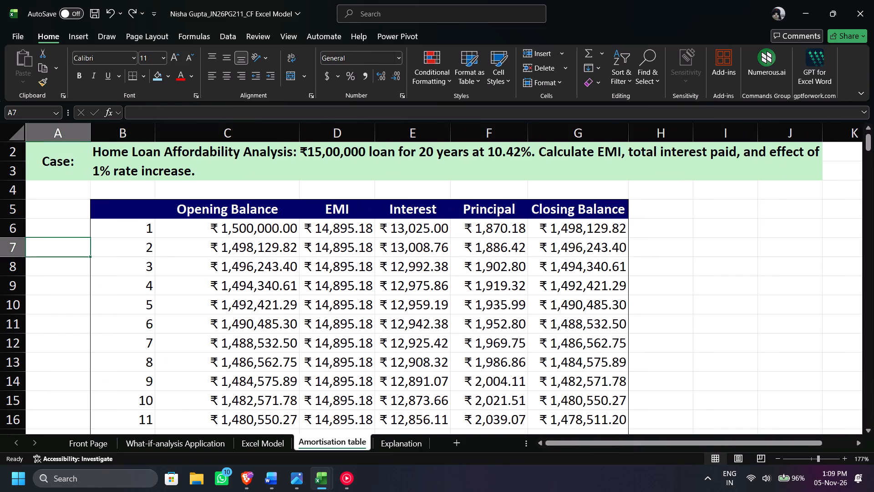
pyautogui.press('Right')
pyautogui.press('Right')
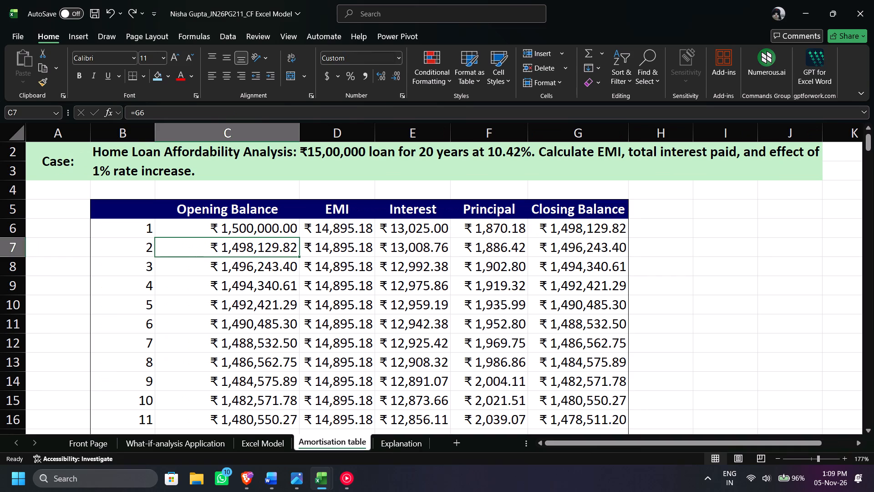
# Examine the Closing Balance formulas for periods 1 and 2 in the reference Amortisation table.
pyautogui.click(592, 240)
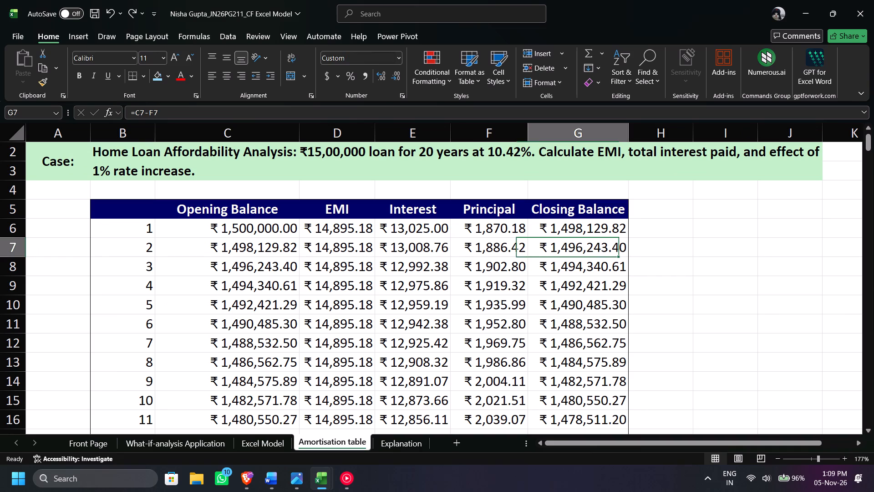
pyautogui.click(590, 227)
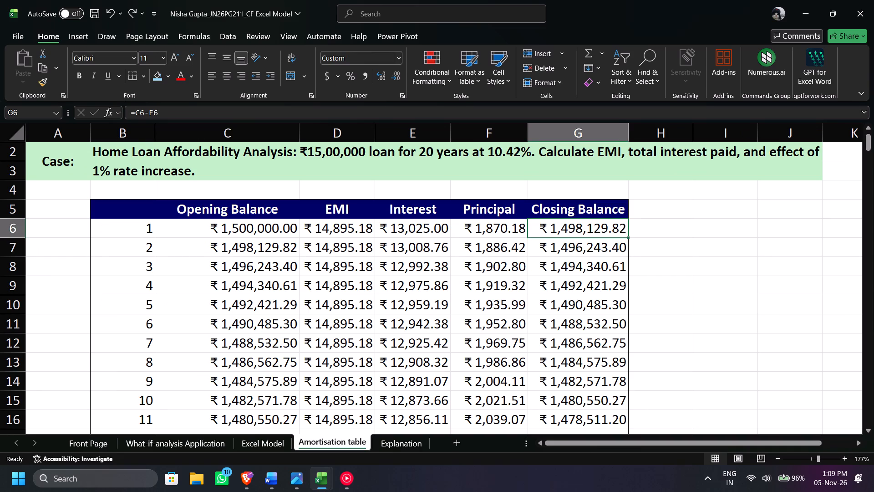
# Examine the Principal and Interest formulas for periods 1 and 2 in the reference Amortisation table.
pyautogui.click(512, 230)
pyautogui.press('Down')
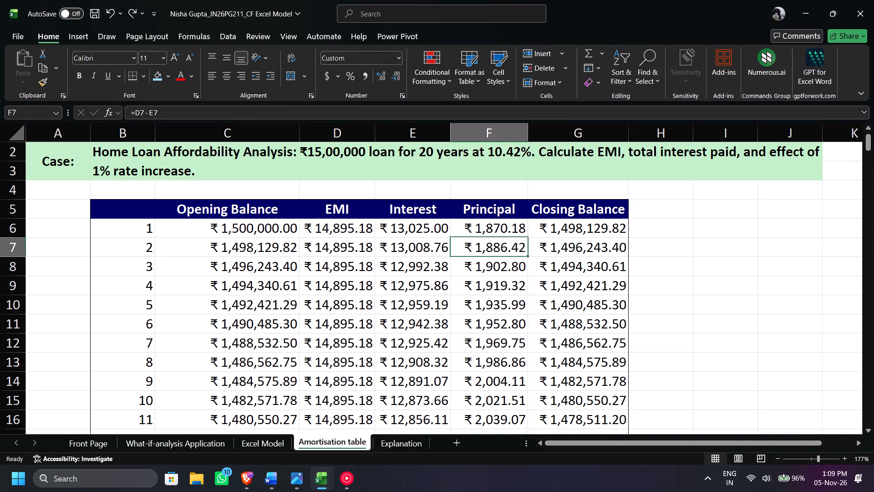
pyautogui.press('Up')
pyautogui.press('Left')
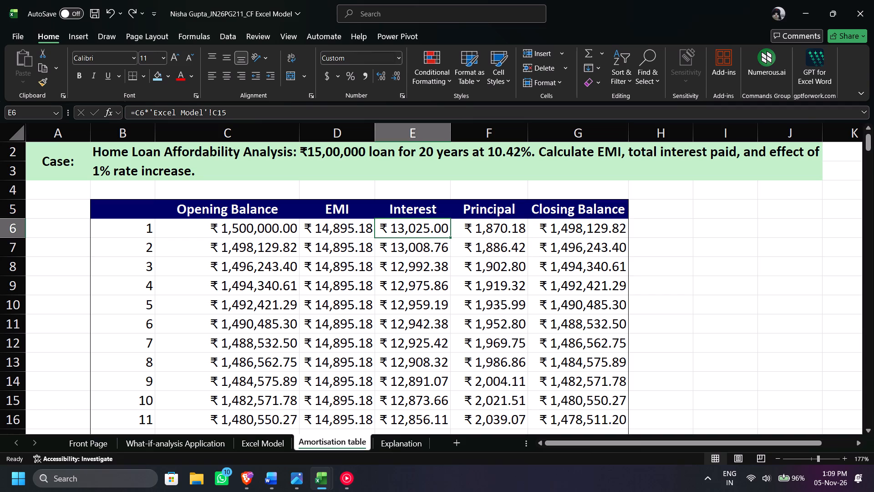
pyautogui.press('Down')
pyautogui.press('Up')
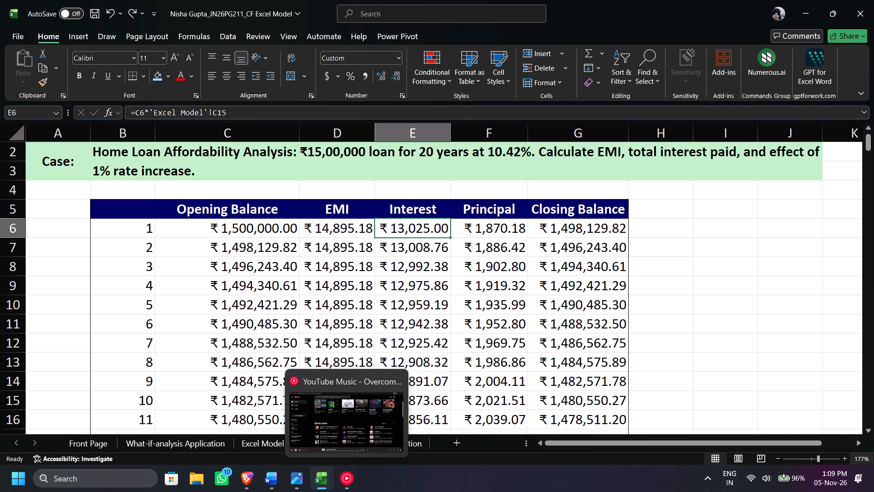
# Open the system notifications and calendar view.
pyautogui.click(844, 490)
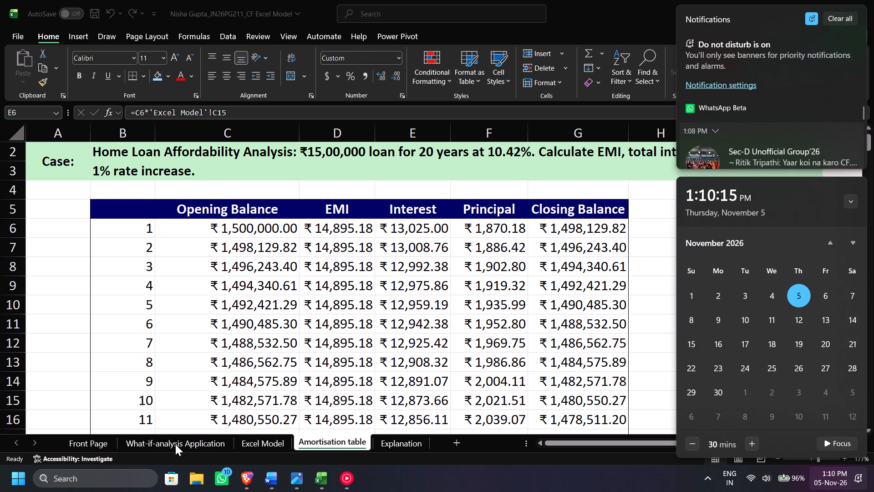
# Switch to Personal_Loan_Strategy_Model and inspect the payment 2 Opening Bal (A) formula on the Amortization sheet.
pyautogui.click(310, 470)
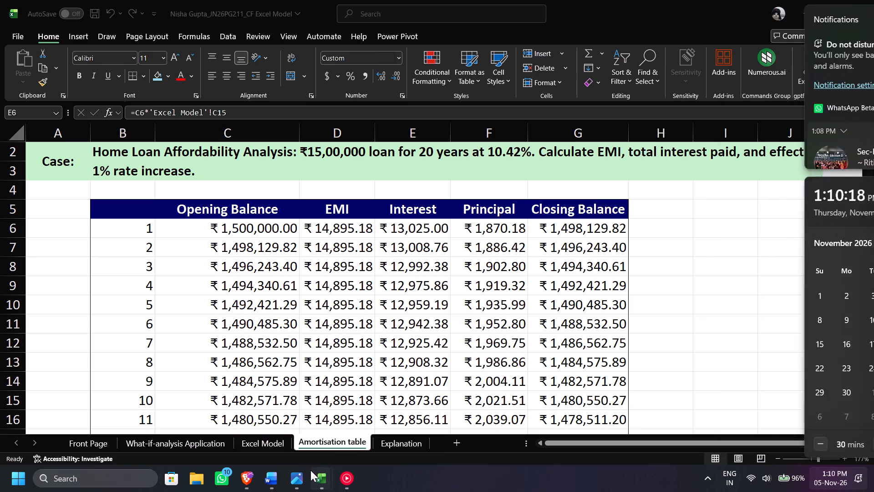
pyautogui.click(294, 421)
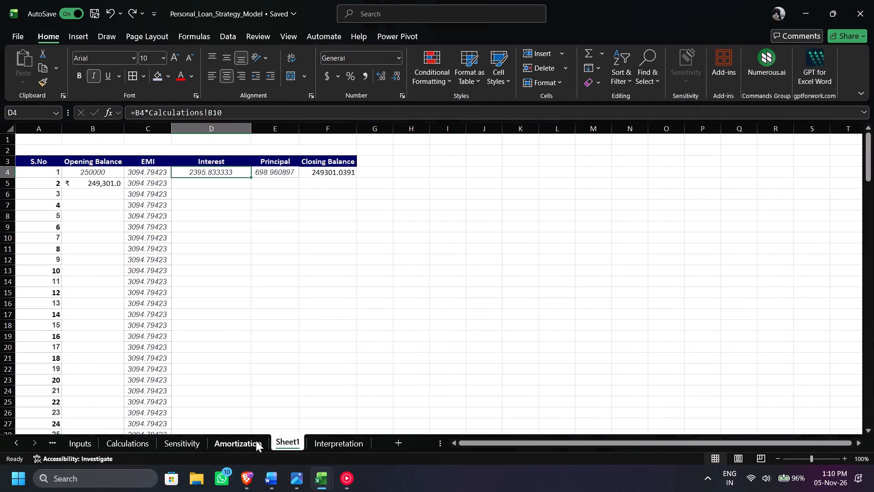
pyautogui.click(213, 443)
pyautogui.click(183, 231)
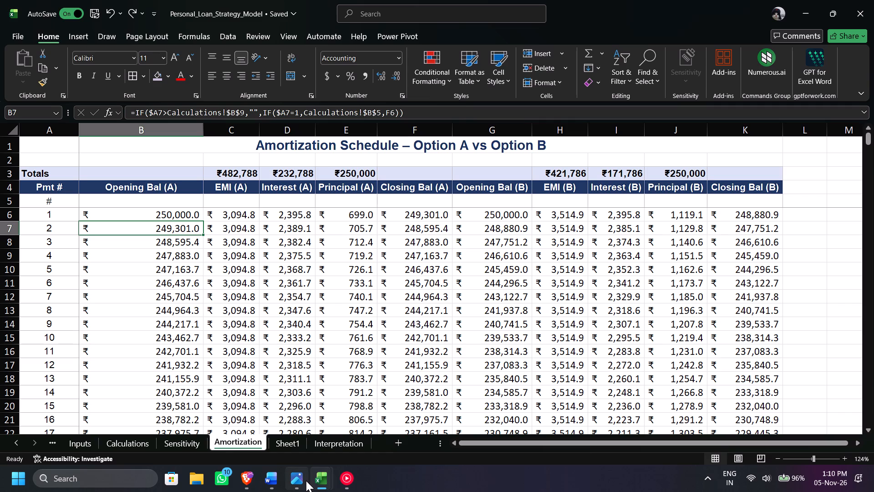
# Switch back to the CF Excel Model workbook and look down through its Amortisation table.
pyautogui.click(294, 445)
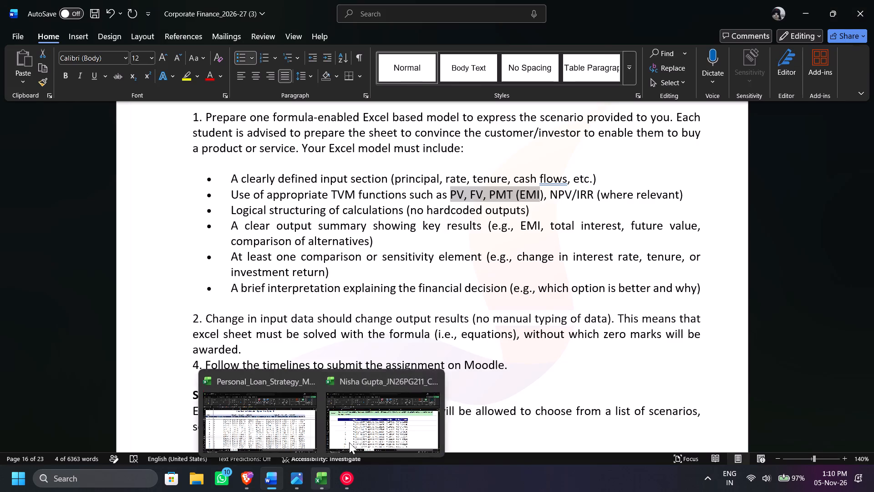
pyautogui.moveTo(304, 422); pyautogui.dragTo(357, 423)
pyautogui.click(357, 423)
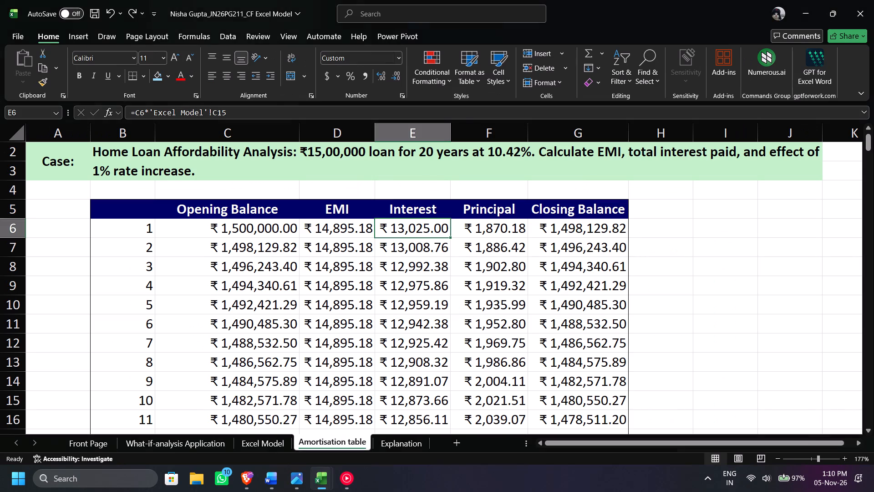
pyautogui.click(321, 472)
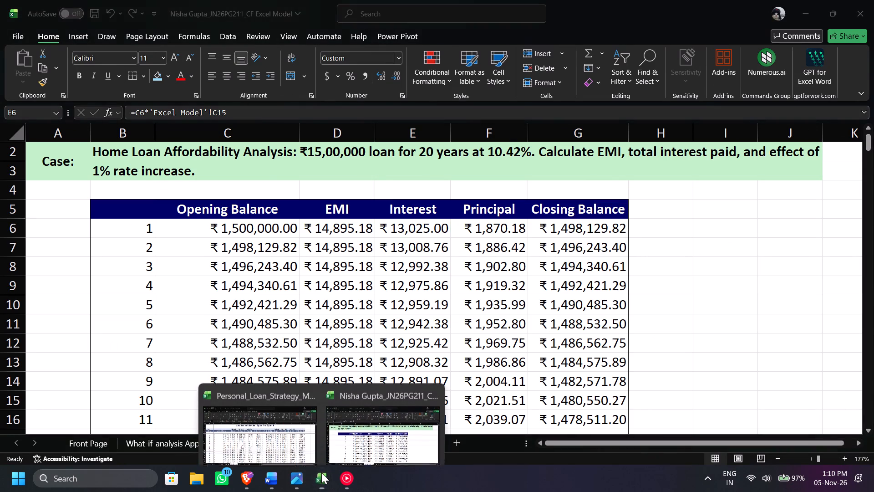
pyautogui.click(284, 432)
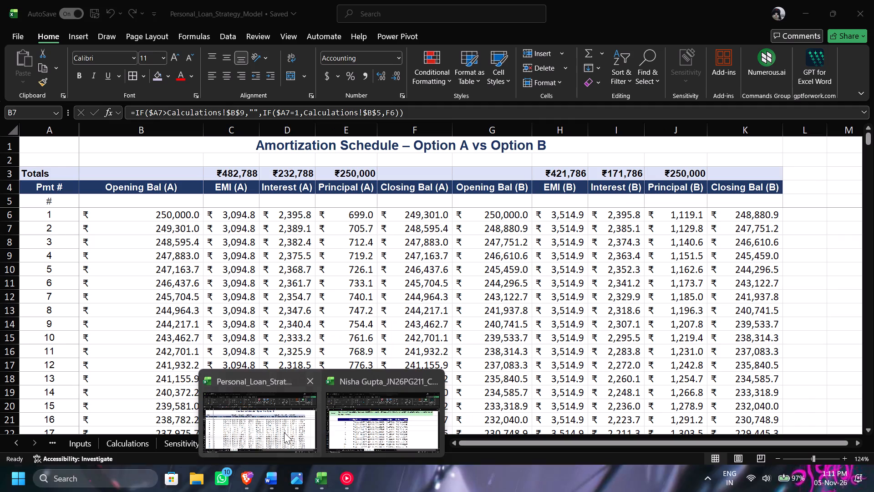
pyautogui.click(311, 475)
pyautogui.click(360, 434)
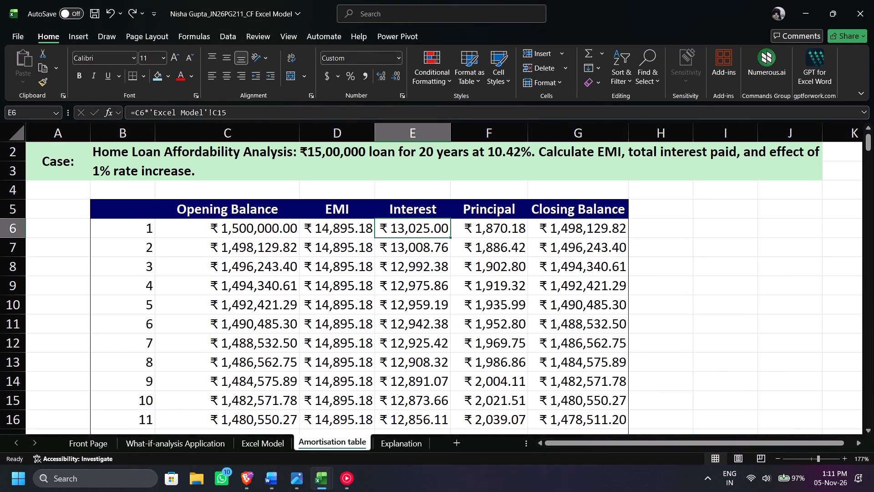
pyautogui.scroll(-3, 377, 261)
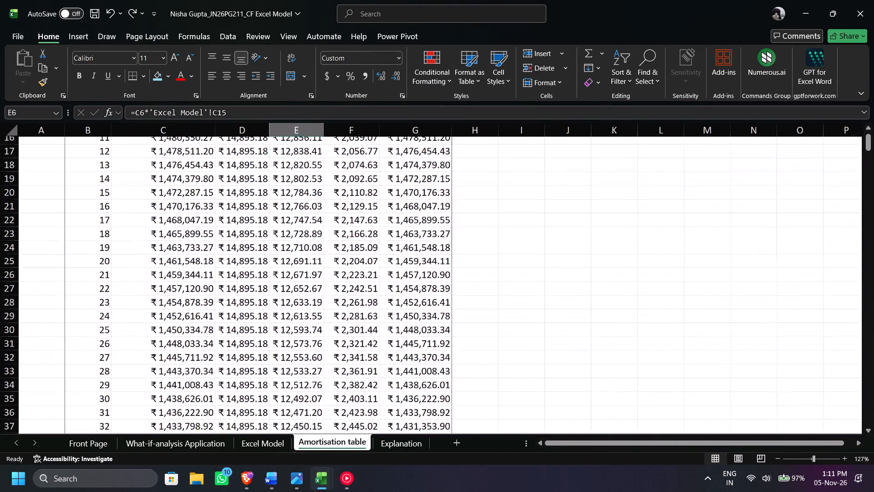
pyautogui.scroll(-1, 377, 261)
pyautogui.scroll(2, 377, 261)
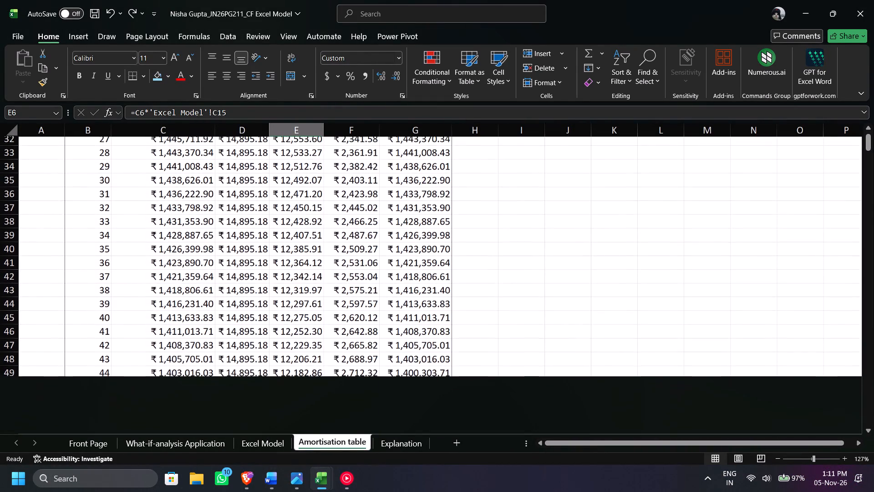
pyautogui.scroll(-3, 376, 261)
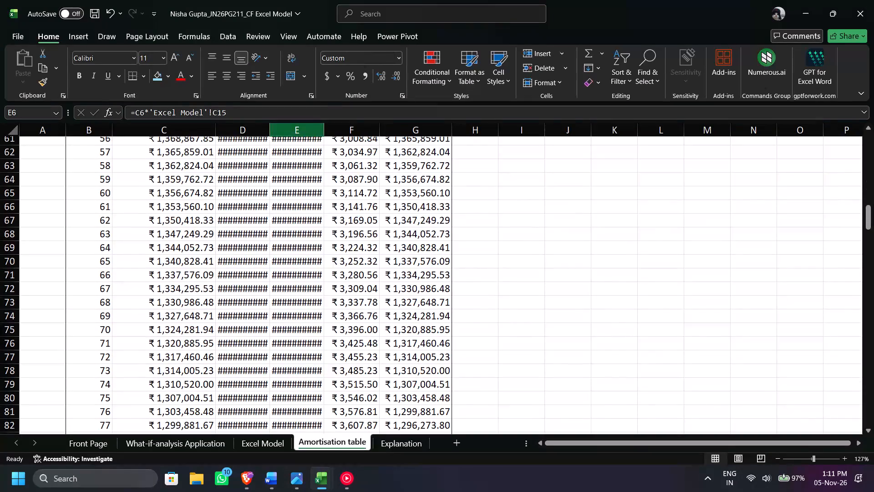
# Autofit the widths of the EMI and Interest columns in the reference Amortisation table.
pyautogui.doubleClick(271, 129)
pyautogui.doubleClick(329, 133)
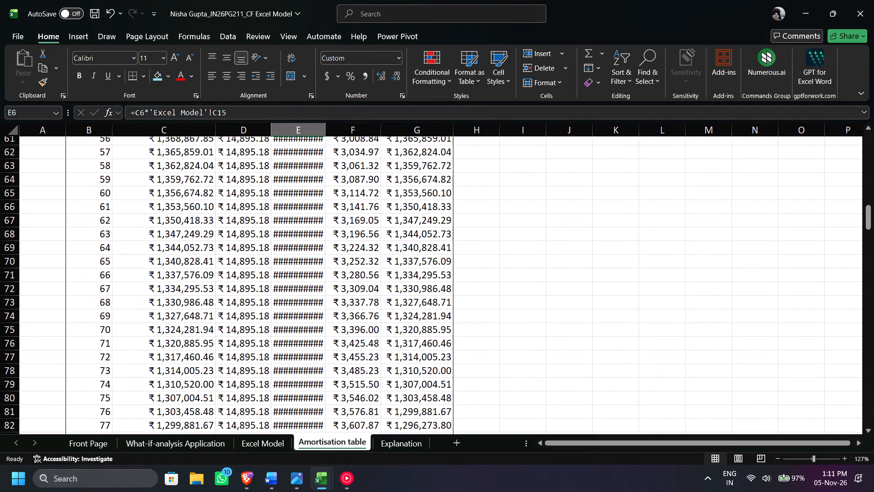
# Review the remaining periods of the reference Amortisation table and return to its first rows.
pyautogui.scroll(-7, 285, 298)
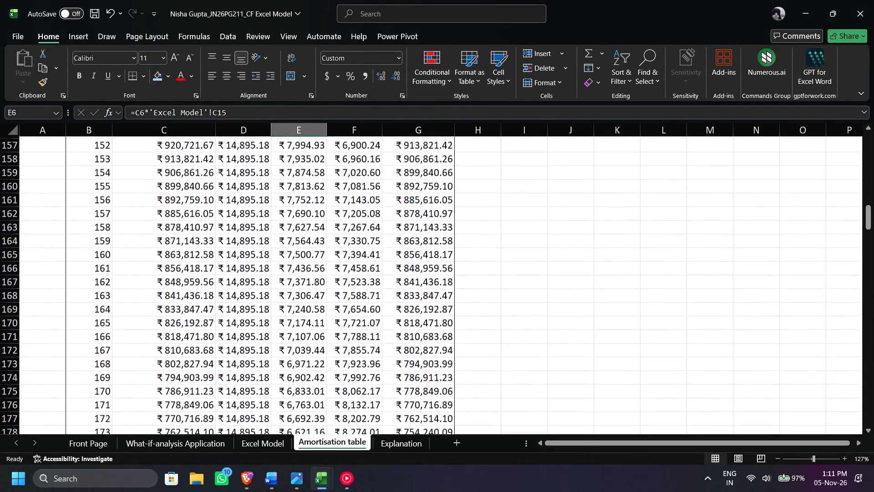
pyautogui.scroll(-14, 285, 298)
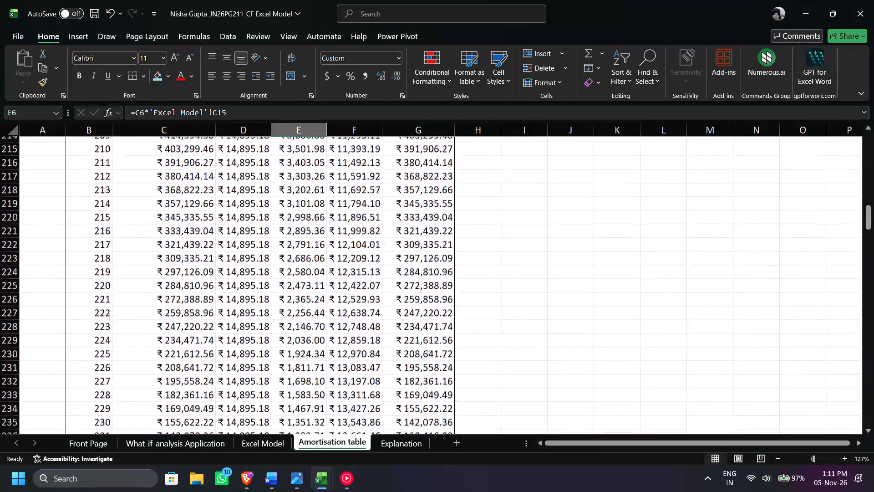
pyautogui.scroll(18, 285, 298)
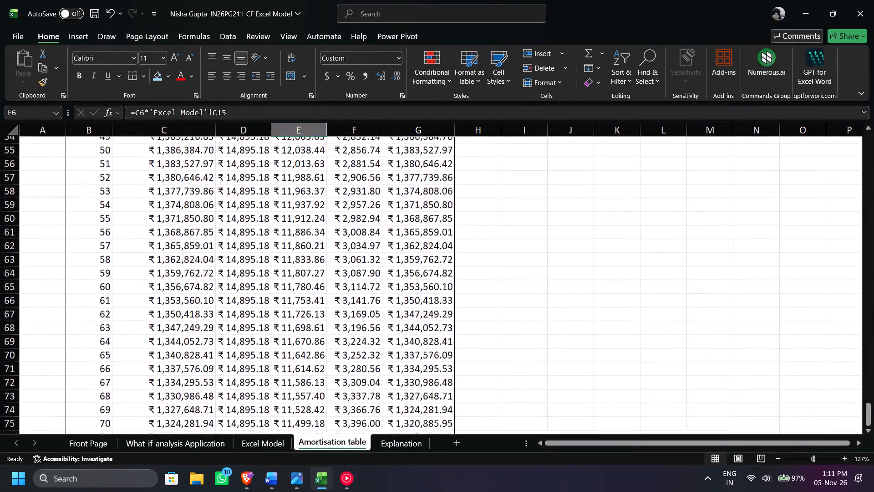
pyautogui.scroll(4, 285, 298)
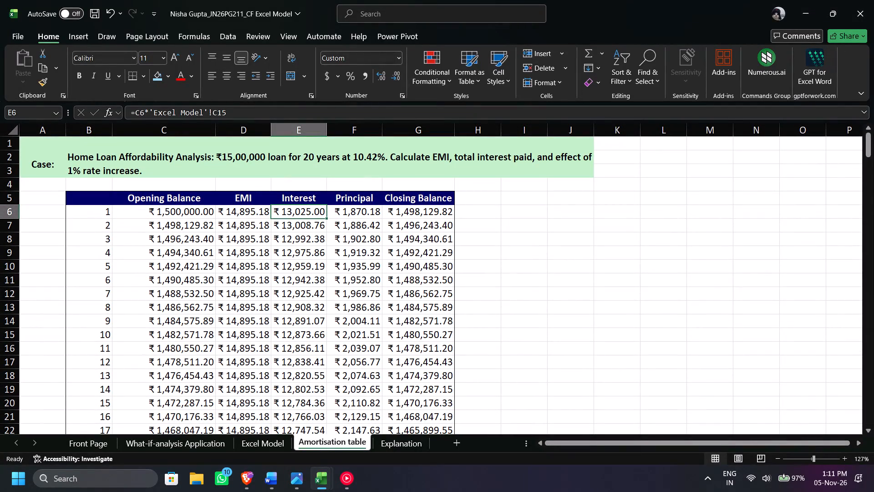
# Examine the Interest formulas for periods 2 and 3 and the base monthly interest rate on the Excel Model sheet.
pyautogui.click(285, 230)
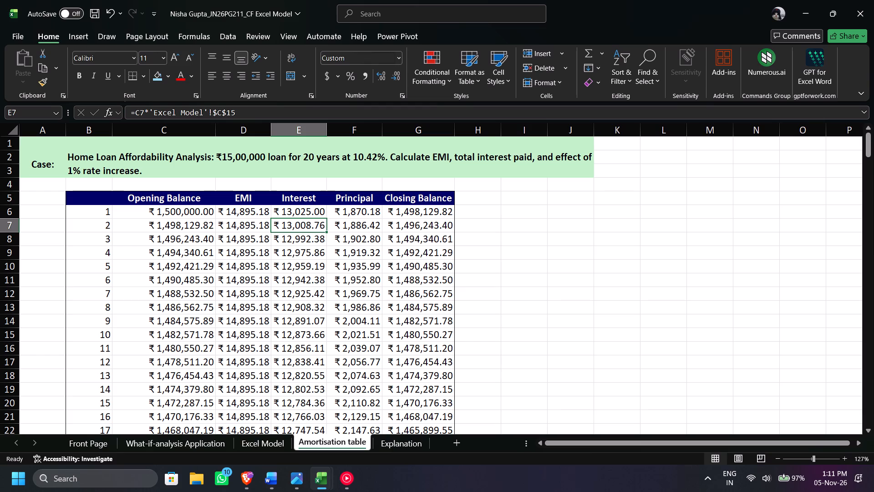
pyautogui.click(299, 245)
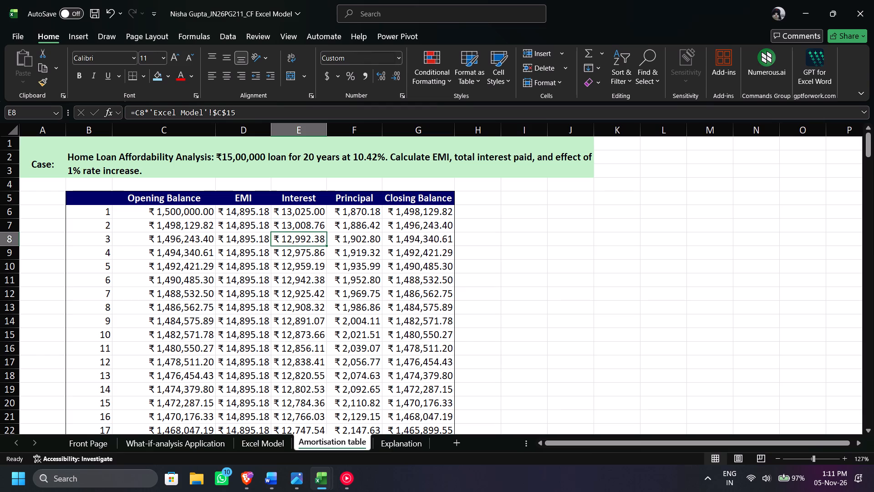
pyautogui.click(233, 441)
pyautogui.click(243, 442)
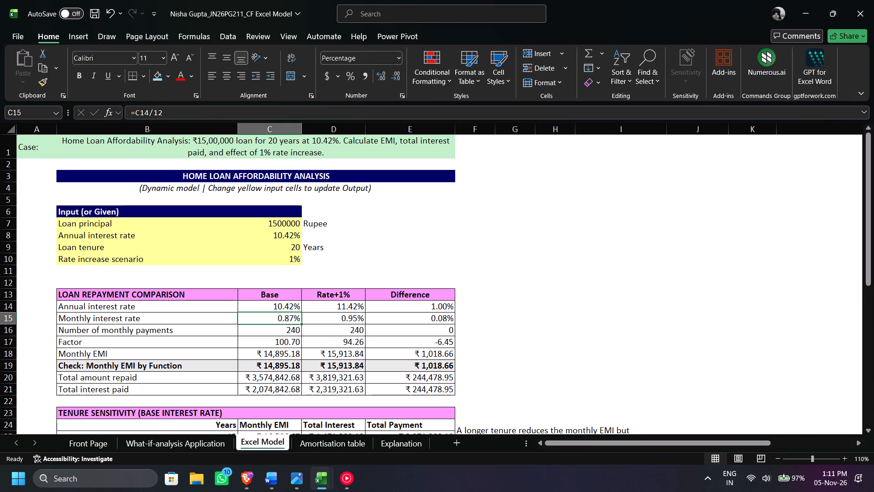
pyautogui.click(331, 437)
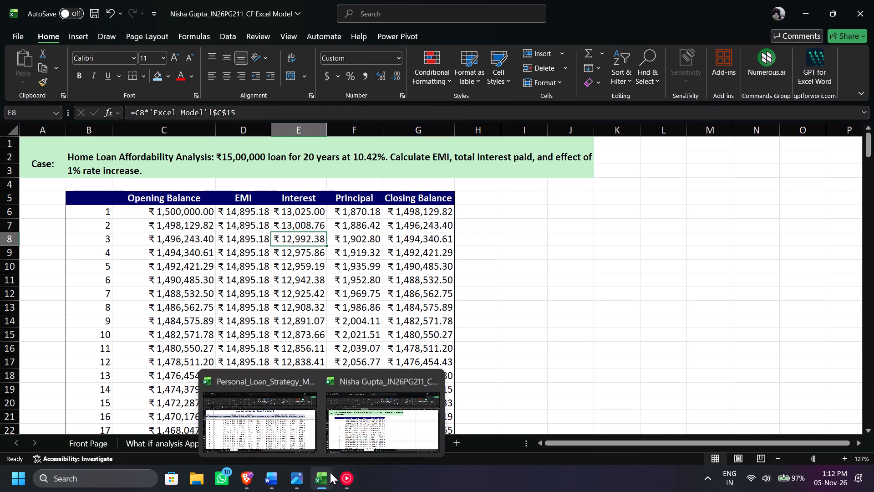
pyautogui.click(284, 426)
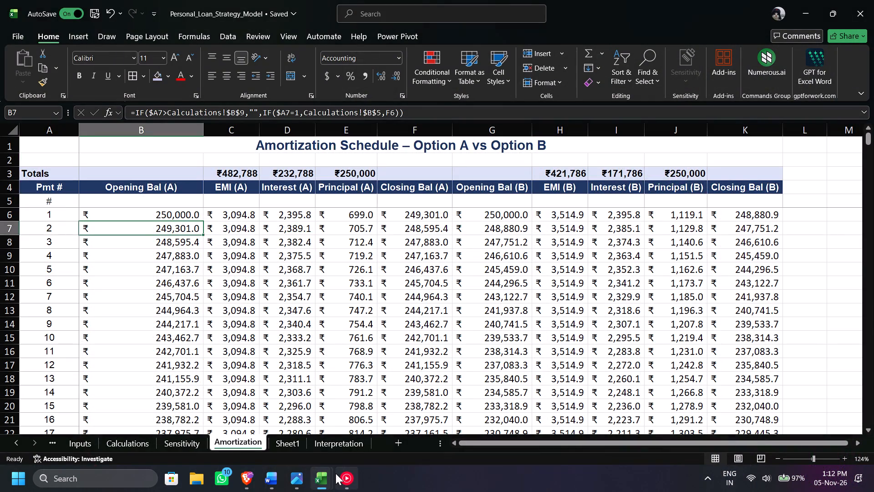
# Switch to YouTube Music and play Arz Kiya Hai from Quick picks.
pyautogui.click(335, 473)
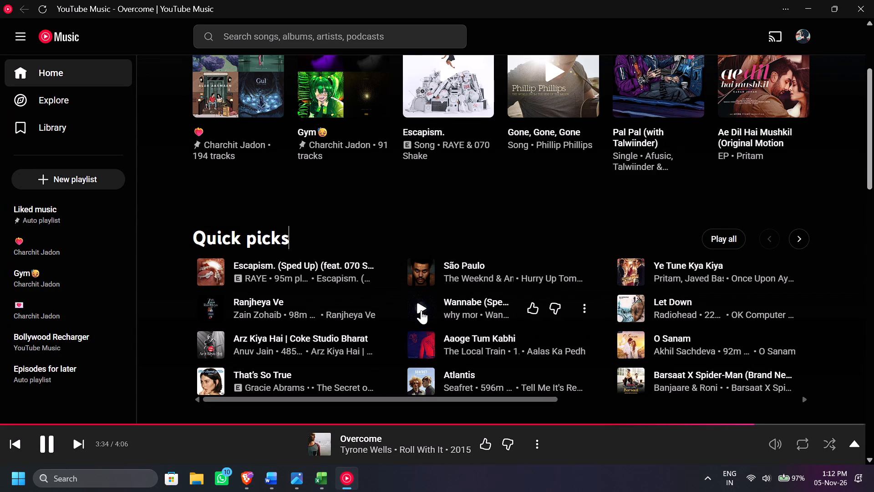
pyautogui.click(214, 348)
pyautogui.click(817, 3)
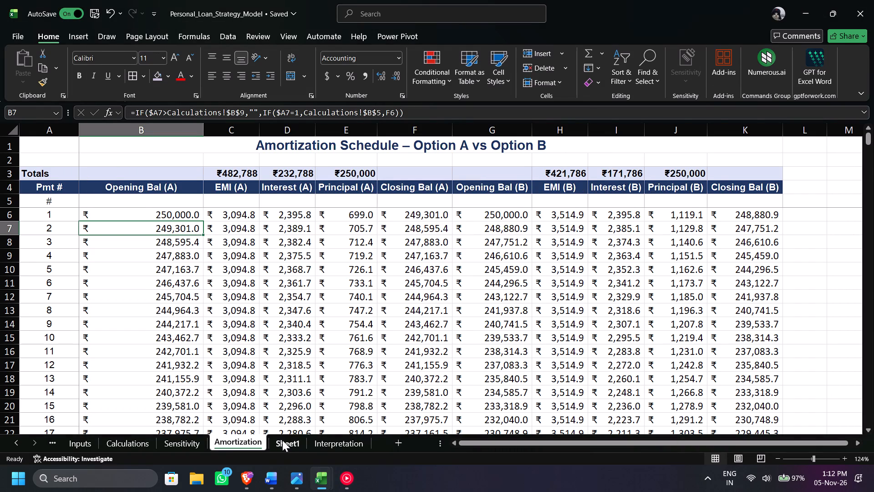
# On Sheet1 of Personal_Loan_Strategy_Model, enter the period 2 Interest formula =B5*Calculations!B10 in D5.
pyautogui.click(282, 440)
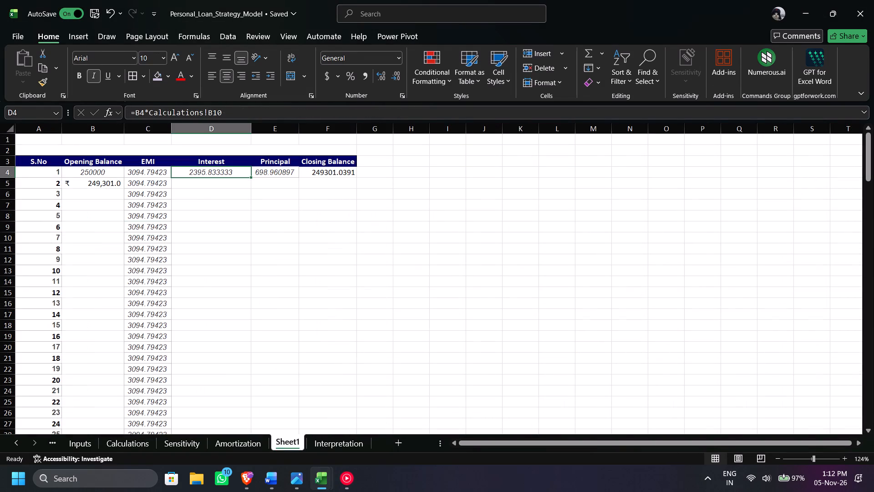
pyautogui.click(224, 179)
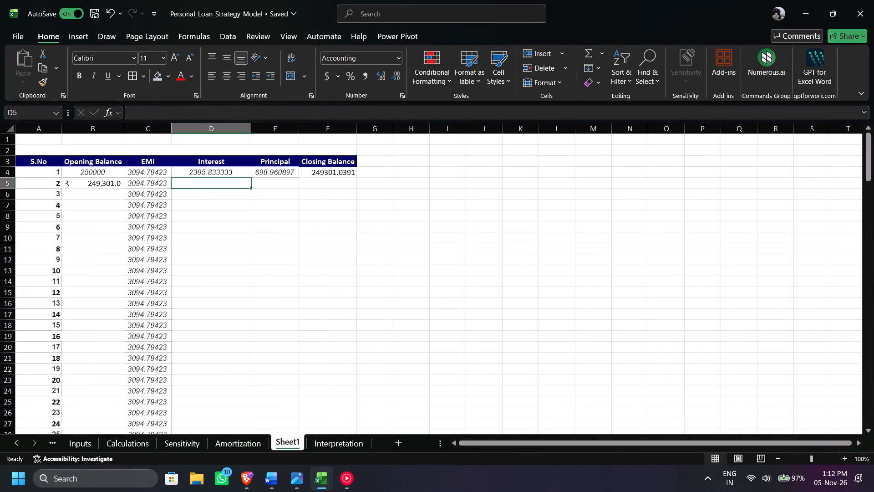
pyautogui.press('=')
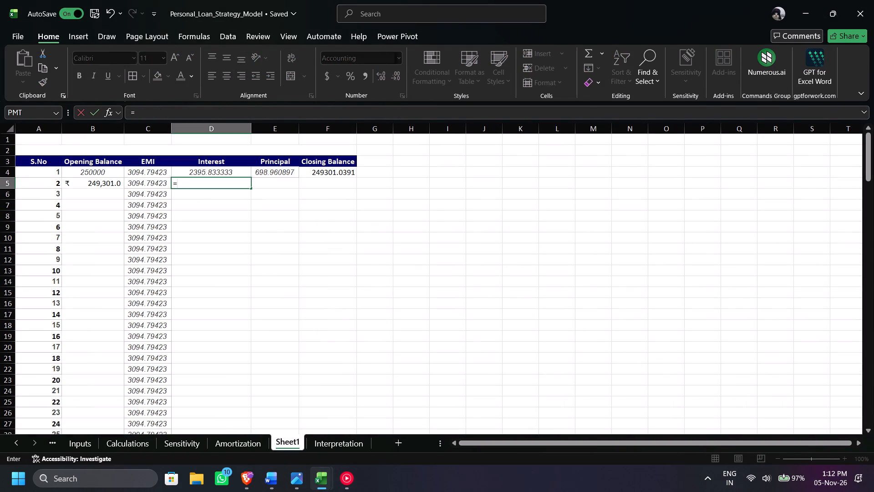
pyautogui.click(110, 184)
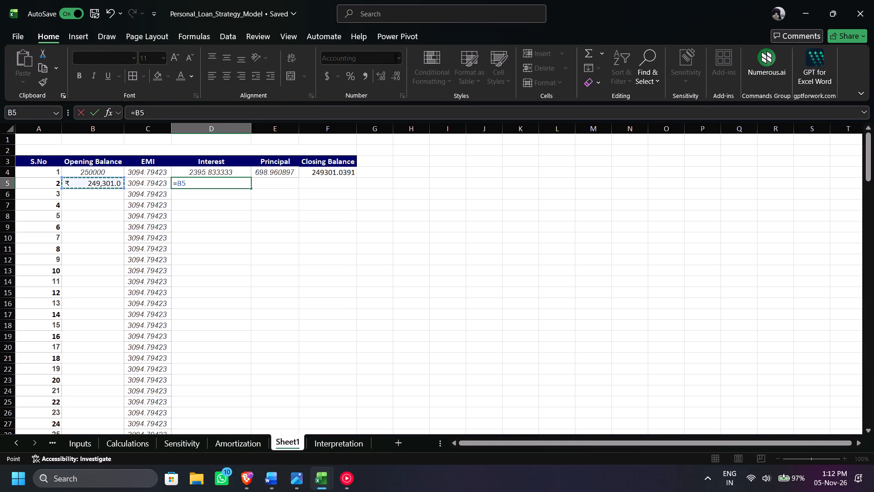
pyautogui.hotkey('shift', '*')
pyautogui.click(135, 448)
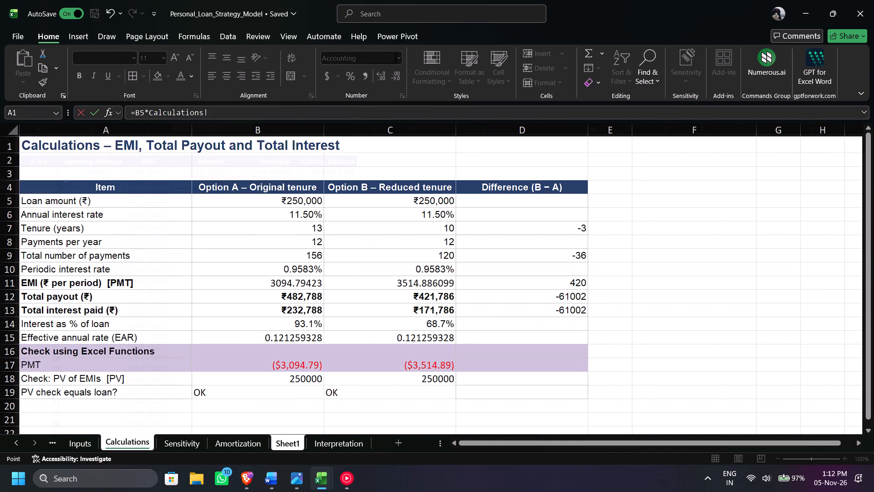
pyautogui.click(307, 274)
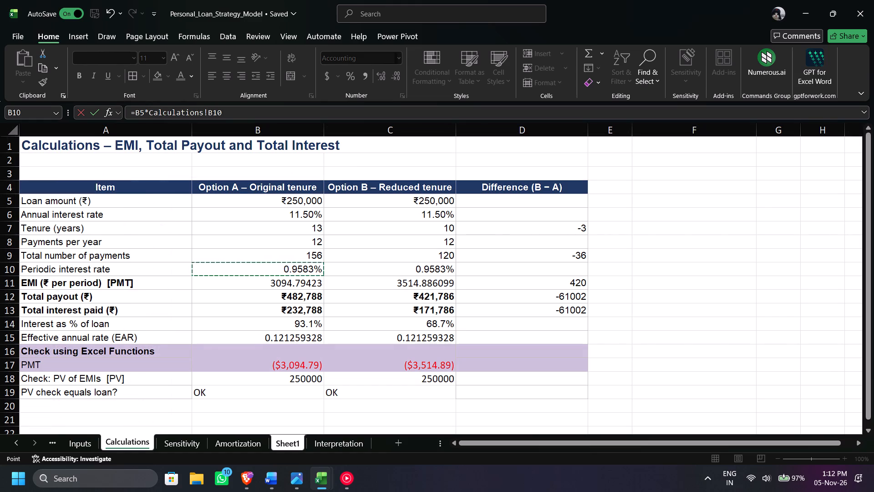
pyautogui.press('Return')
# Make the rate reference in the period 2 Interest formula absolute so D5 reads =B5*Calculations!$B$10.
pyautogui.click(229, 179)
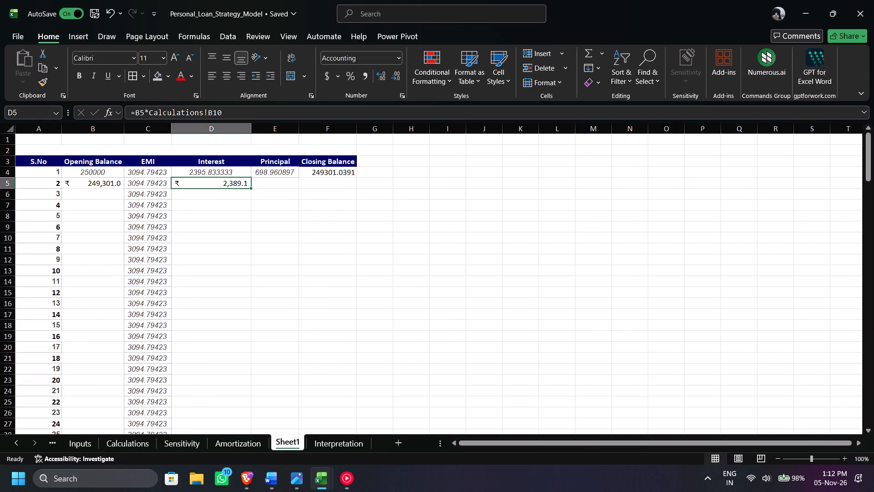
pyautogui.moveTo(225, 109); pyautogui.dragTo(213, 114)
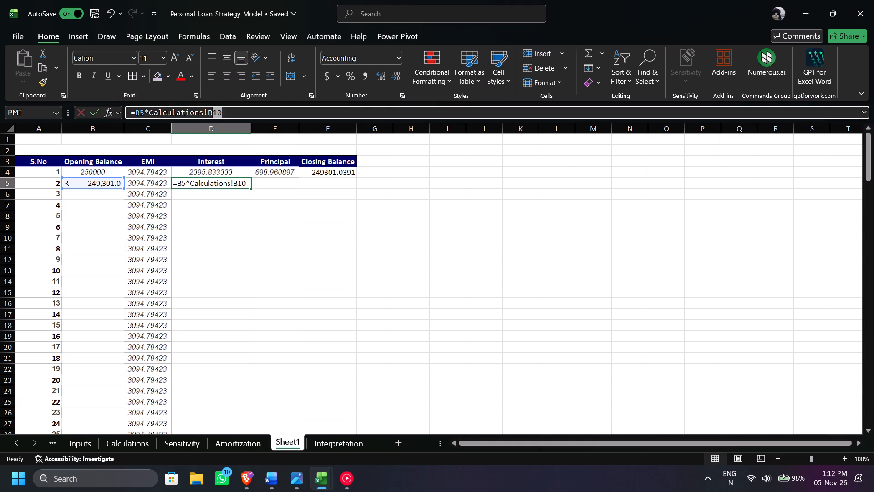
pyautogui.moveTo(213, 114); pyautogui.dragTo(209, 115)
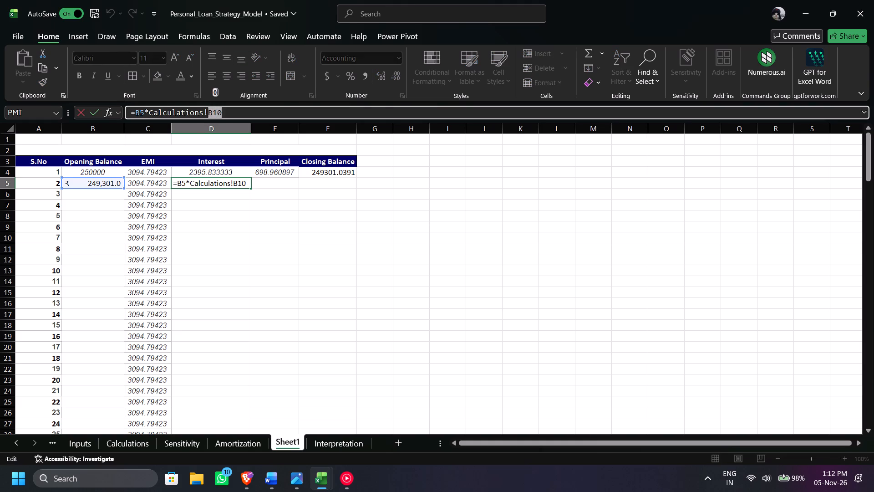
pyautogui.press('F4')
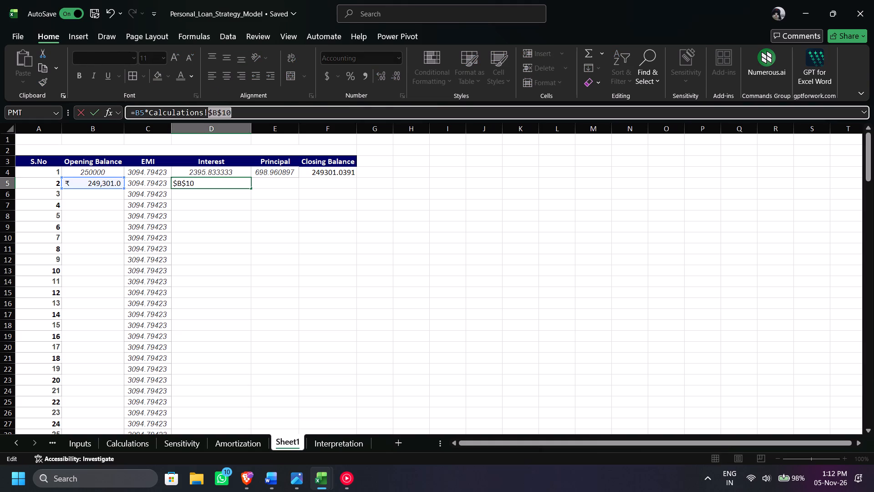
pyautogui.press('Return')
# Fill the period 1 Principal formula down to period 2 so E5 reads =C5-D5.
pyautogui.click(295, 189)
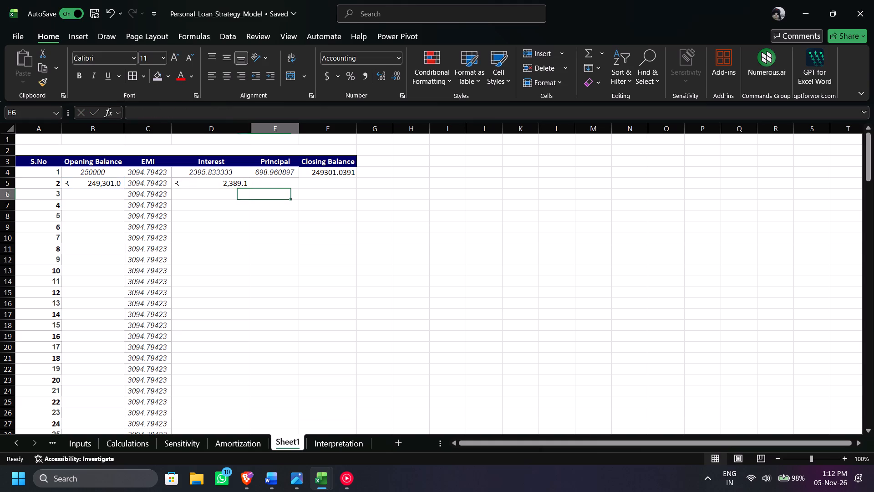
pyautogui.click(292, 182)
pyautogui.click(292, 175)
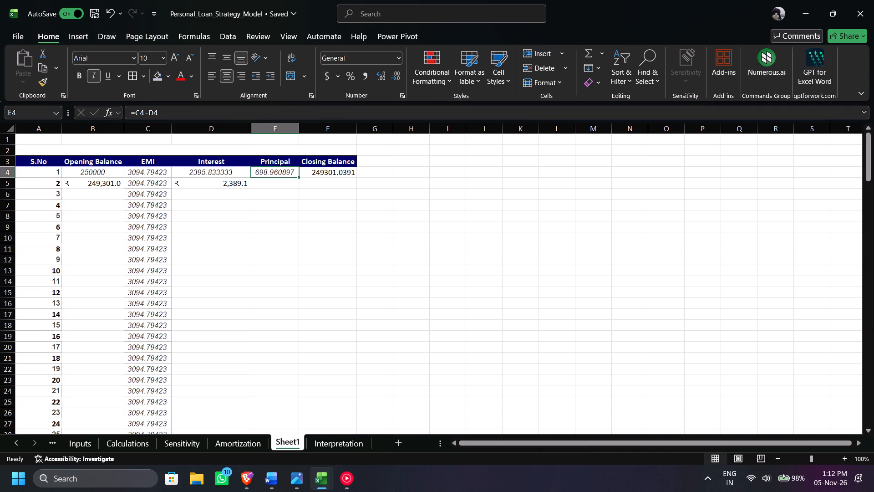
pyautogui.moveTo(299, 177); pyautogui.dragTo(295, 186)
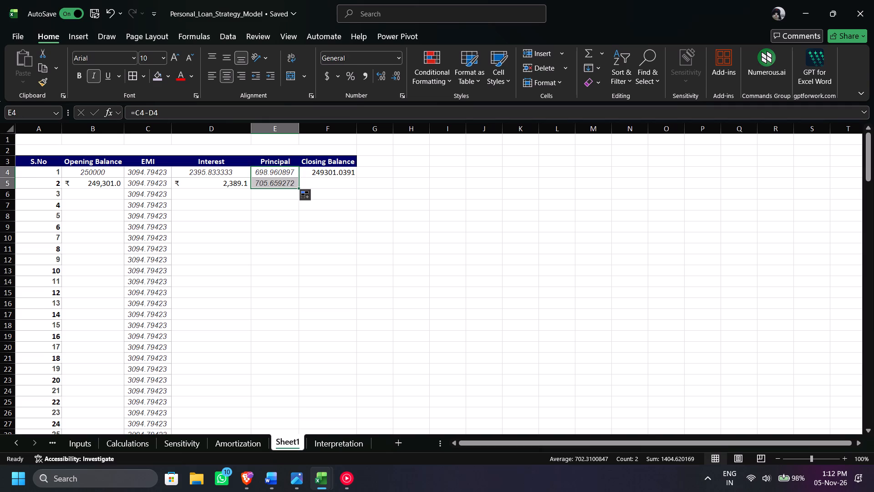
pyautogui.click(288, 186)
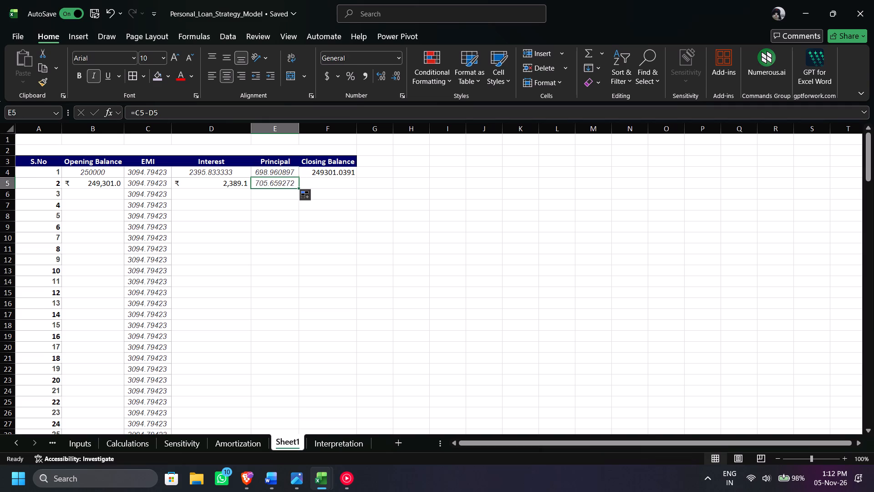
pyautogui.doubleClick(285, 184)
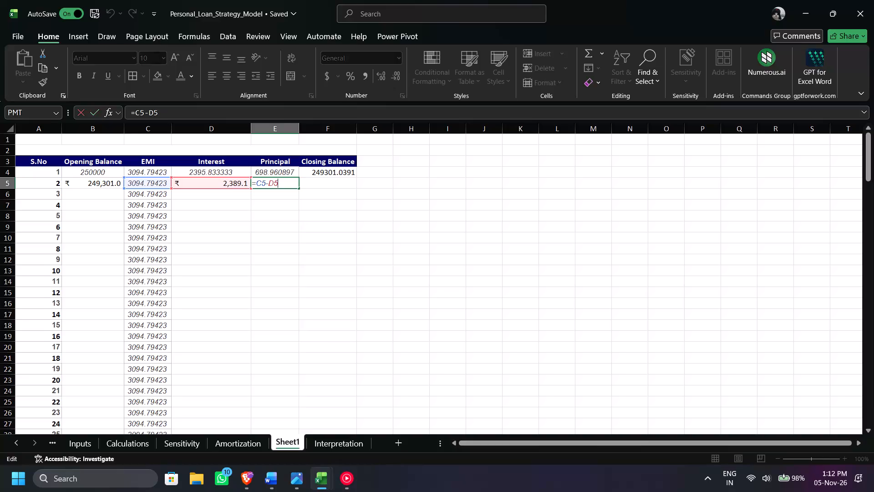
pyautogui.click(302, 181)
# Fill the period 1 Closing Balance formula from F4 down to period 2 in F5.
pyautogui.click(334, 173)
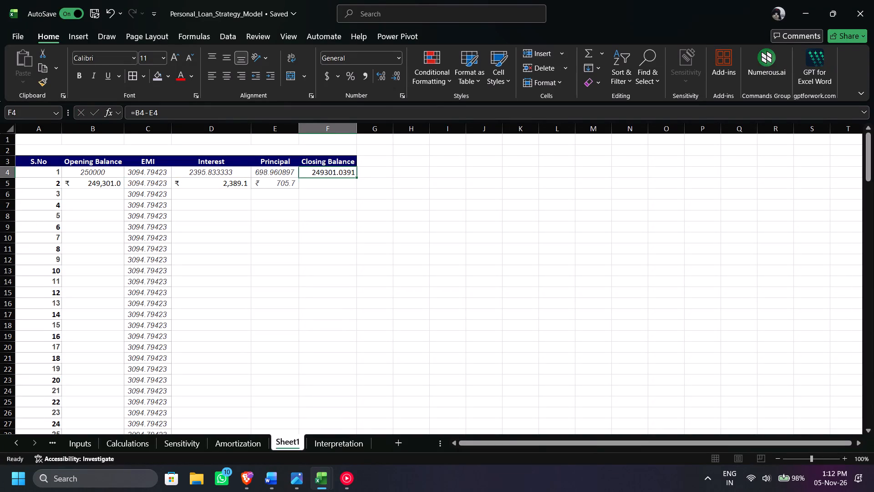
pyautogui.moveTo(356, 176); pyautogui.dragTo(355, 184)
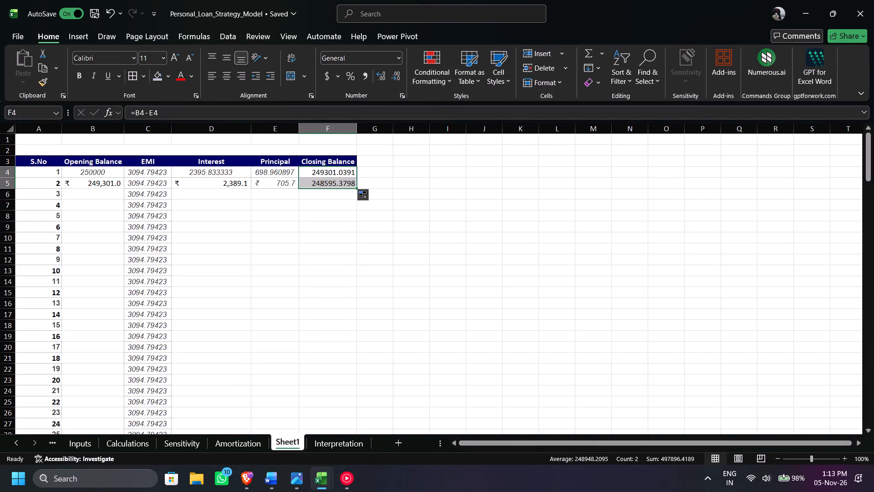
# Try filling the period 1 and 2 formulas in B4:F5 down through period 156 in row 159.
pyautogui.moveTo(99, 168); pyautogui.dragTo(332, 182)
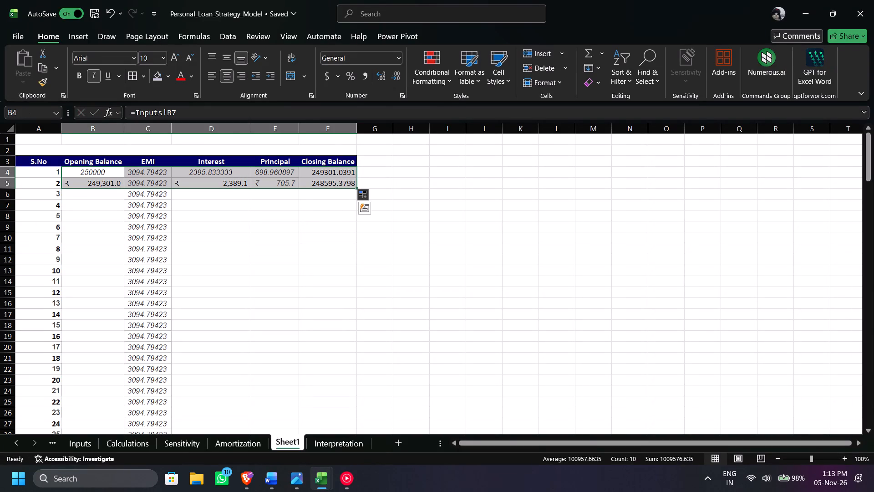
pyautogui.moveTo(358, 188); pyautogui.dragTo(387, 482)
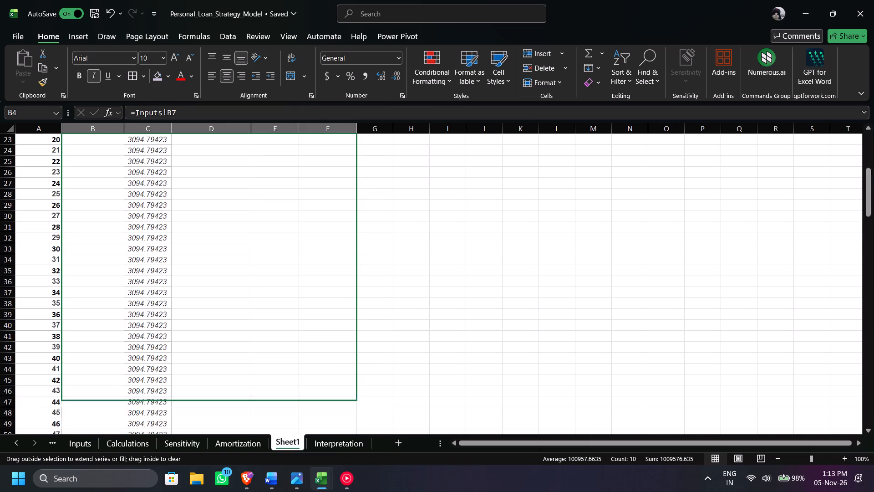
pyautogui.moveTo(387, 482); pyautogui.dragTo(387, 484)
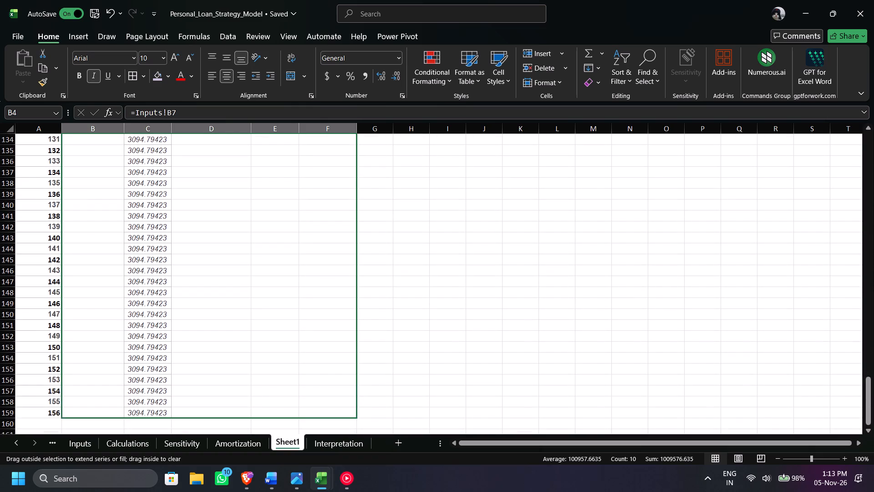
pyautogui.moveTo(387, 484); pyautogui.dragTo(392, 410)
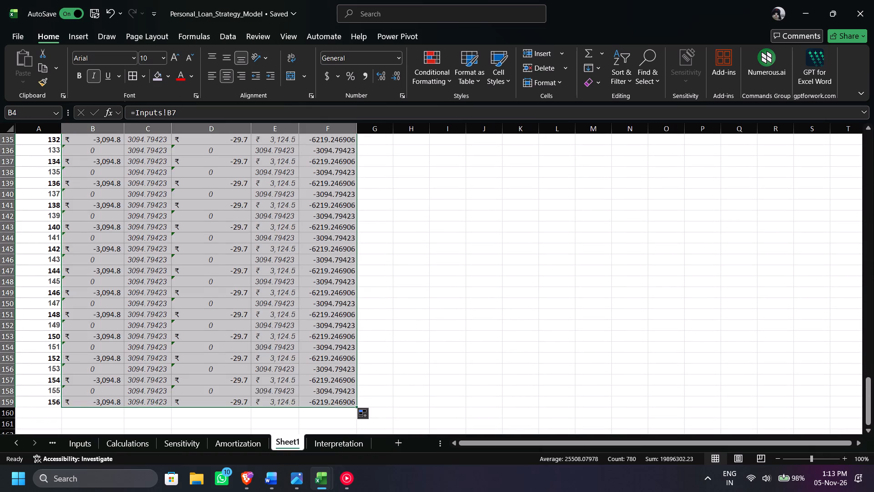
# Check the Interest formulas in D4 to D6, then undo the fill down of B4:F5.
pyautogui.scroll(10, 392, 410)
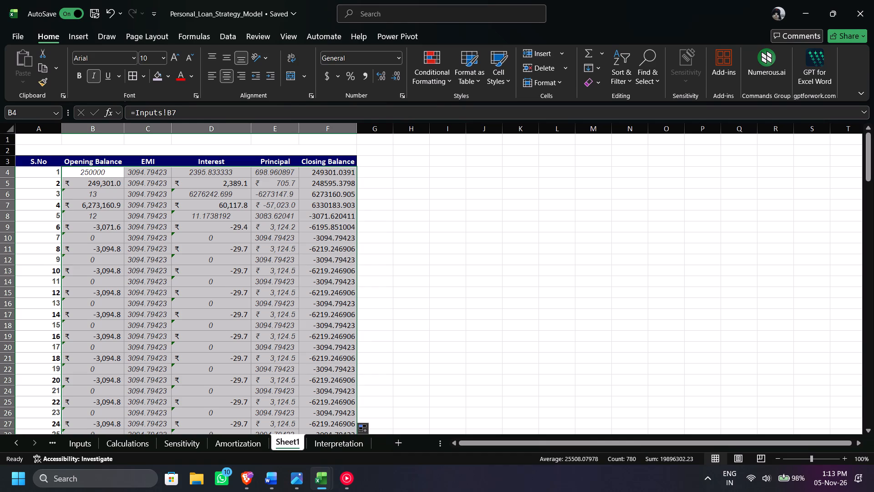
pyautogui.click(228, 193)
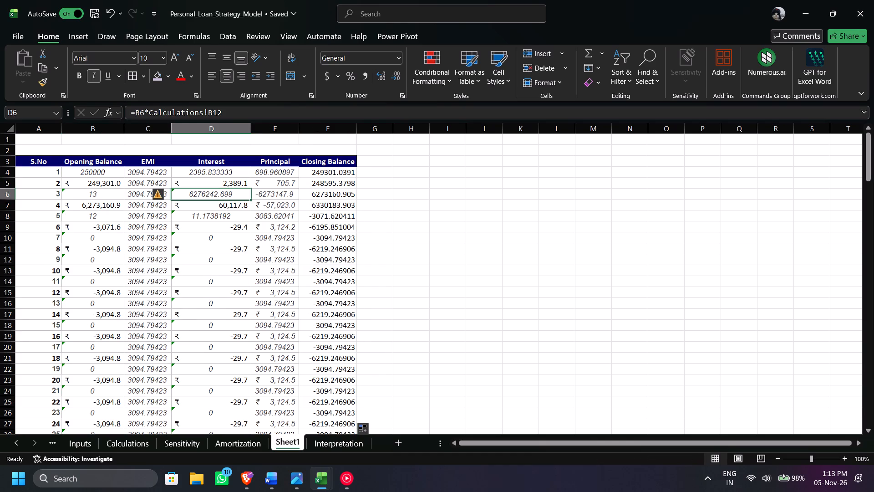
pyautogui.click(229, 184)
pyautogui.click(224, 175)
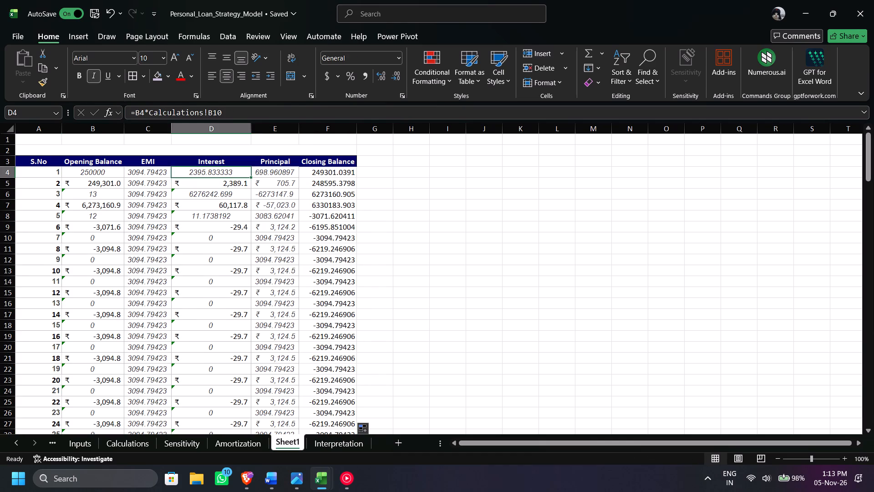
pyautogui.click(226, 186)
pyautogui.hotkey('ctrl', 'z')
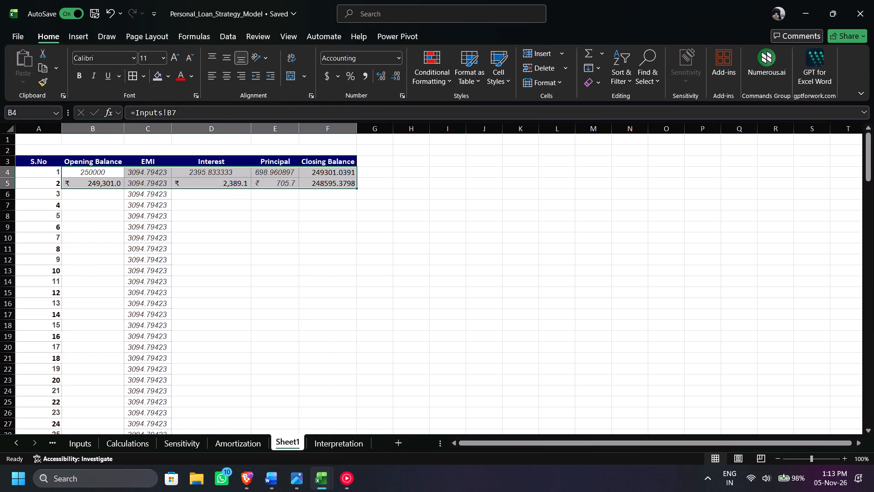
# Make the rate reference in the period 1 Interest formula absolute so D4 reads =B4*Calculations!$B$10.
pyautogui.click(226, 175)
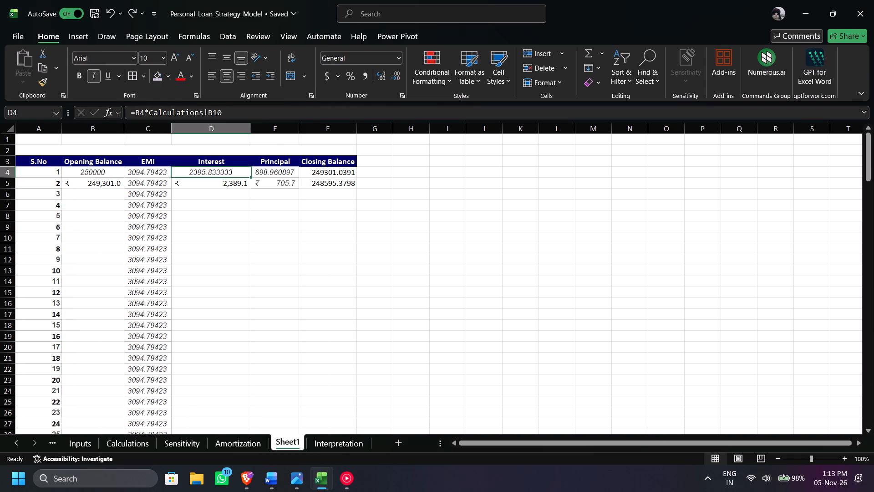
pyautogui.moveTo(228, 116); pyautogui.dragTo(209, 119)
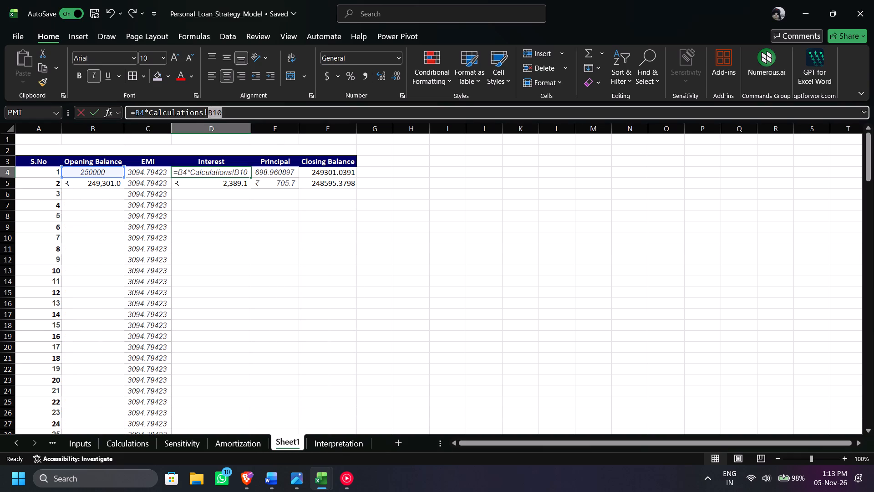
pyautogui.moveTo(209, 119); pyautogui.dragTo(208, 118)
pyautogui.press('F4')
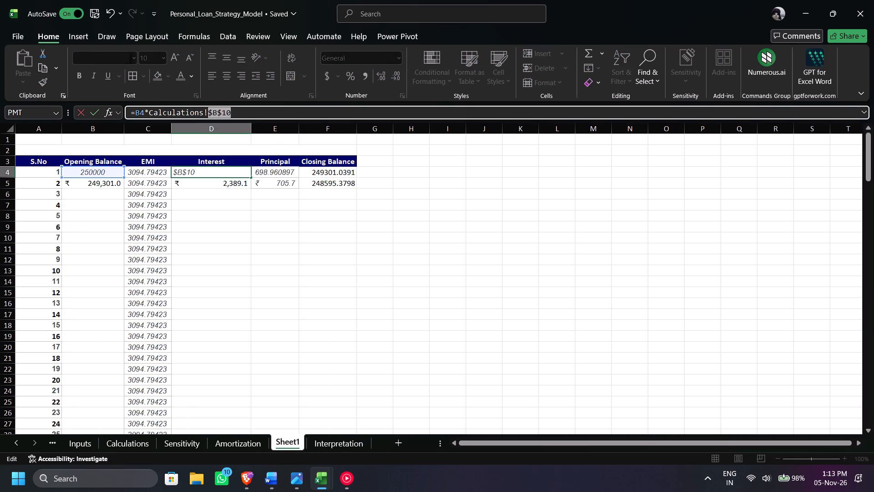
pyautogui.press('Return')
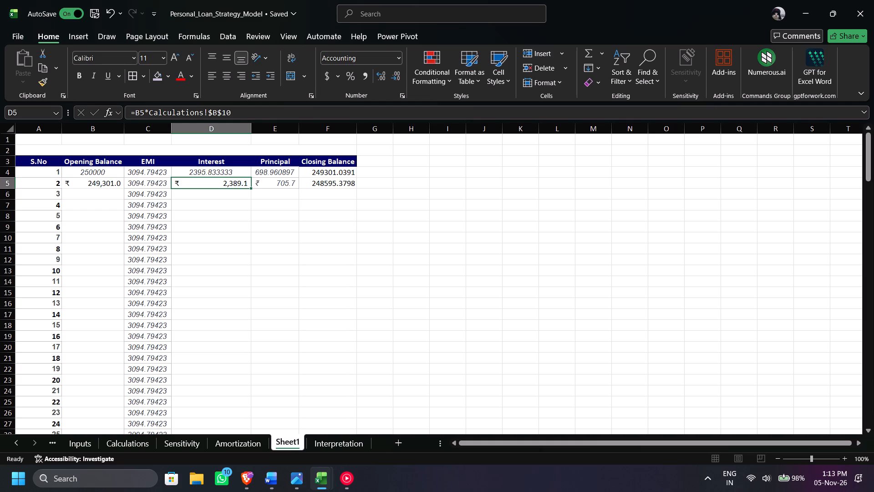
# Remove bold and italic formatting from the entire amortization table, including its header row.
pyautogui.click(290, 170)
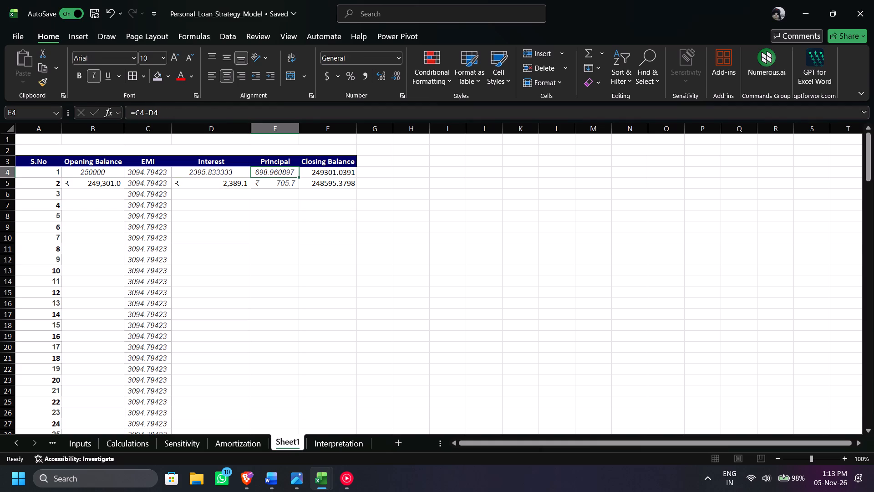
pyautogui.click(48, 156)
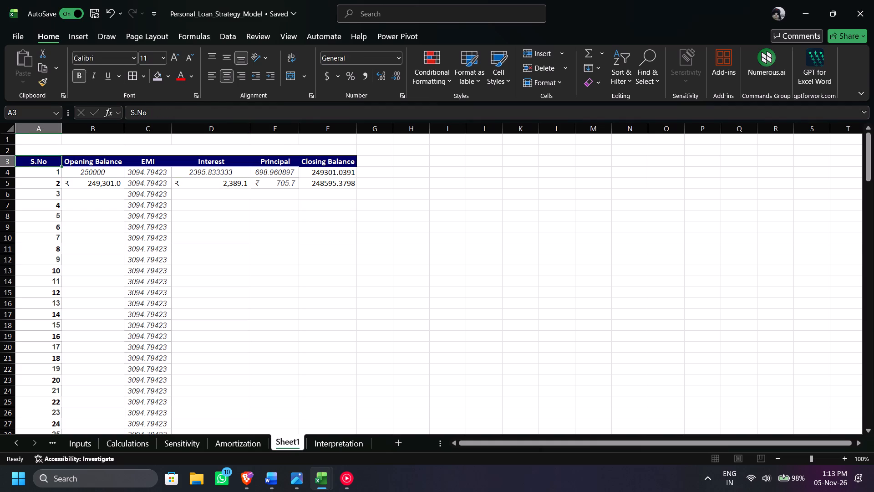
pyautogui.hotkey('ctrl', 'a')
pyautogui.scroll(3, 48, 156)
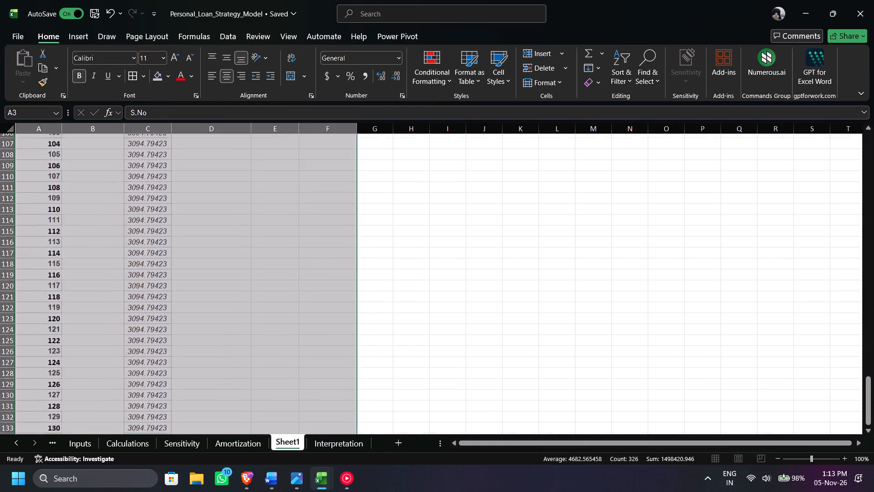
pyautogui.scroll(9, 48, 156)
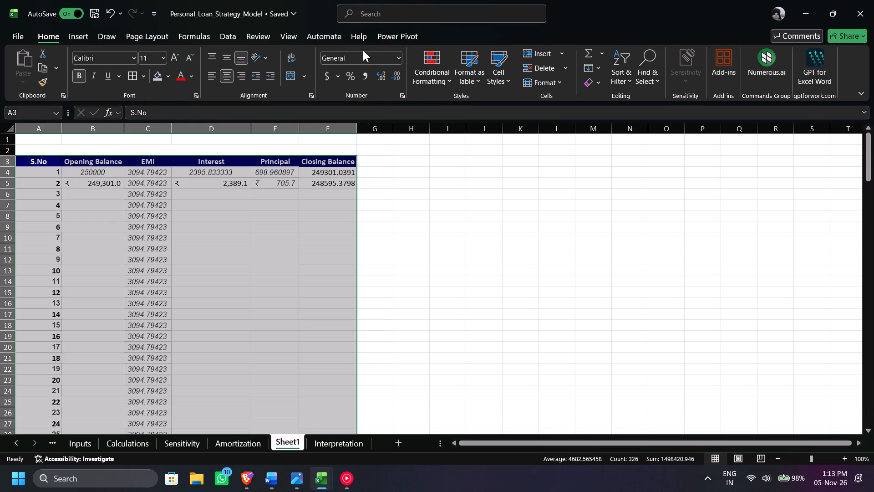
pyautogui.click(401, 56)
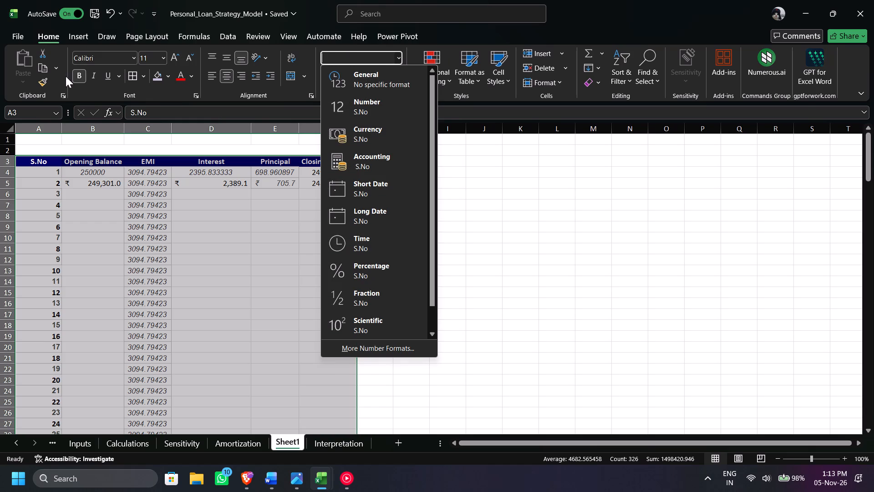
pyautogui.click(70, 76)
pyautogui.click(73, 76)
pyautogui.click(73, 76)
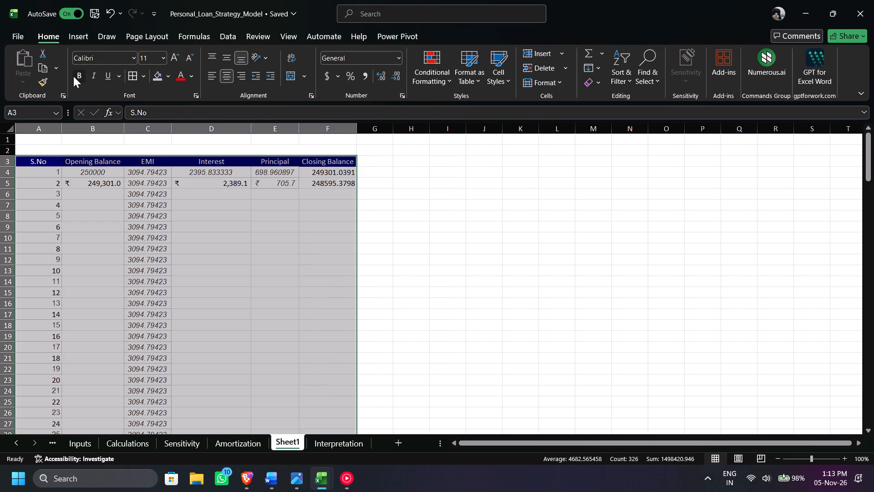
pyautogui.click(73, 76)
pyautogui.click(91, 73)
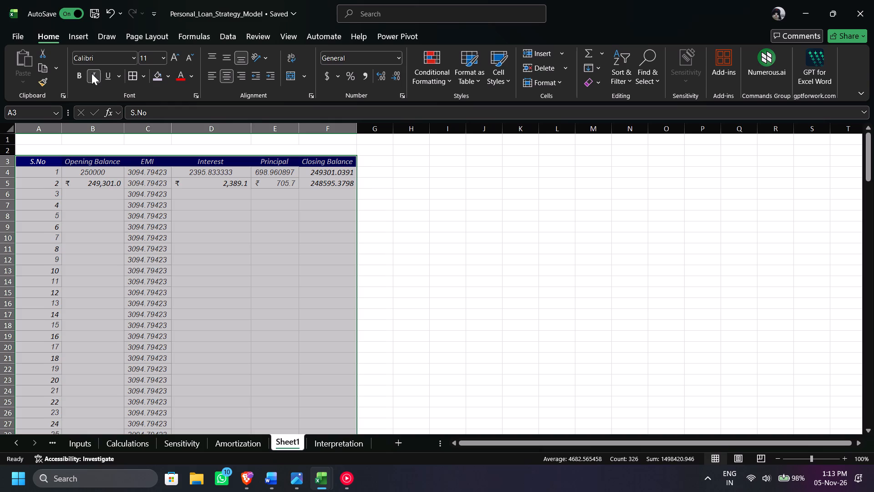
pyautogui.click(91, 73)
pyautogui.click(239, 185)
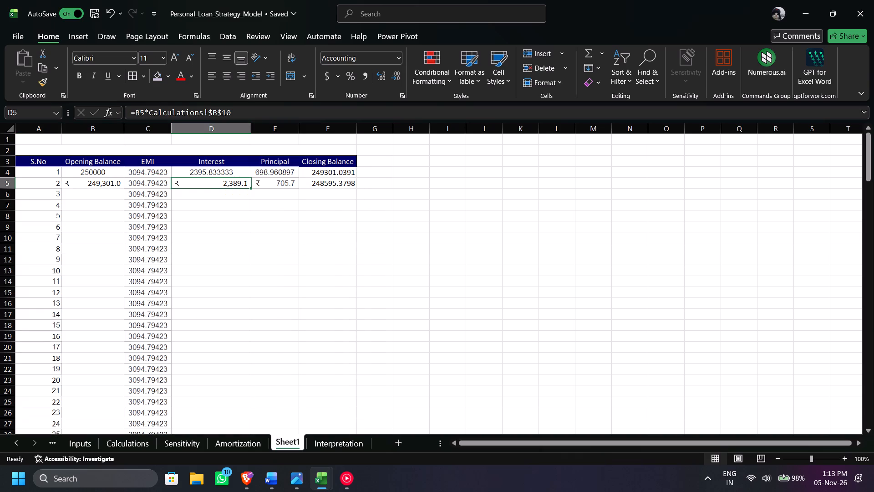
# Format the whole amortization table, A3 through F159, as Accounting with the ₹ English (India) currency symbol.
pyautogui.moveTo(40, 164); pyautogui.dragTo(292, 174)
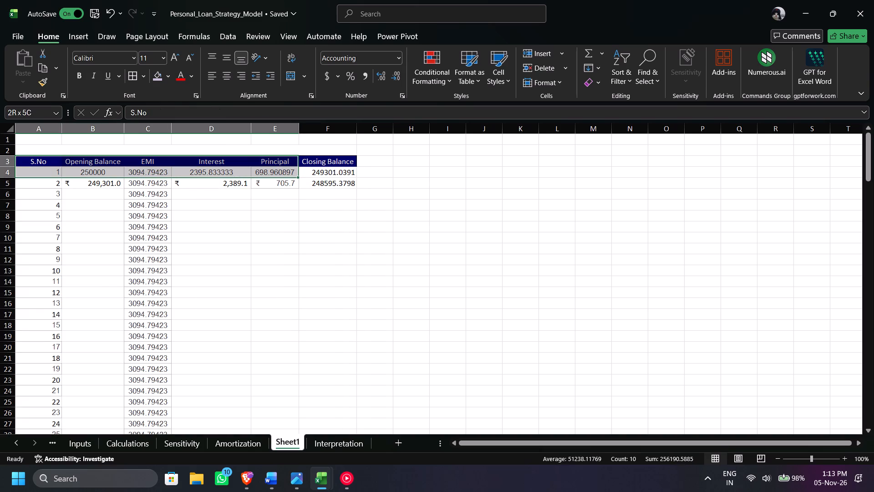
pyautogui.moveTo(292, 174); pyautogui.dragTo(293, 174)
pyautogui.press('Right')
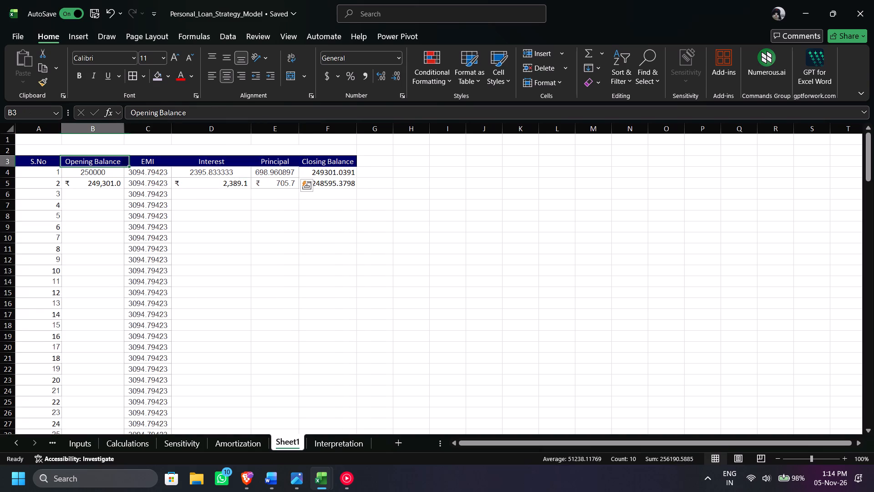
pyautogui.press('Right')
pyautogui.press('Left')
pyautogui.press('Left')
pyautogui.hotkey('ctrl', 'shift', 'Right')
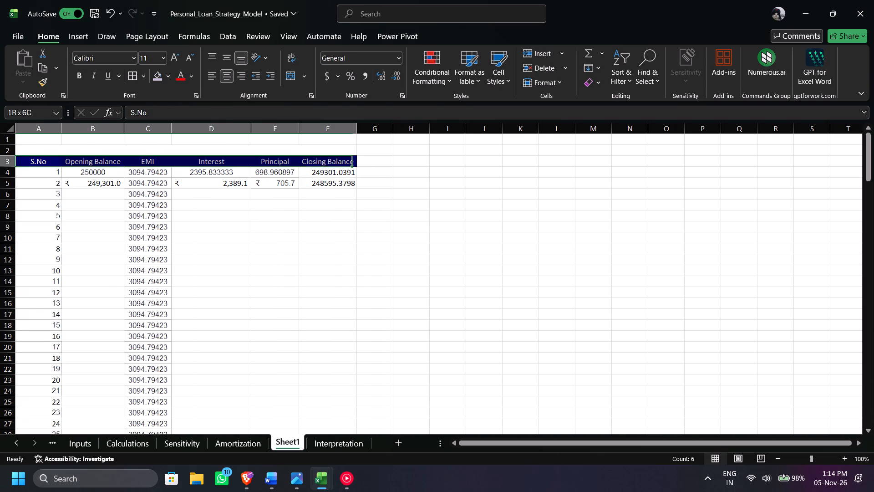
pyautogui.hotkey('ctrl', 'shift', 'Down')
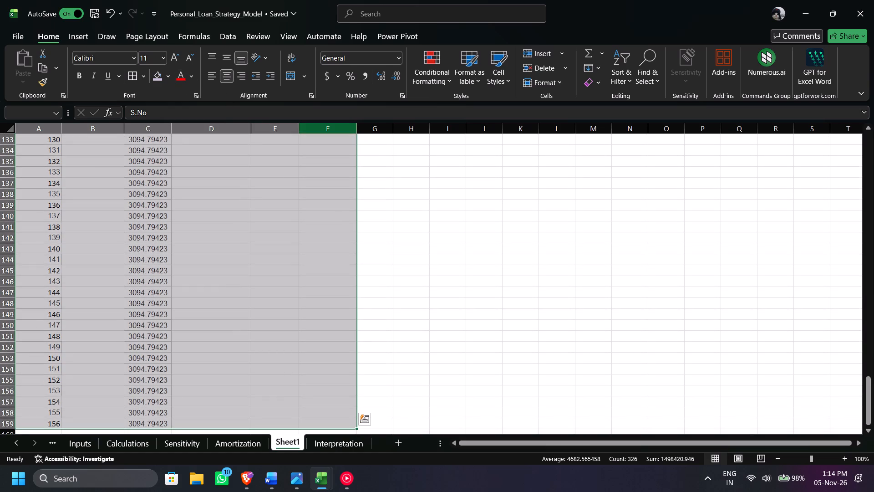
pyautogui.scroll(20, 350, 128)
pyautogui.scroll(6, 350, 128)
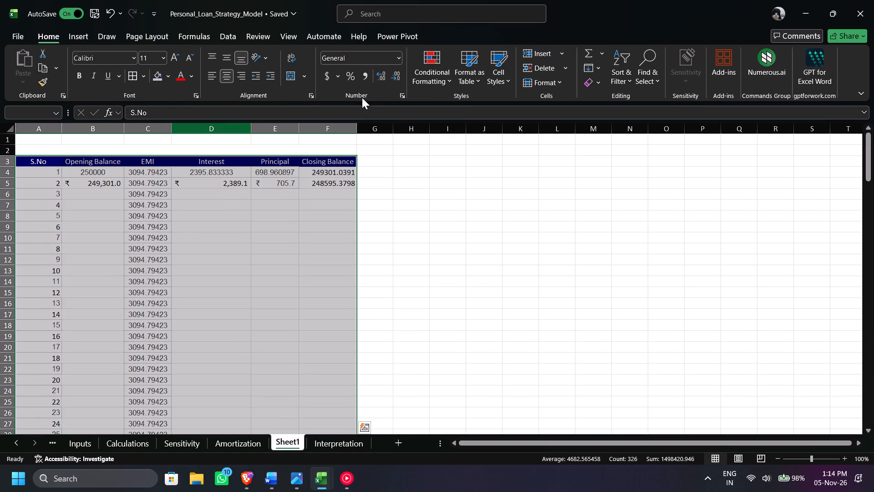
pyautogui.click(402, 52)
pyautogui.click(398, 55)
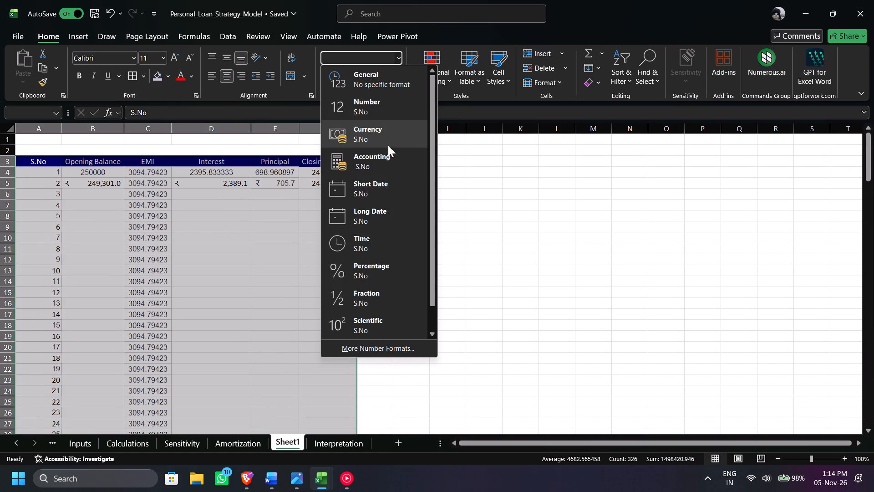
pyautogui.click(389, 171)
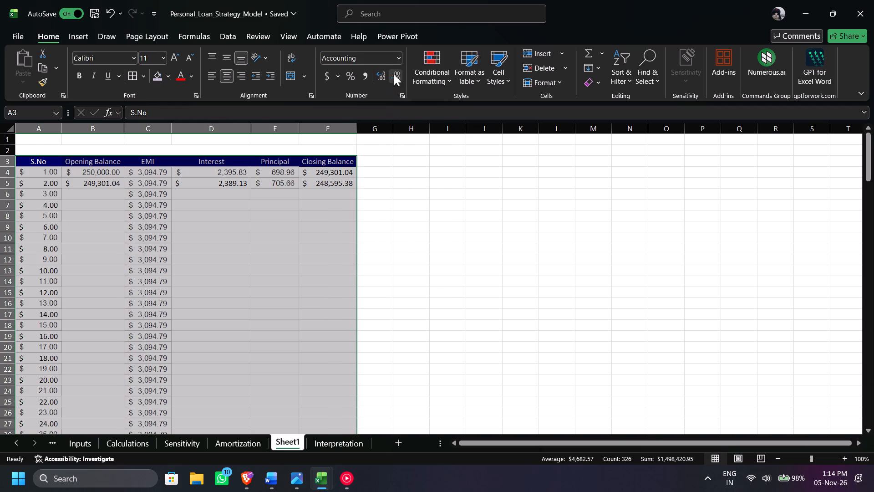
pyautogui.click(340, 79)
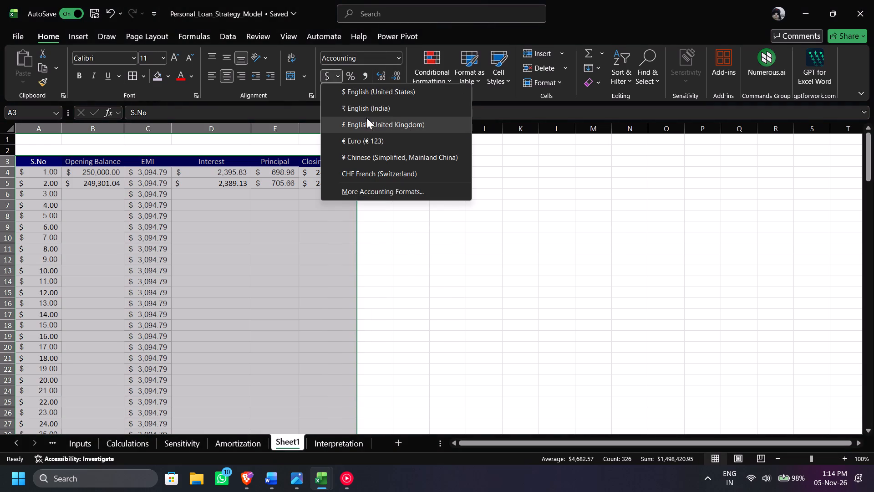
pyautogui.click(367, 114)
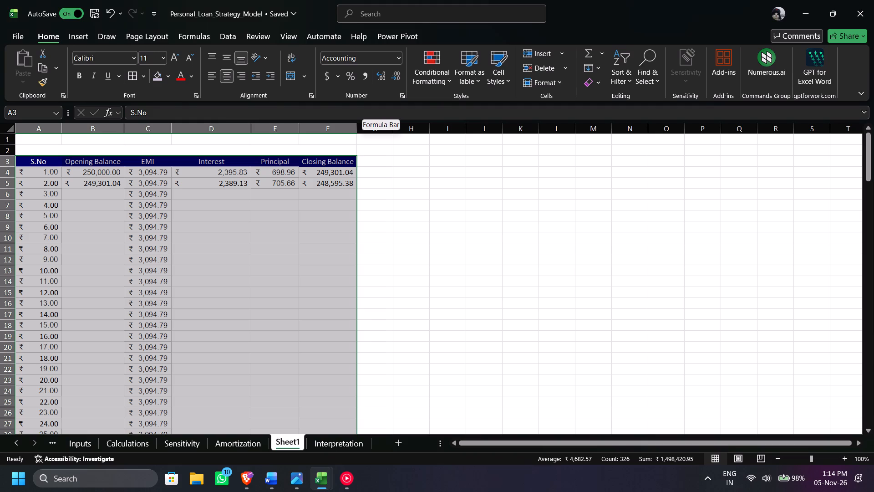
# Set the number format of the S.No column, from its header down through period 156, to General.
pyautogui.click(47, 166)
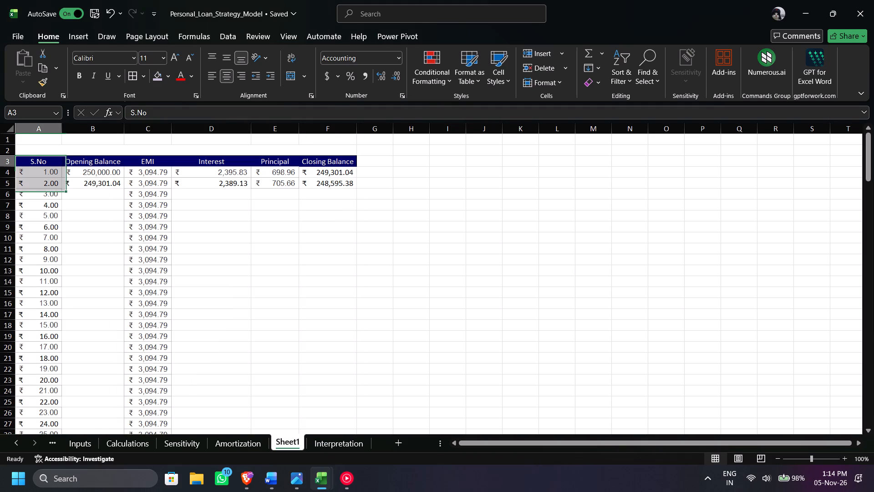
pyautogui.hotkey('ctrl', 'shift', 'Down')
pyautogui.click(396, 60)
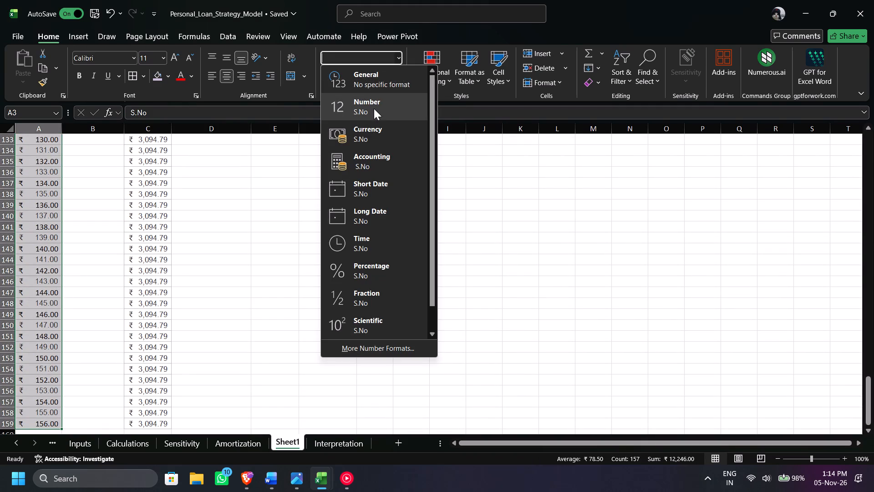
pyautogui.click(377, 86)
pyautogui.scroll(3, 264, 305)
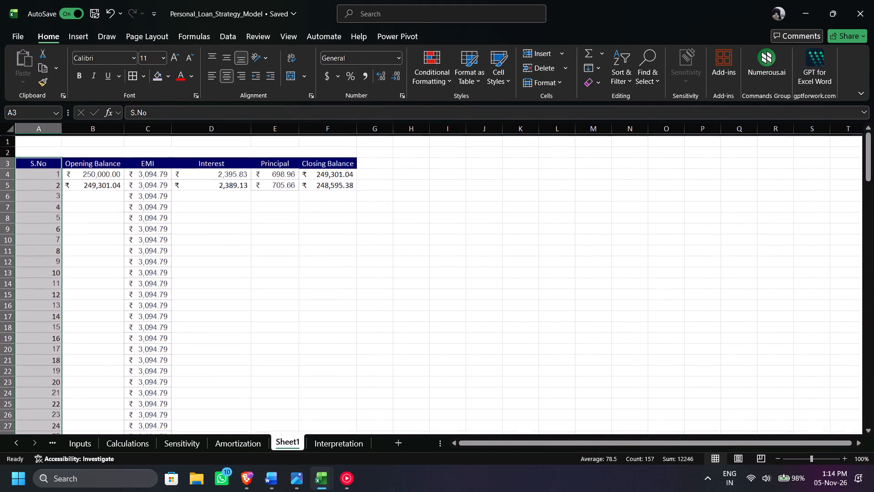
pyautogui.click(264, 305)
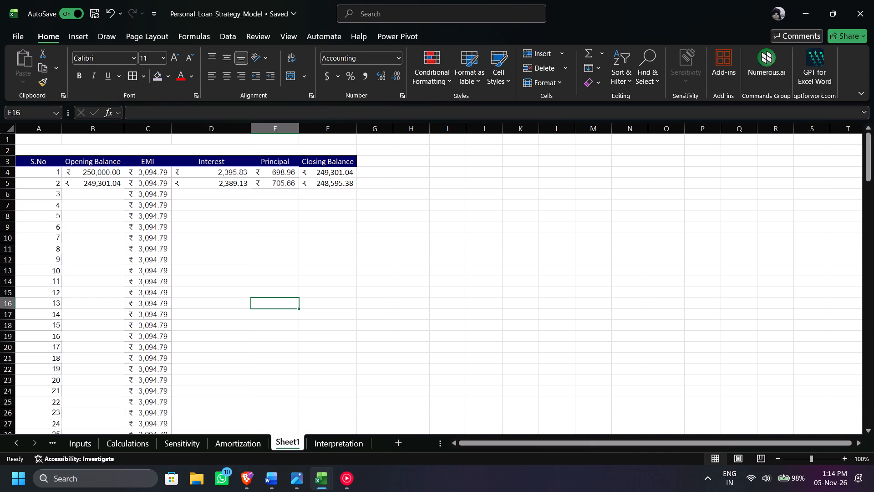
# Check the formulas in the period 1 and 2 rows, from Opening Balance across to Closing Balance.
pyautogui.click(237, 176)
pyautogui.click(108, 172)
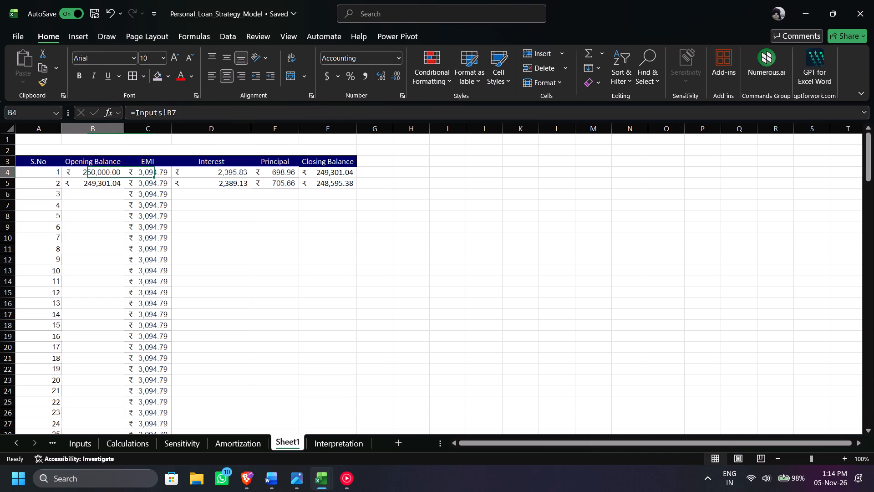
pyautogui.press('Left')
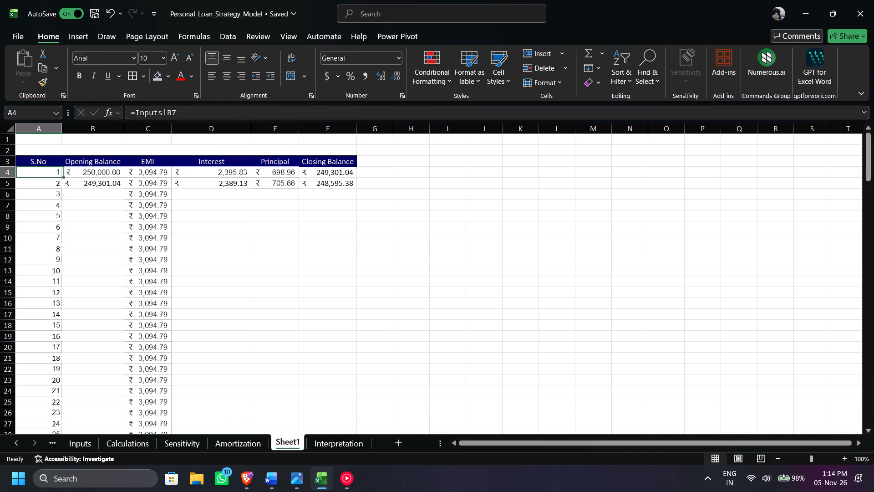
pyautogui.press('Right')
pyautogui.press('Left')
pyautogui.press('Right')
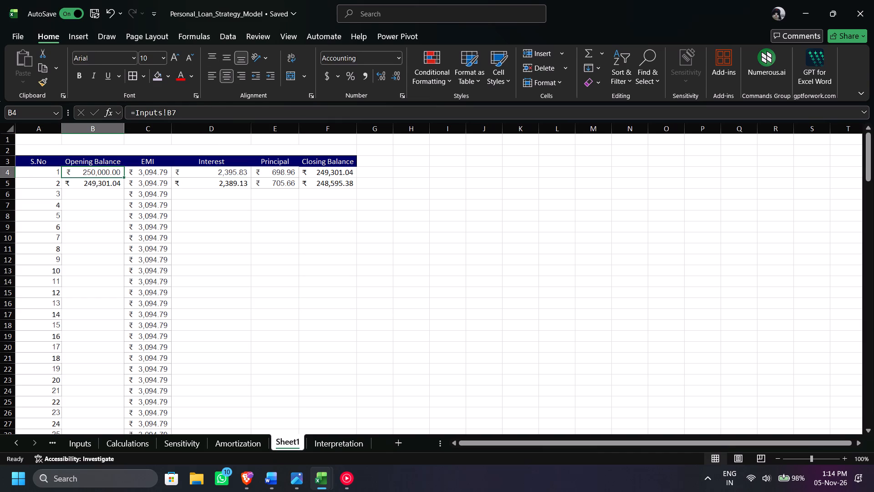
pyautogui.press('Down')
pyautogui.press('Up')
pyautogui.press('Right')
pyautogui.press('Right')
pyautogui.press('Right')
pyautogui.press('Right')
pyautogui.press('Down')
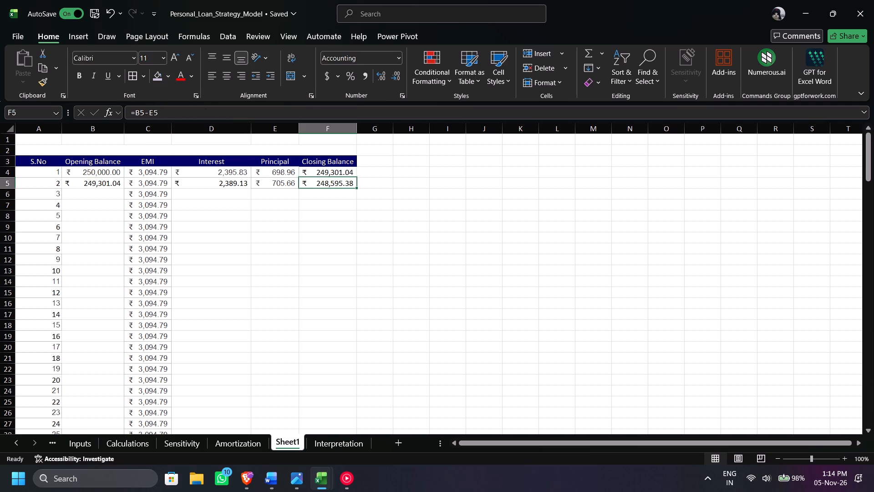
# Link the period 3 Opening Balance in B6 to the period 2 Closing Balance with =F5.
pyautogui.click(113, 197)
pyautogui.press('=')
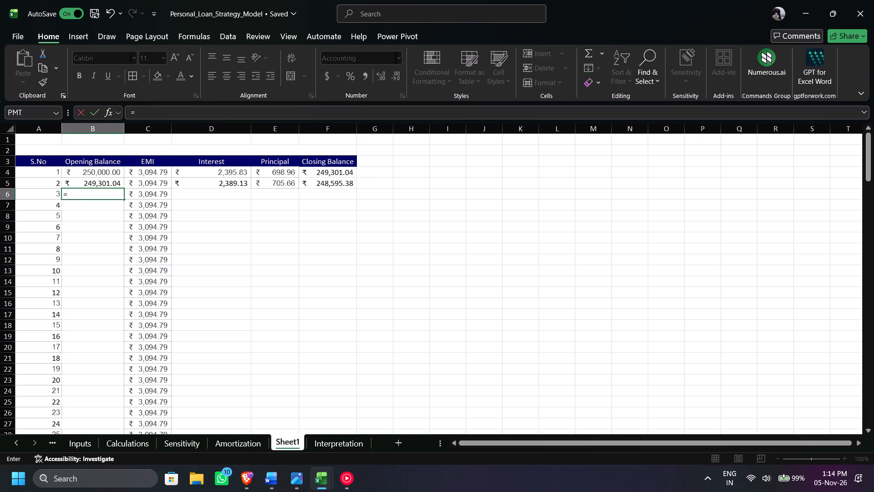
pyautogui.click(339, 184)
pyautogui.press('Return')
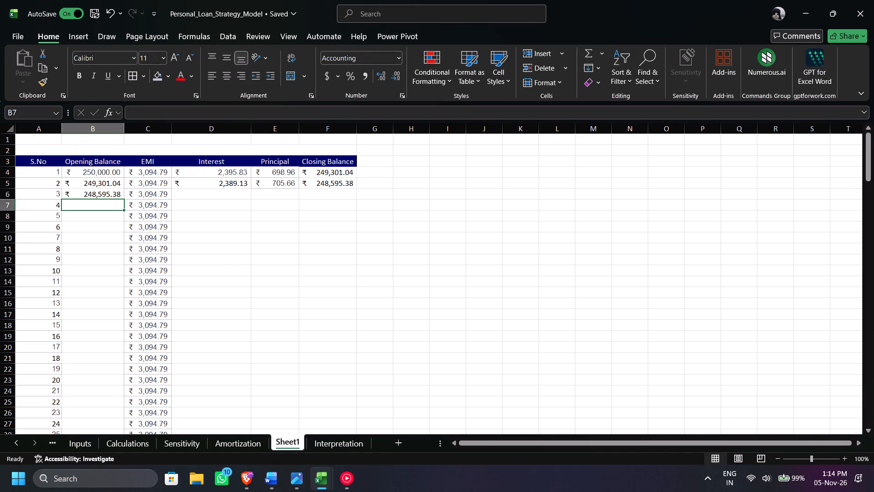
# Extend the Interest and Principal formulas from periods 1 and 2 down to period 3 in D6 and E6.
pyautogui.click(218, 194)
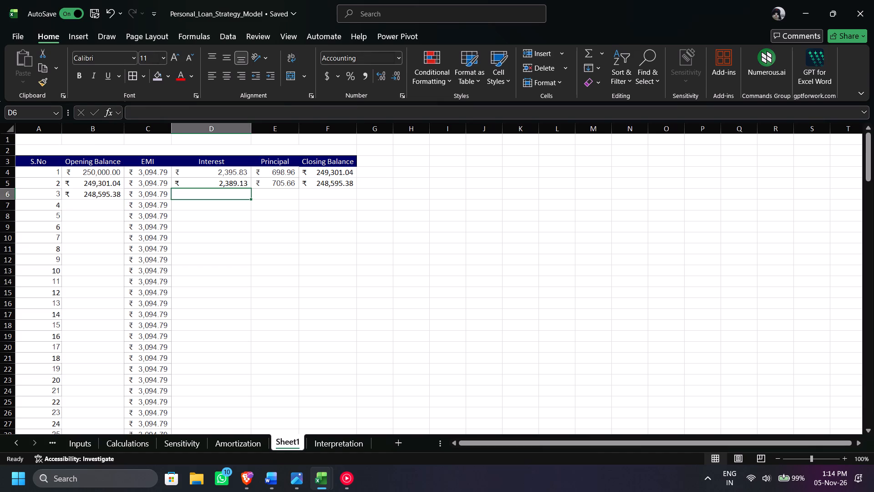
pyautogui.moveTo(231, 174); pyautogui.dragTo(252, 176)
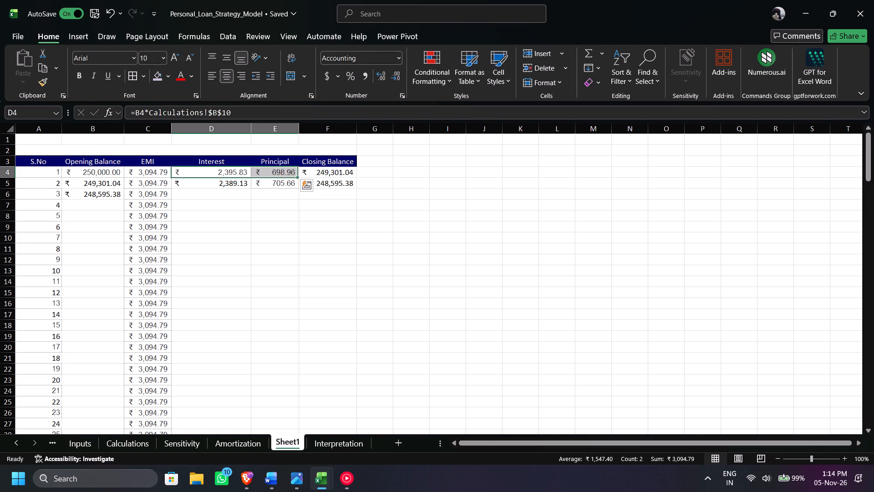
pyautogui.moveTo(241, 174); pyautogui.dragTo(241, 188)
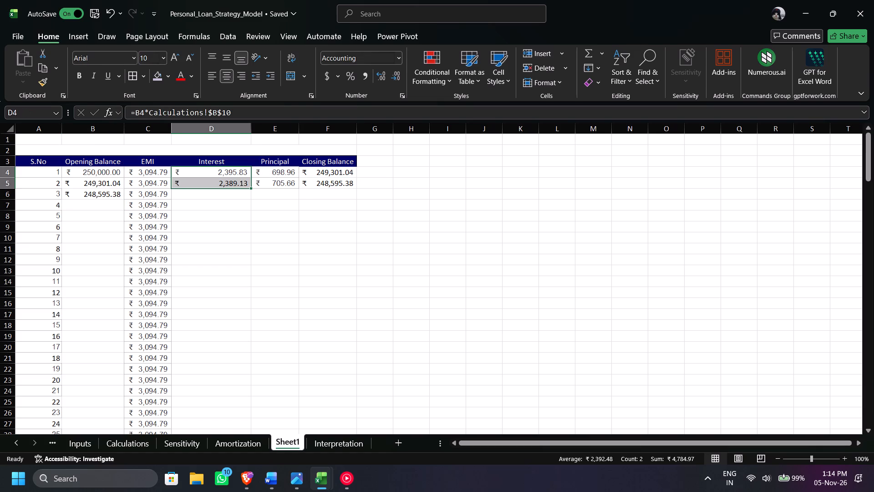
pyautogui.moveTo(251, 186); pyautogui.dragTo(249, 195)
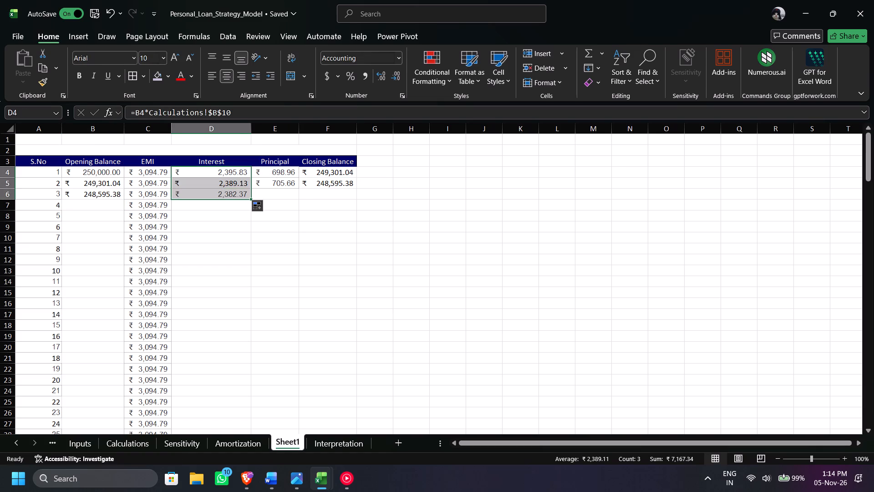
pyautogui.click(272, 194)
pyautogui.moveTo(285, 169); pyautogui.dragTo(294, 175)
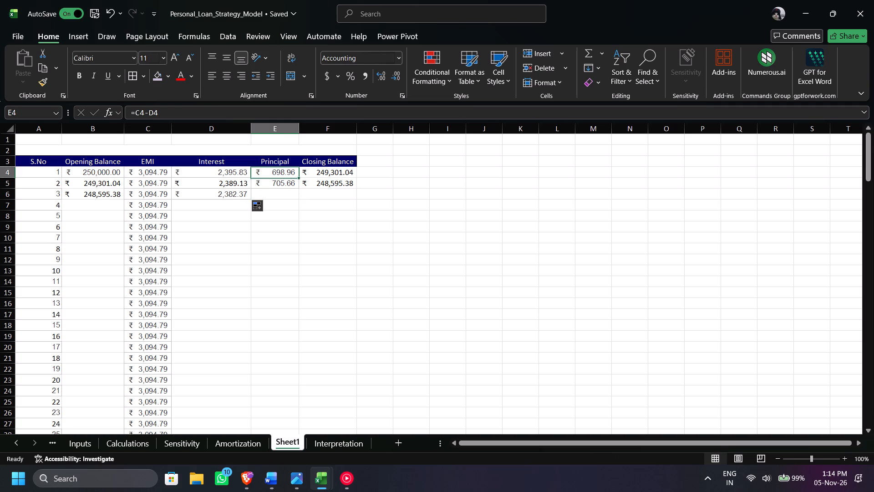
pyautogui.moveTo(294, 175); pyautogui.dragTo(298, 178)
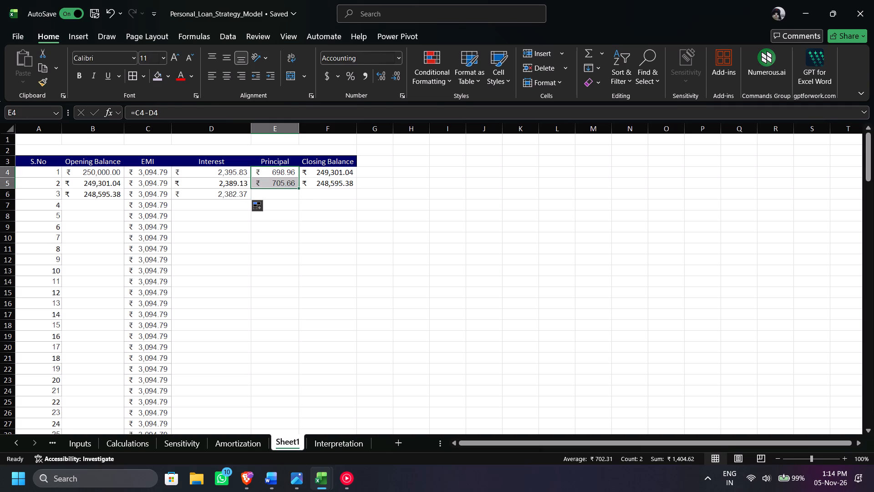
pyautogui.moveTo(297, 188); pyautogui.dragTo(297, 195)
# Extend the Closing Balance formula from F4:F5 down to period 3 in F6.
pyautogui.click(338, 182)
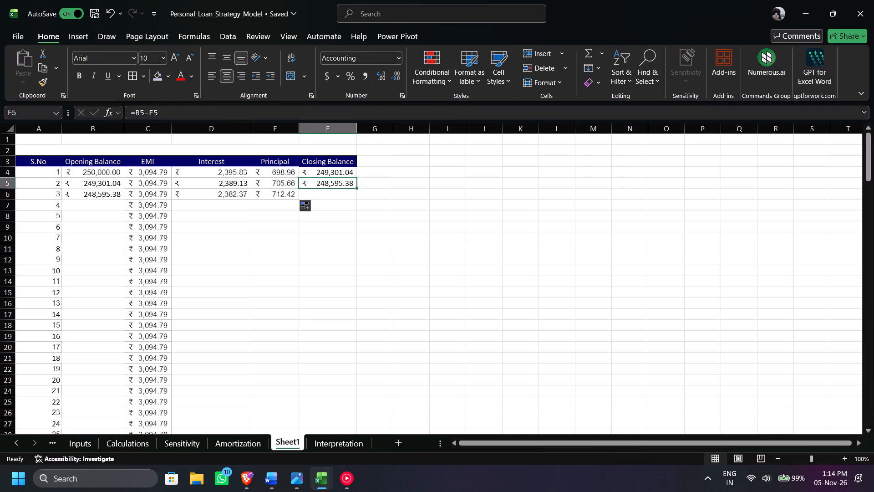
pyautogui.click(352, 174)
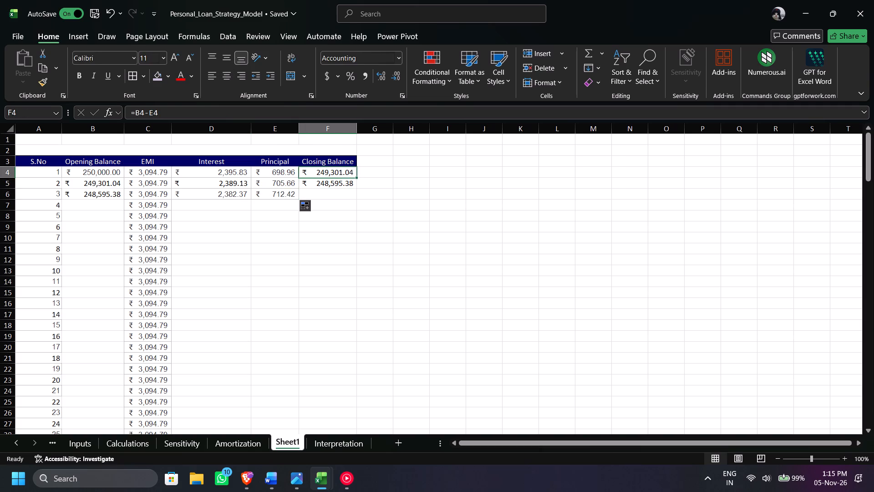
pyautogui.moveTo(352, 175); pyautogui.dragTo(356, 193)
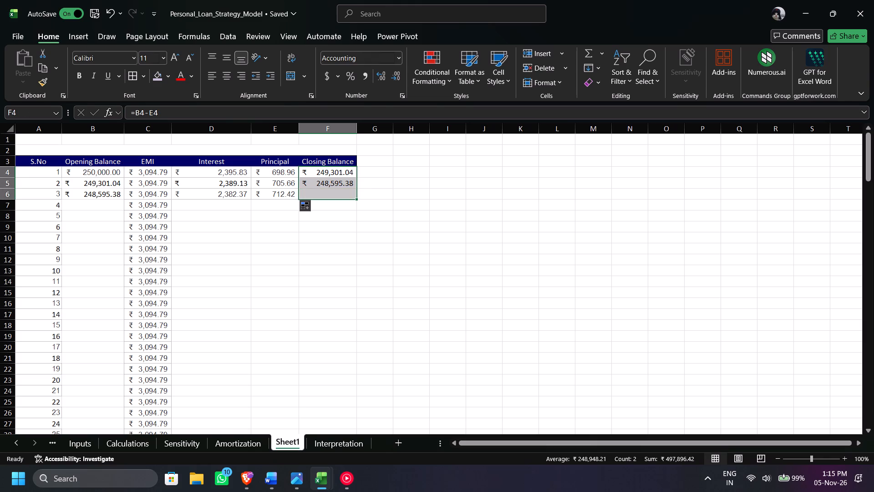
pyautogui.click(355, 170)
pyautogui.moveTo(355, 170); pyautogui.dragTo(356, 187)
pyautogui.click(356, 187)
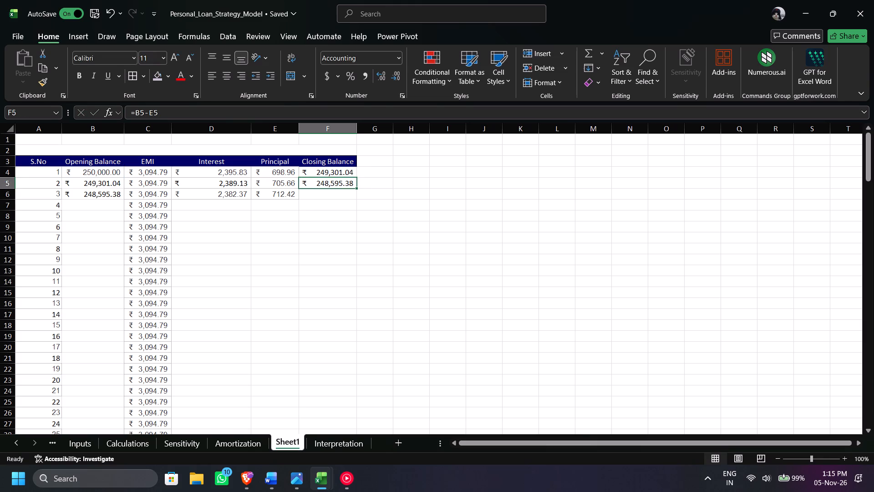
pyautogui.moveTo(340, 172); pyautogui.dragTo(340, 182)
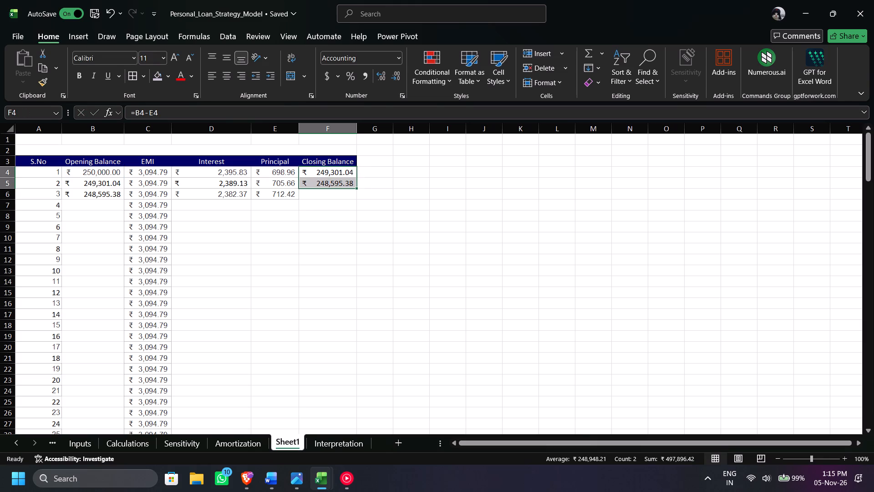
pyautogui.moveTo(356, 186); pyautogui.dragTo(356, 196)
pyautogui.click(392, 222)
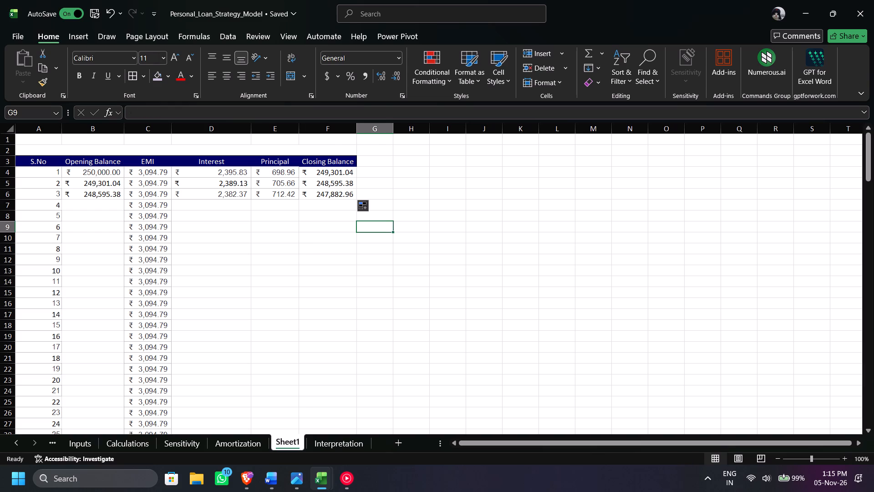
# Fill the period 3 Opening Balance, Interest, Principal and Closing Balance formulas down through period 156.
pyautogui.click(122, 195)
pyautogui.doubleClick(122, 197)
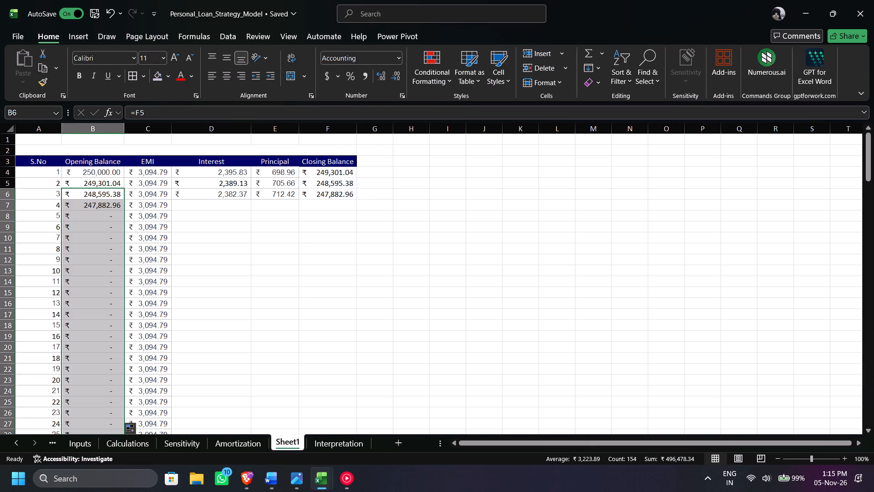
pyautogui.click(248, 194)
pyautogui.doubleClick(251, 200)
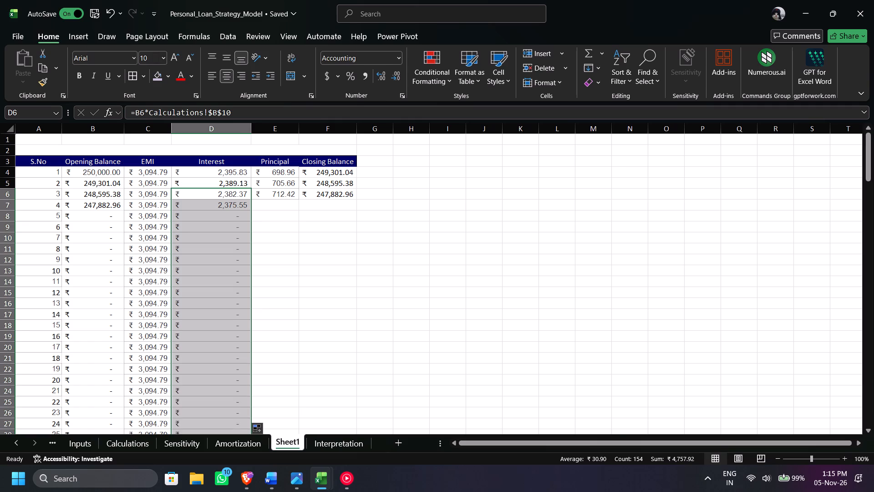
pyautogui.click(287, 199)
pyautogui.doubleClick(298, 199)
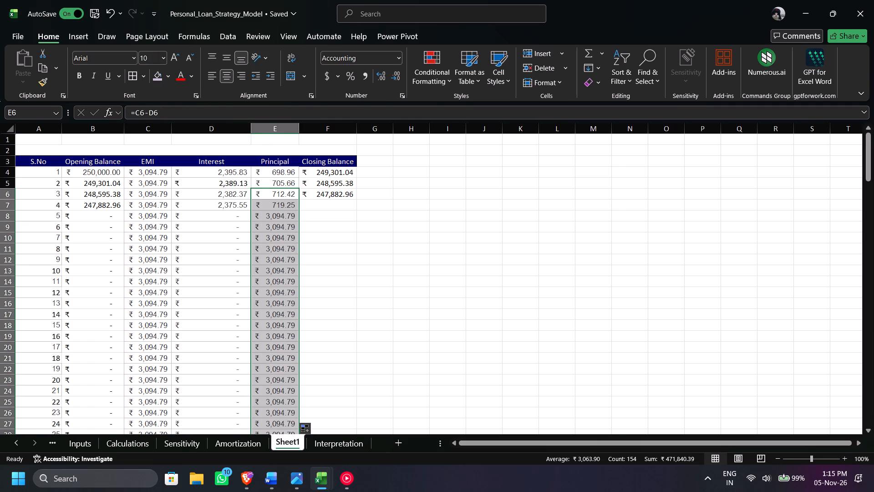
pyautogui.click(332, 203)
pyautogui.click(335, 195)
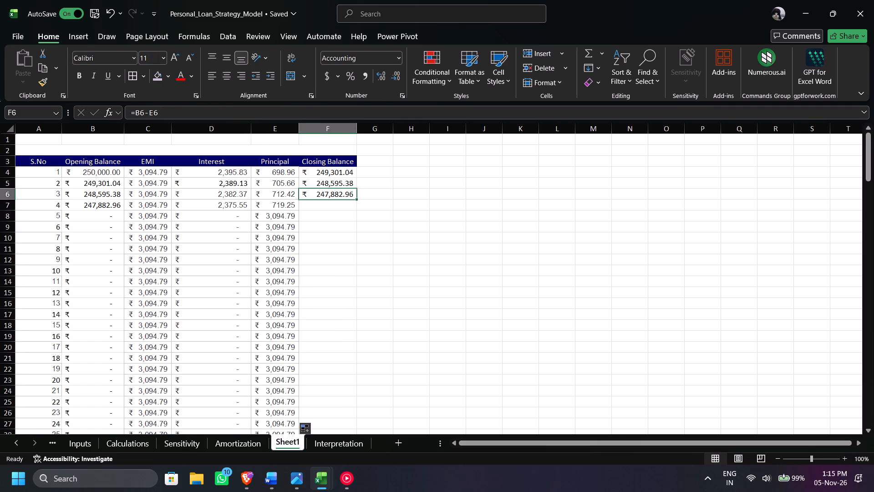
pyautogui.scroll(-8, 240, 274)
pyautogui.scroll(13, 240, 274)
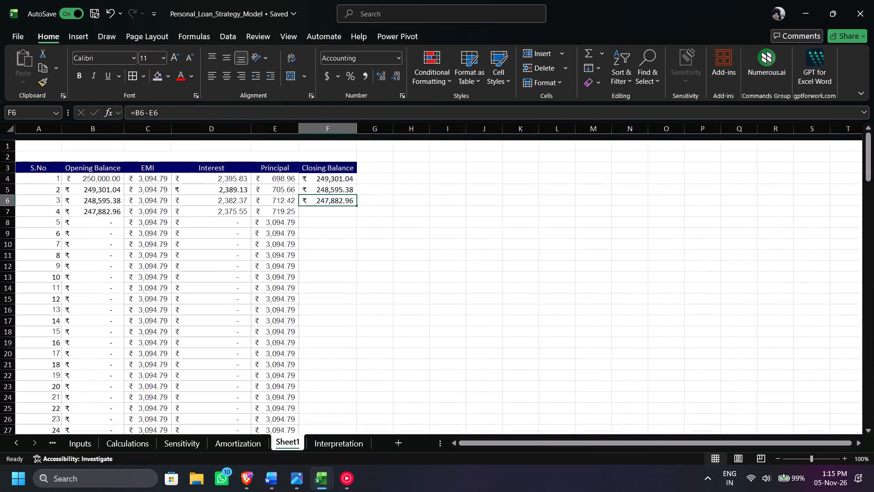
pyautogui.doubleClick(357, 200)
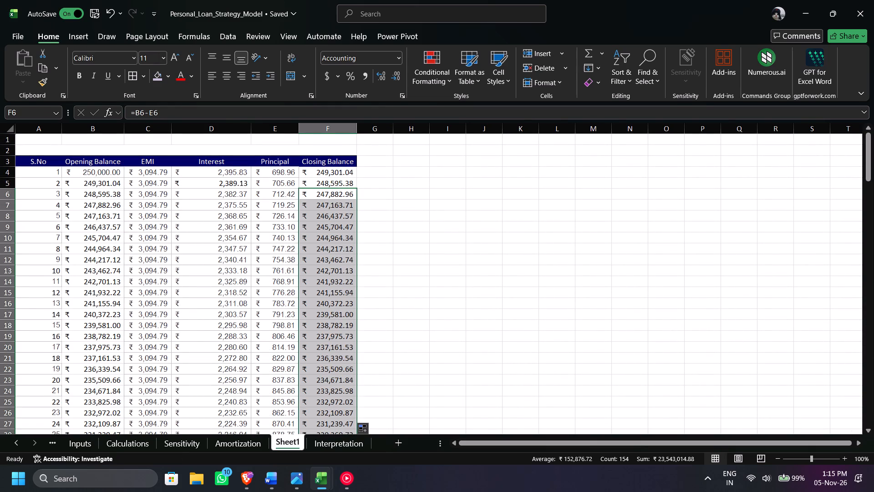
# Look through the filled schedule down to the period 156 row to check the balances.
pyautogui.click(343, 207)
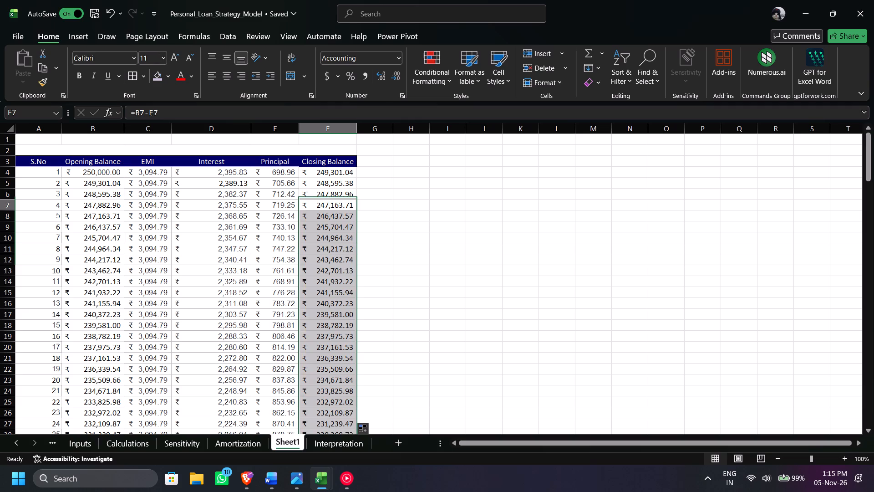
pyautogui.scroll(-3, 340, 241)
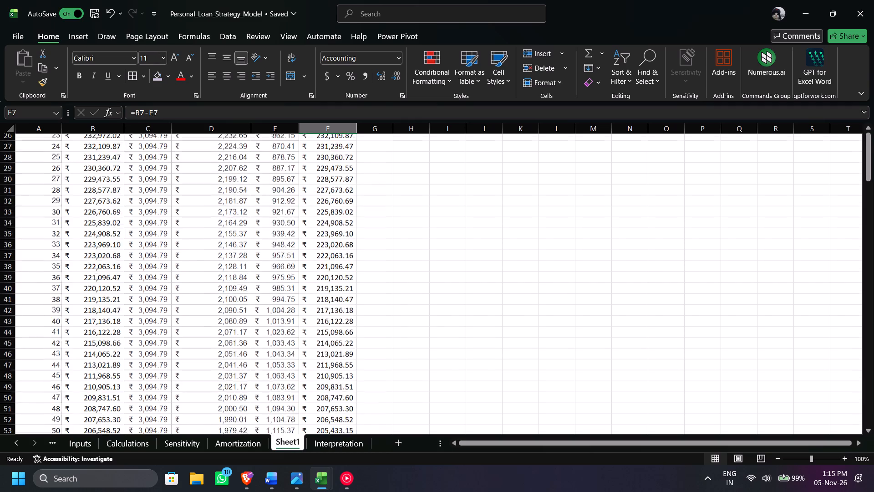
pyautogui.scroll(-5, 340, 241)
pyautogui.scroll(1, 340, 241)
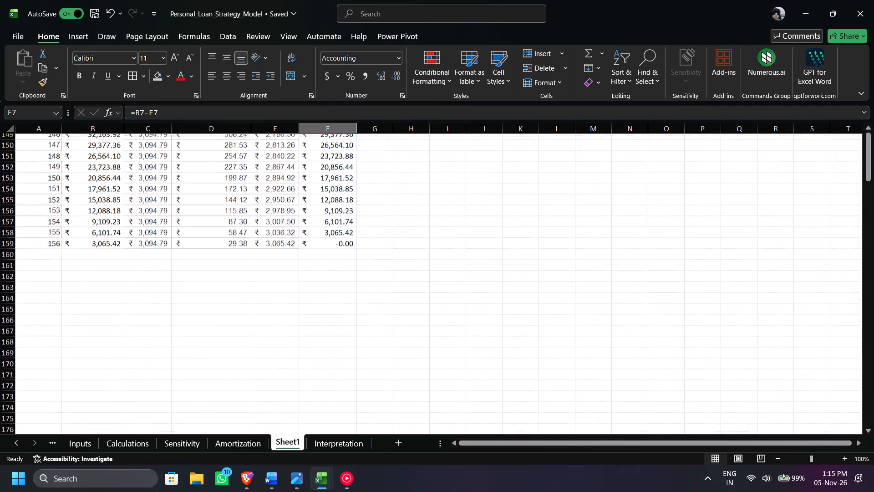
pyautogui.scroll(9, 340, 241)
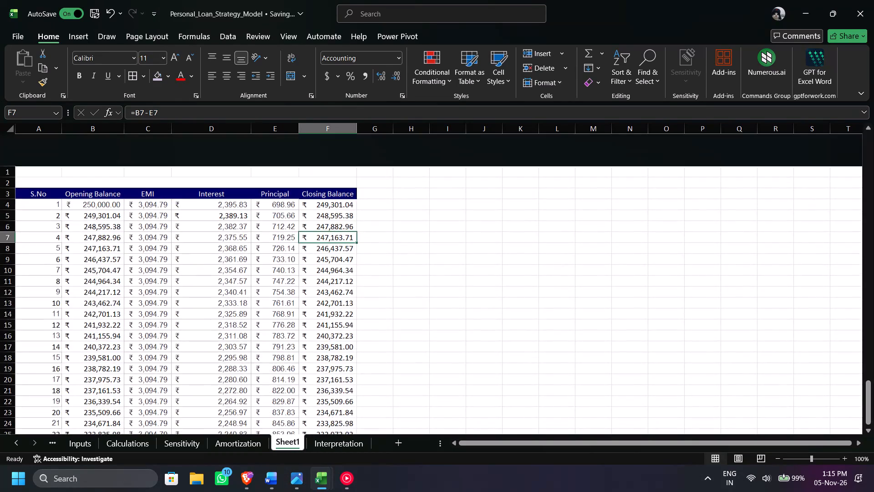
pyautogui.scroll(1, 340, 241)
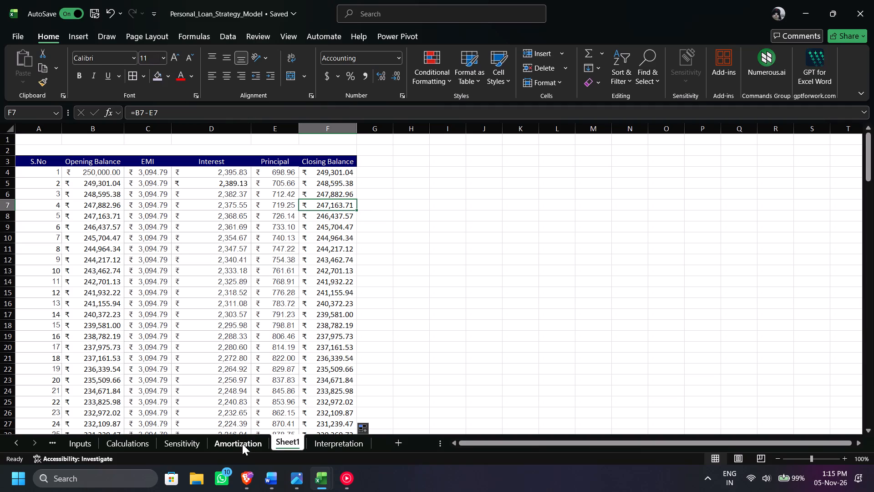
# Compare the period 14 row on Sheet1 with the payment 14 row on the Amortization sheet.
pyautogui.click(13, 312)
pyautogui.click(11, 313)
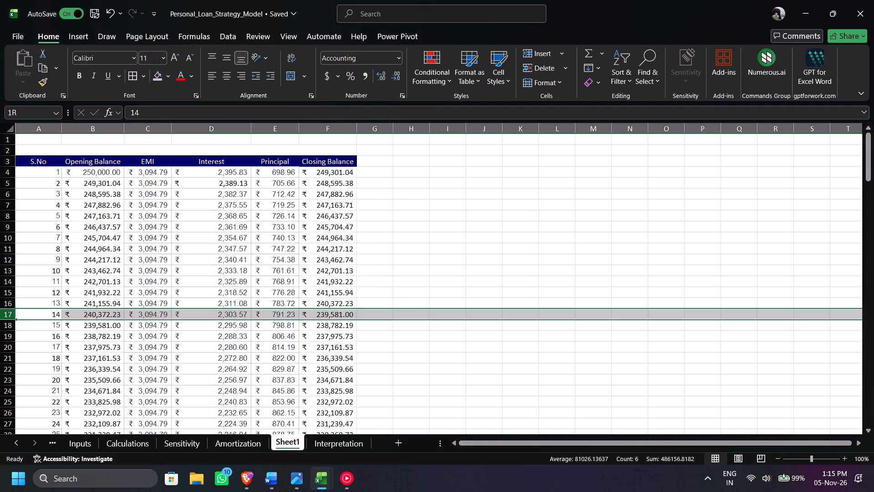
pyautogui.click(256, 440)
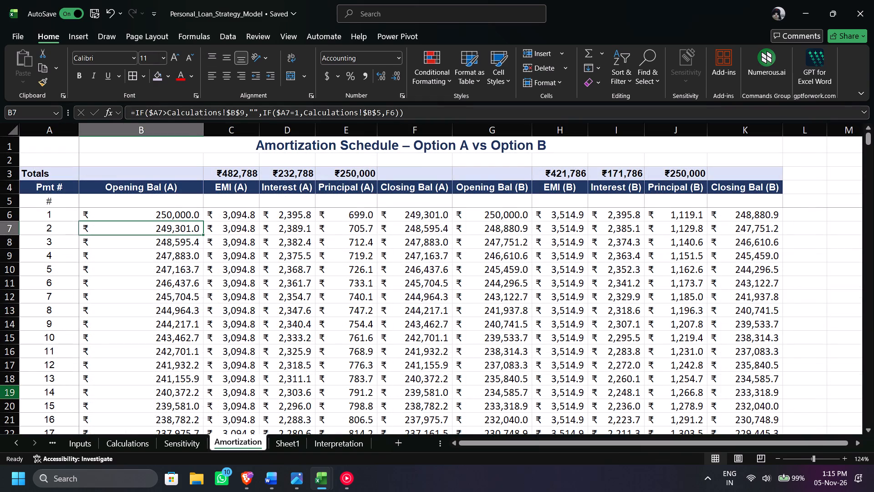
pyautogui.click(8, 389)
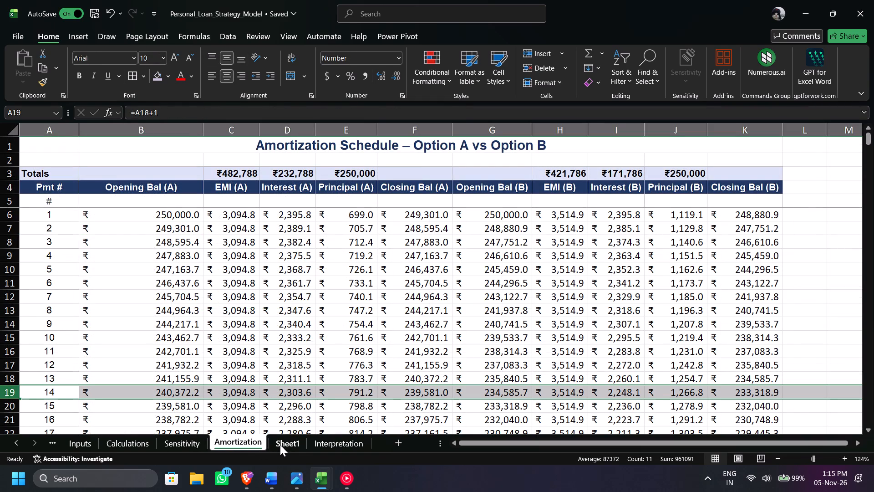
pyautogui.click(282, 445)
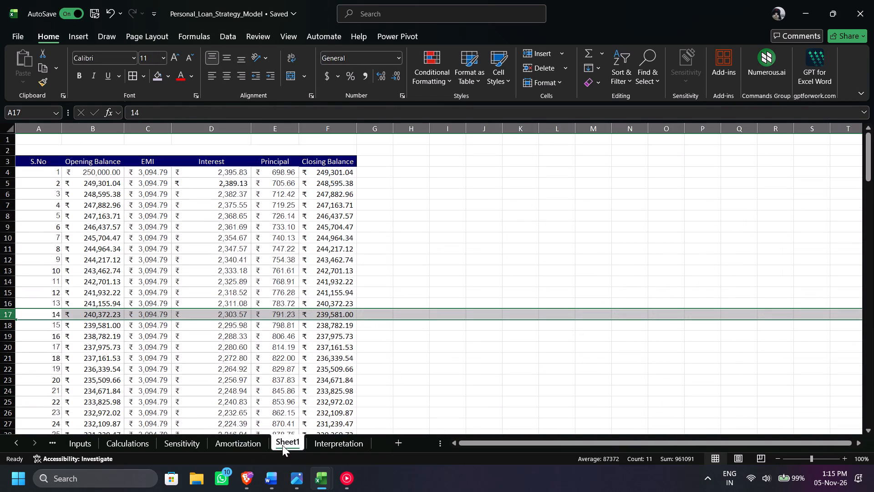
pyautogui.click(415, 304)
# Enter the title "Amortization Table when Tenure is 13 years (156 payments)" in the merged cell A2 above the Sheet1 table.
pyautogui.click(108, 147)
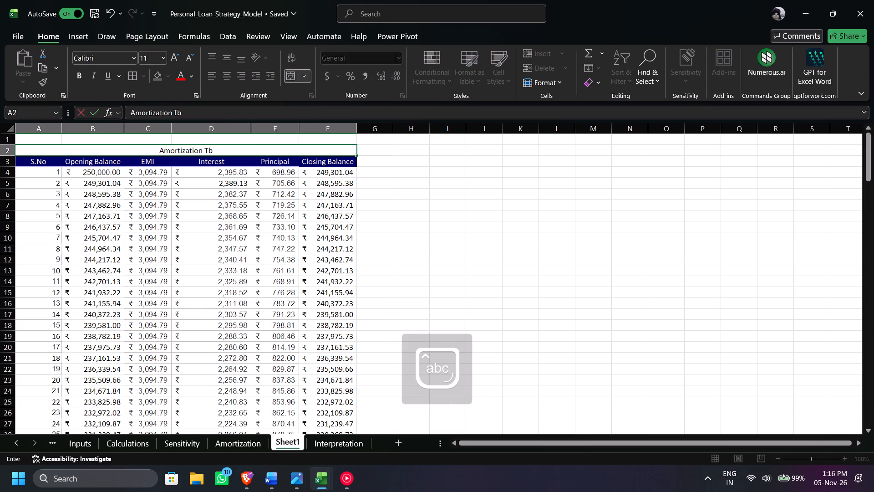
pyautogui.press('BackSpace')
pyautogui.press('BackSpace')
pyautogui.write('able when')
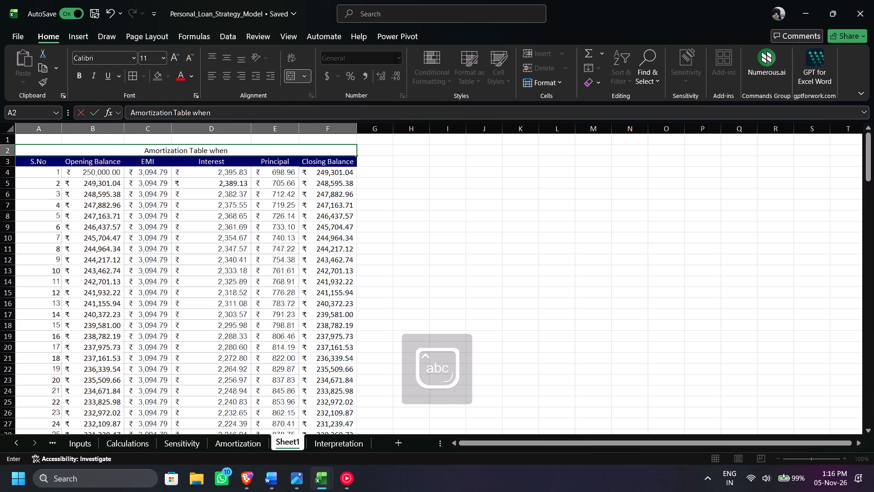
pyautogui.press('space')
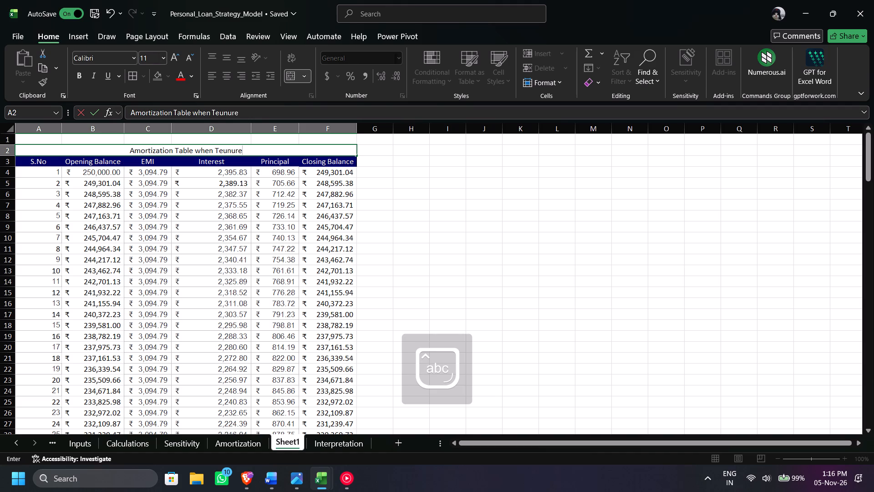
pyautogui.press('BackSpace')
pyautogui.press('BackSpace')
pyautogui.press('BackSpace')
pyautogui.press('BackSpace')
pyautogui.press('BackSpace')
pyautogui.write('nure is 13 years')
pyautogui.press('space')
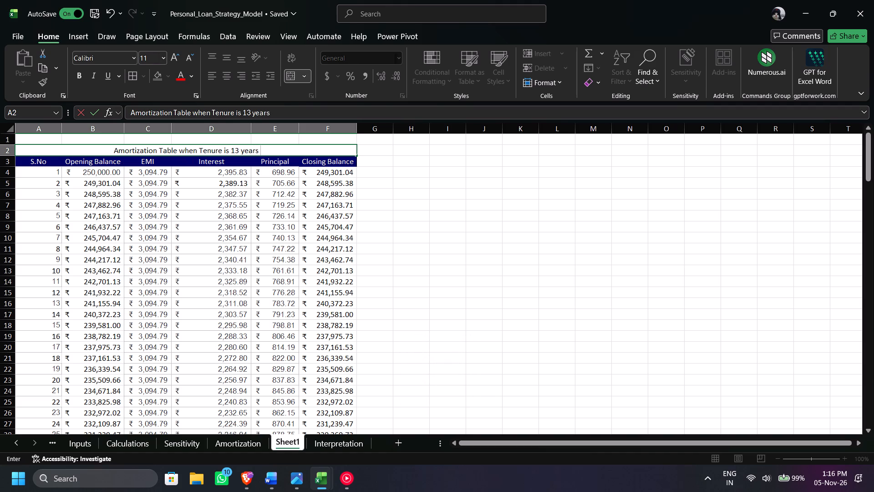
pyautogui.write('(156 poay')
pyautogui.press('BackSpace')
pyautogui.press('BackSpace')
pyautogui.press('BackSpace')
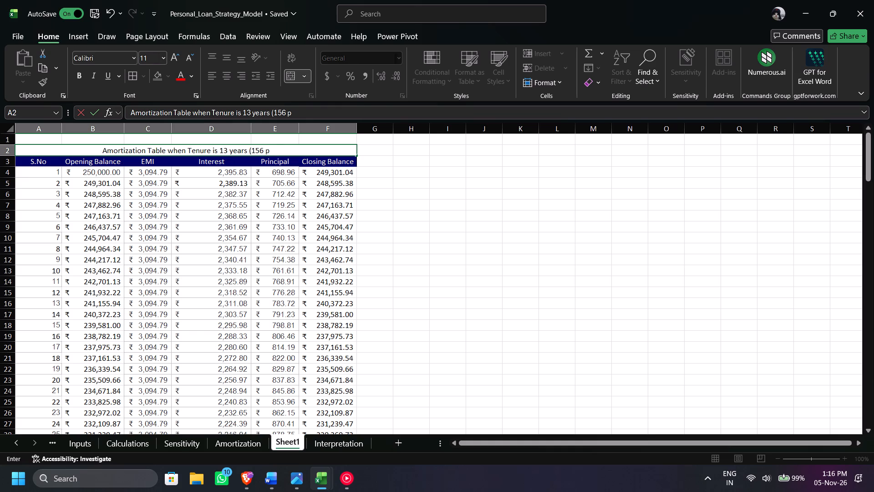
pyautogui.write('ayments)')
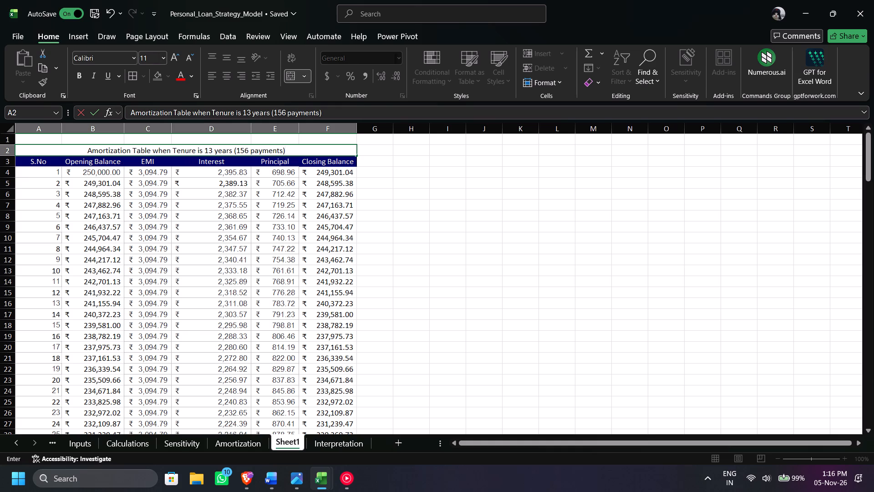
pyautogui.click(455, 154)
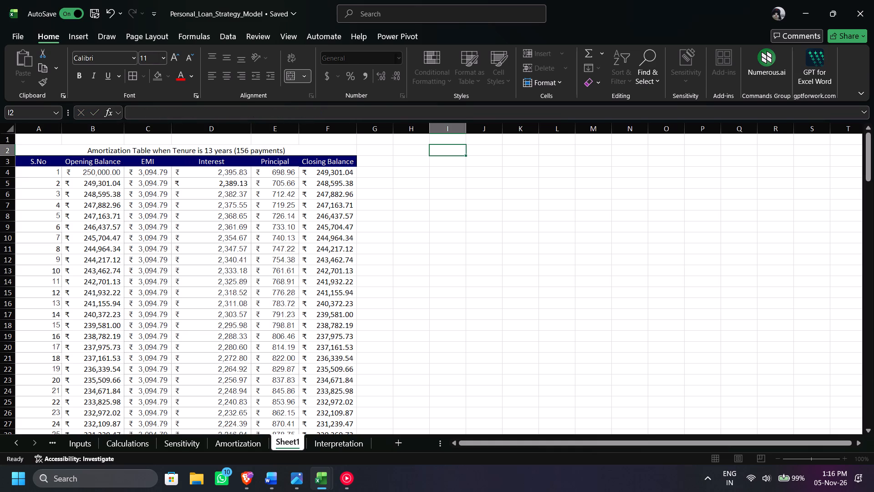
# Copy the merged title from A2 to I2 to start a second table.
pyautogui.click(230, 147)
pyautogui.hotkey('ctrl', 'c')
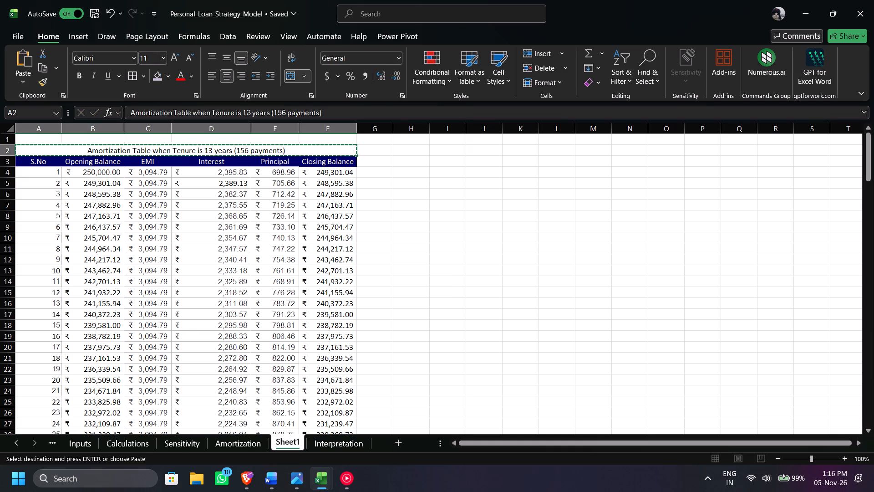
pyautogui.click(460, 151)
pyautogui.hotkey('ctrl', 'v')
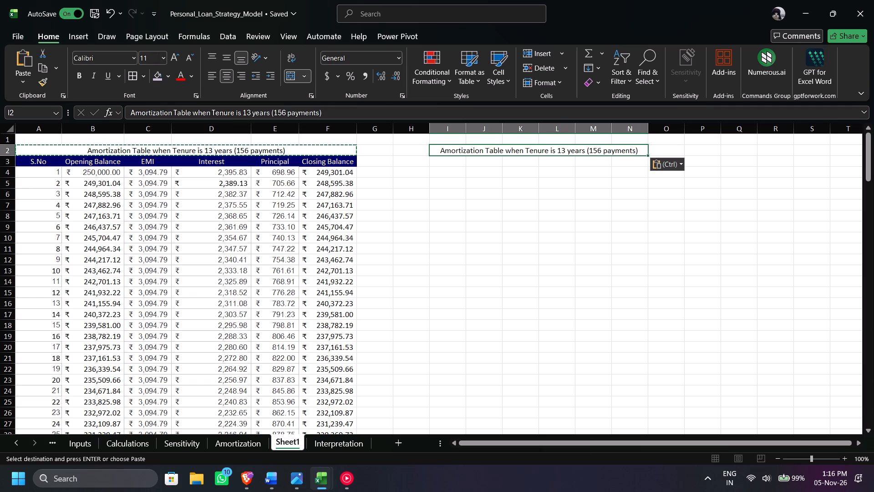
# Edit the copied title in I2 to read "Amortization Table when Tenure is 12 years (120 payments)".
pyautogui.doubleClick(571, 151)
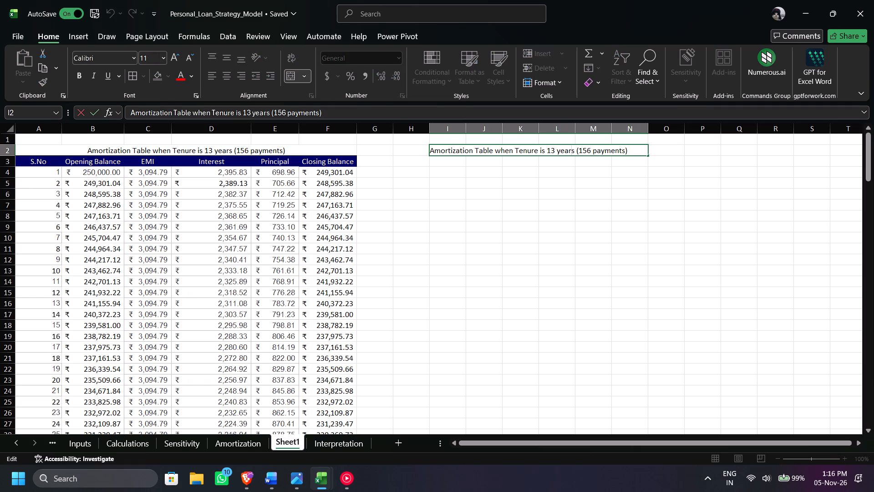
pyautogui.click(556, 151)
pyautogui.press('Left')
pyautogui.press('BackSpace')
pyautogui.press('1')
pyautogui.press('BackSpace')
pyautogui.press('2')
pyautogui.click(590, 150)
pyautogui.press('BackSpace')
pyautogui.press('BackSpace')
pyautogui.write('20')
pyautogui.press('Return')
pyautogui.click(450, 150)
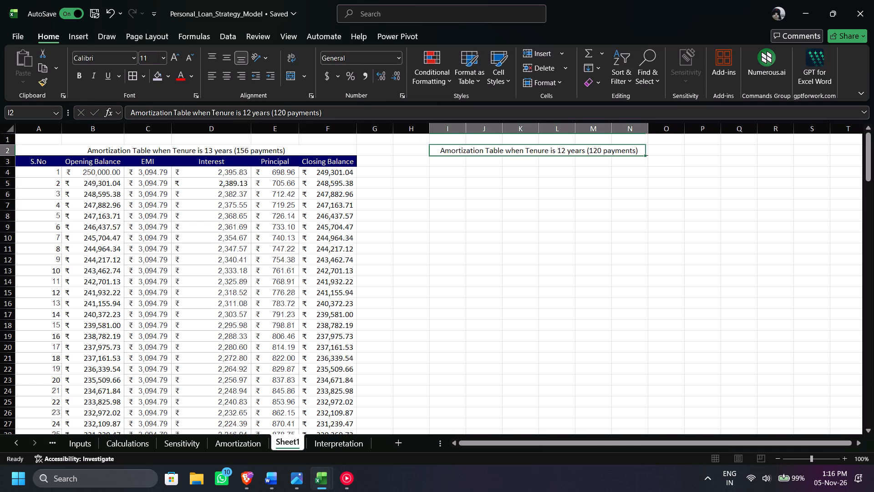
# Copy the header row A3:F3, from S.No to Closing Balance, to I3:N3 beneath the second title.
pyautogui.click(448, 161)
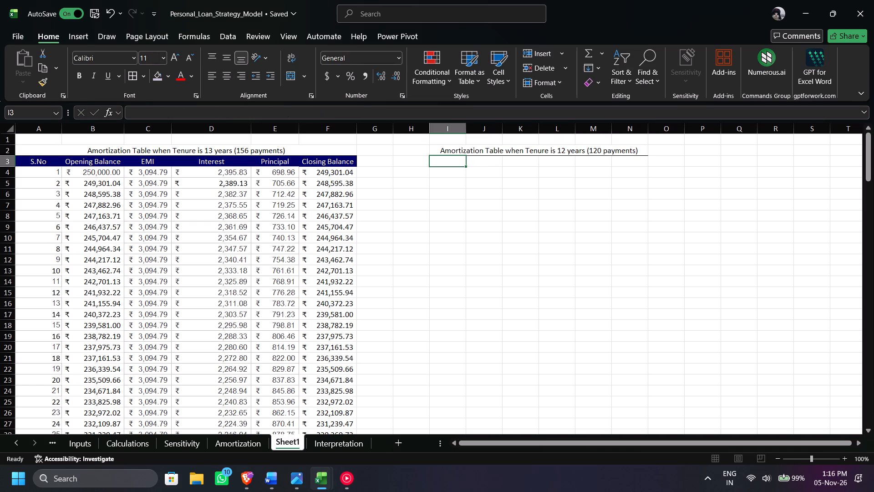
pyautogui.moveTo(53, 164); pyautogui.dragTo(331, 159)
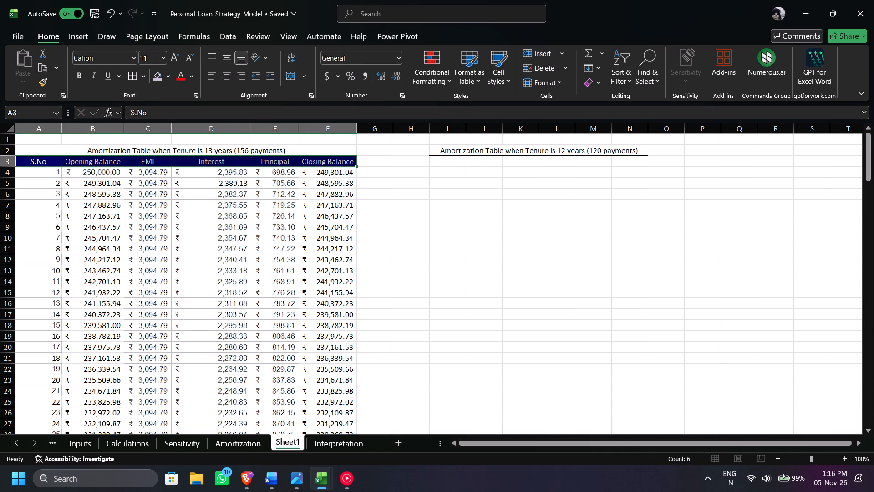
pyautogui.hotkey('ctrl', 'c')
pyautogui.click(469, 163)
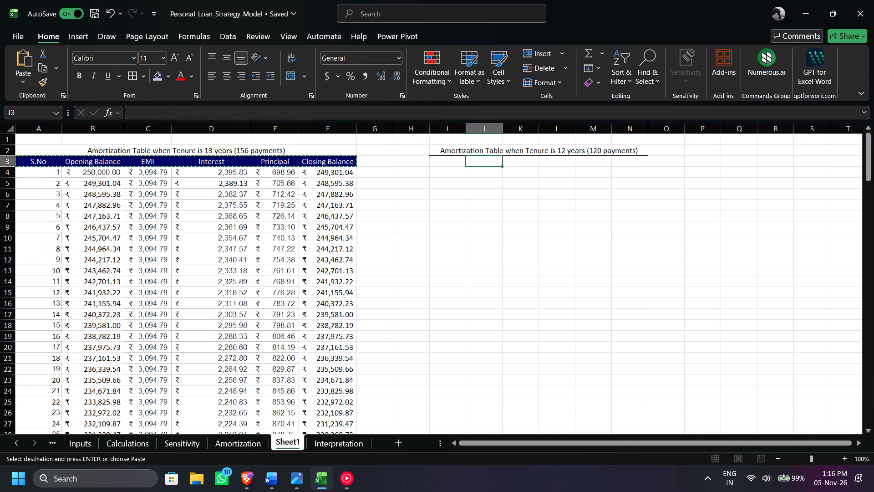
pyautogui.click(455, 162)
pyautogui.hotkey('ctrl', 'v')
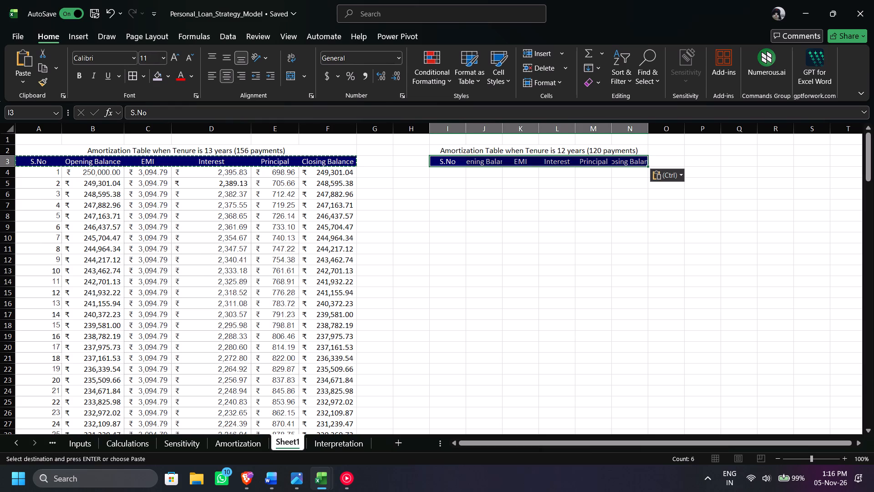
# Widen columns I to N so the second table's headers, including Opening Balance and Closing Balance, fit fully.
pyautogui.click(467, 133)
pyautogui.doubleClick(467, 133)
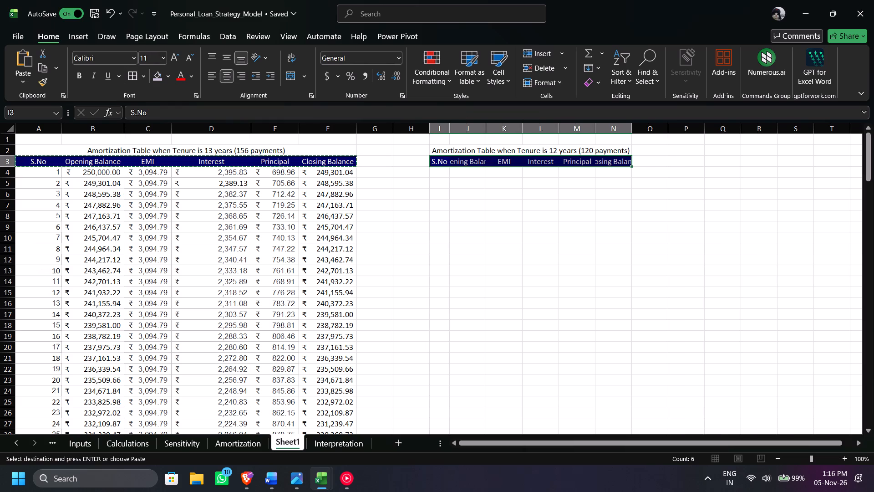
pyautogui.doubleClick(452, 131)
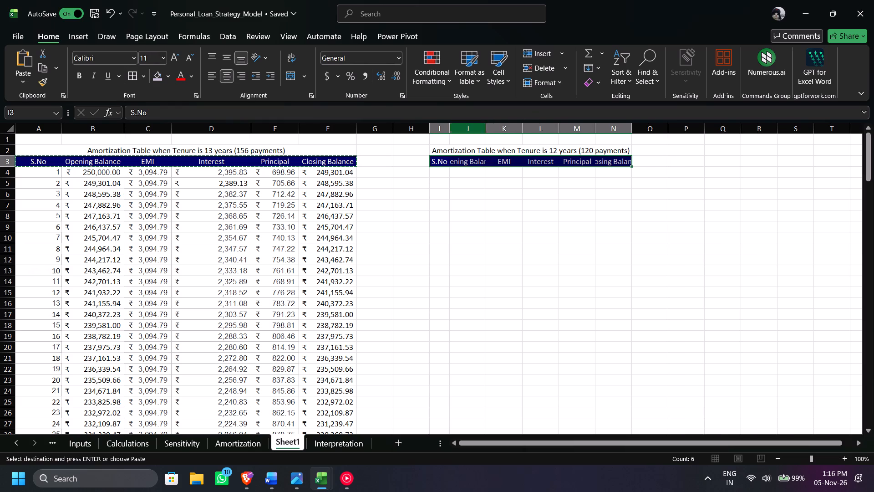
pyautogui.moveTo(448, 128); pyautogui.dragTo(463, 128)
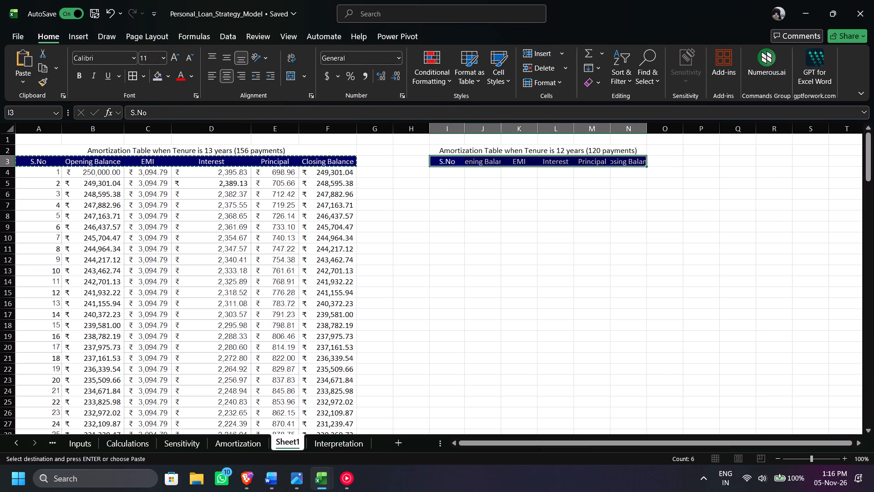
pyautogui.moveTo(501, 125); pyautogui.dragTo(517, 127)
pyautogui.moveTo(518, 128); pyautogui.dragTo(535, 129)
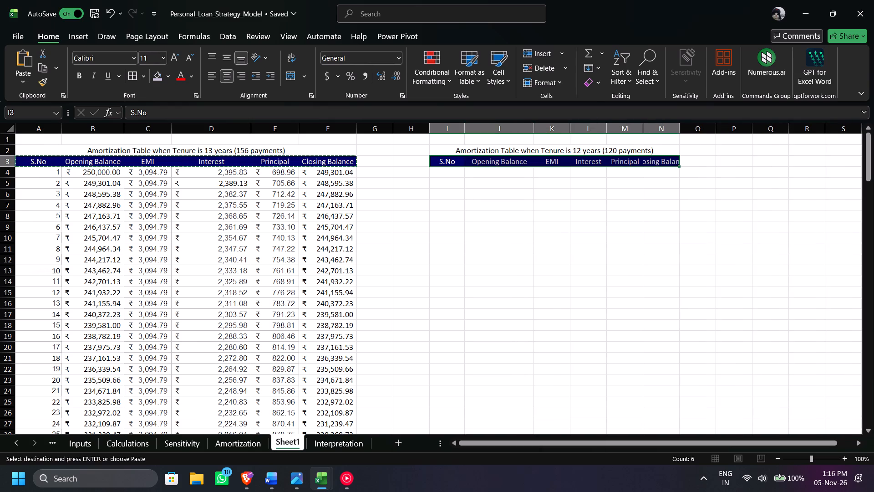
pyautogui.moveTo(569, 130); pyautogui.dragTo(580, 131)
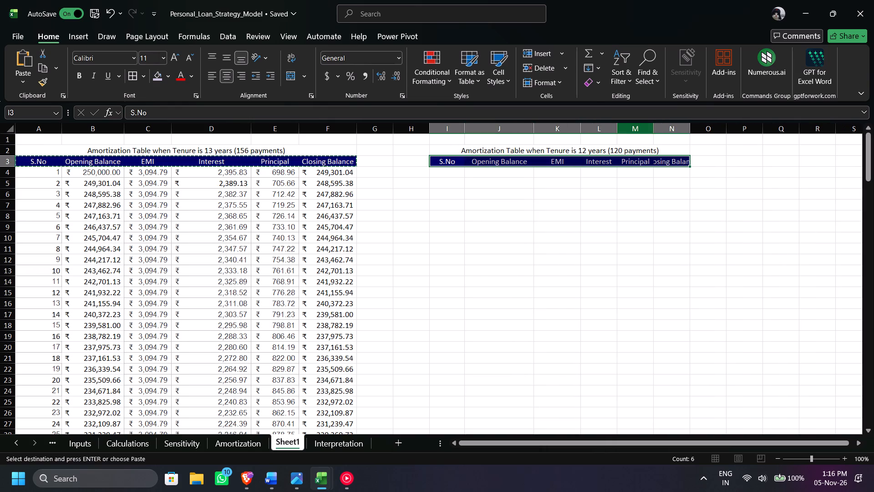
pyautogui.doubleClick(655, 128)
pyautogui.moveTo(655, 128); pyautogui.dragTo(685, 138)
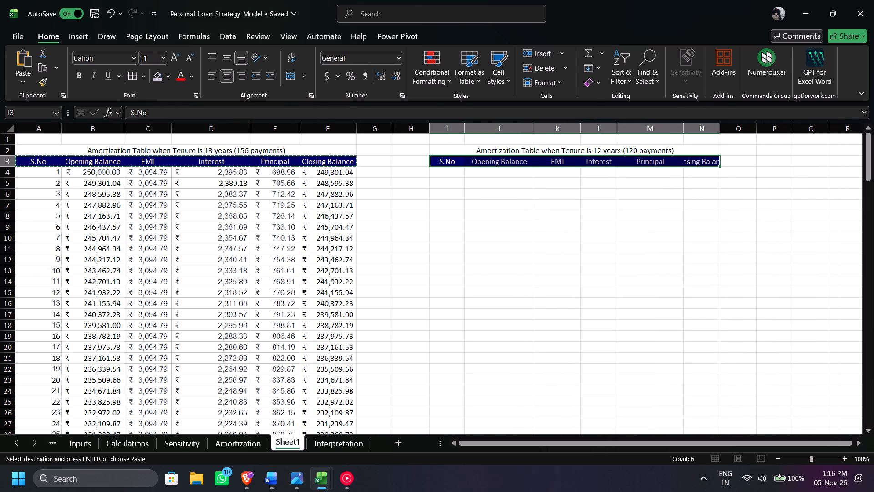
pyautogui.doubleClick(717, 128)
pyautogui.click(664, 225)
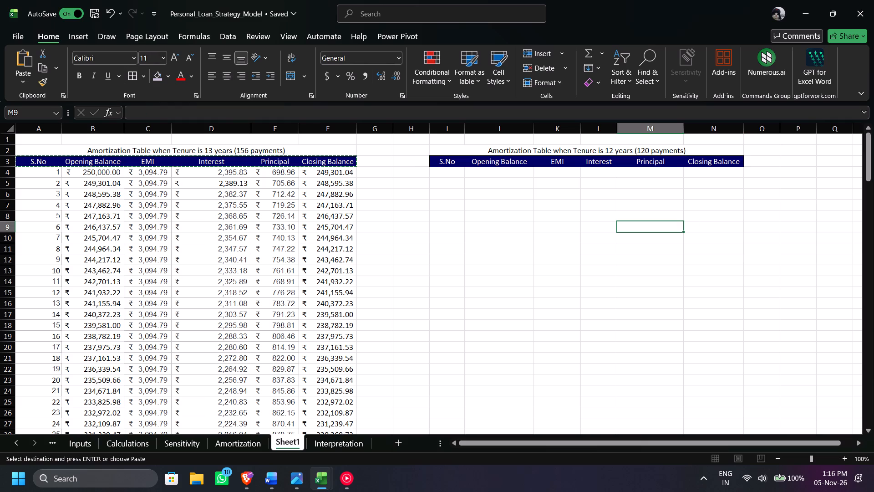
# Number the second table's S.No column by entering 1, 2, 3 from I4 and filling the series down to 120.
pyautogui.click(449, 172)
pyautogui.press('1')
pyautogui.press('Down')
pyautogui.press('2')
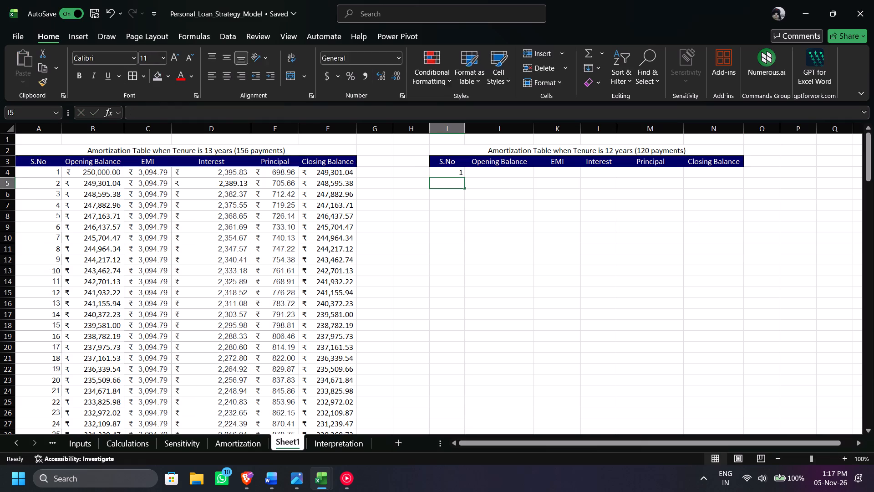
pyautogui.press('Down')
pyautogui.press('3')
pyautogui.press('Return')
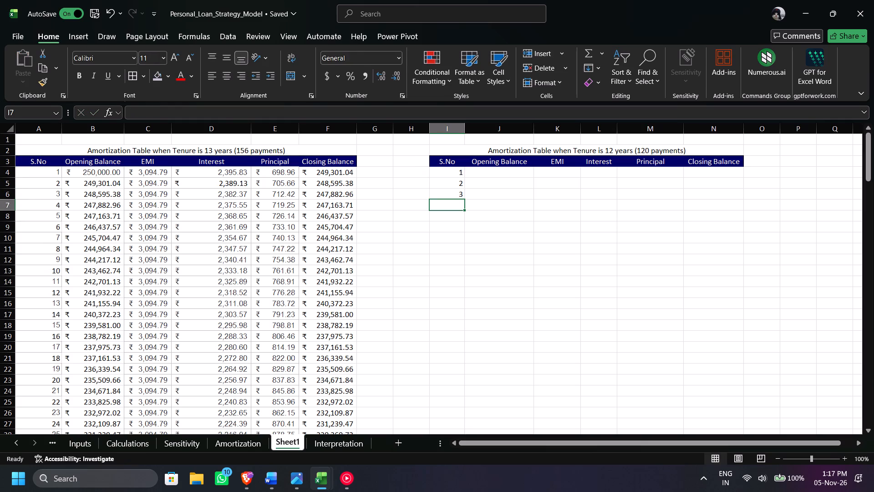
pyautogui.moveTo(452, 170); pyautogui.dragTo(454, 194)
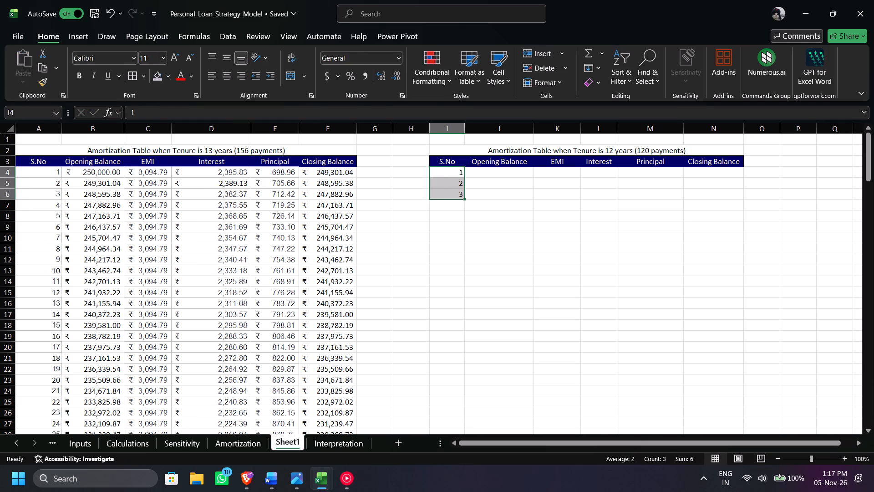
pyautogui.moveTo(464, 200); pyautogui.dragTo(468, 422)
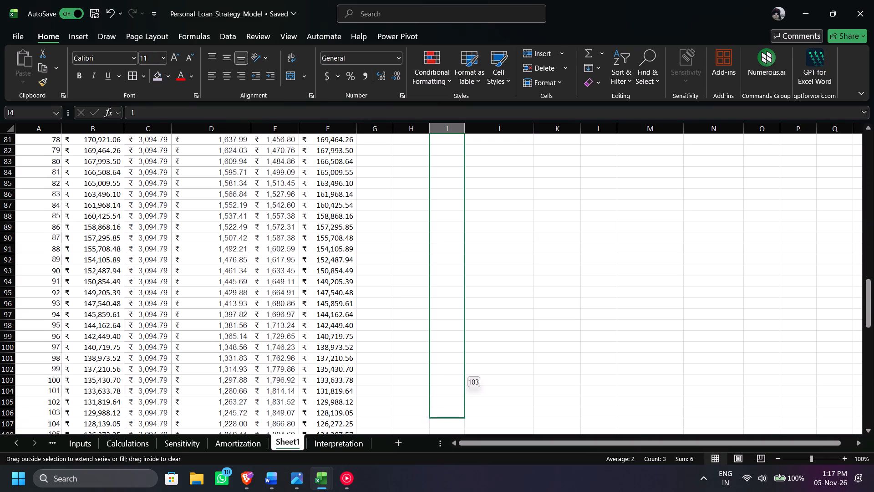
pyautogui.moveTo(468, 422); pyautogui.dragTo(486, 422)
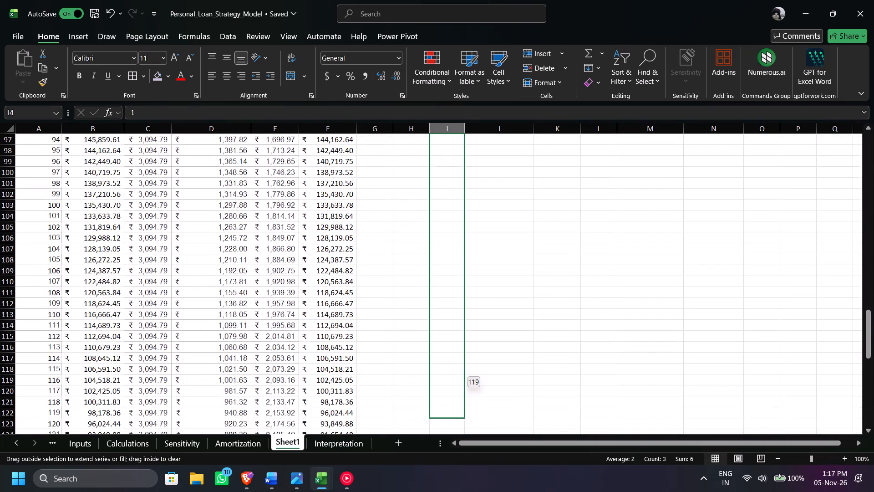
pyautogui.moveTo(486, 422); pyautogui.dragTo(484, 425)
pyautogui.scroll(6, 506, 350)
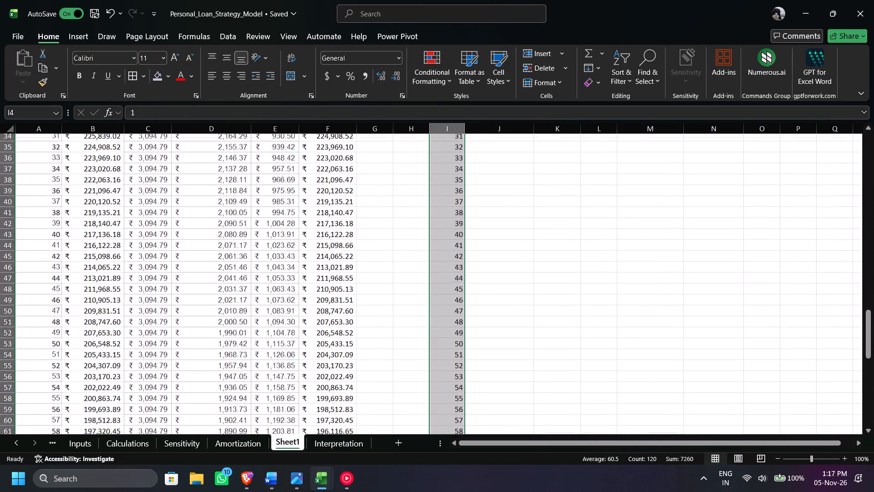
pyautogui.scroll(4, 506, 350)
# Link the second table's first Opening Balance in J4 to the Option B loan amount, Calculations!C5.
pyautogui.click(518, 176)
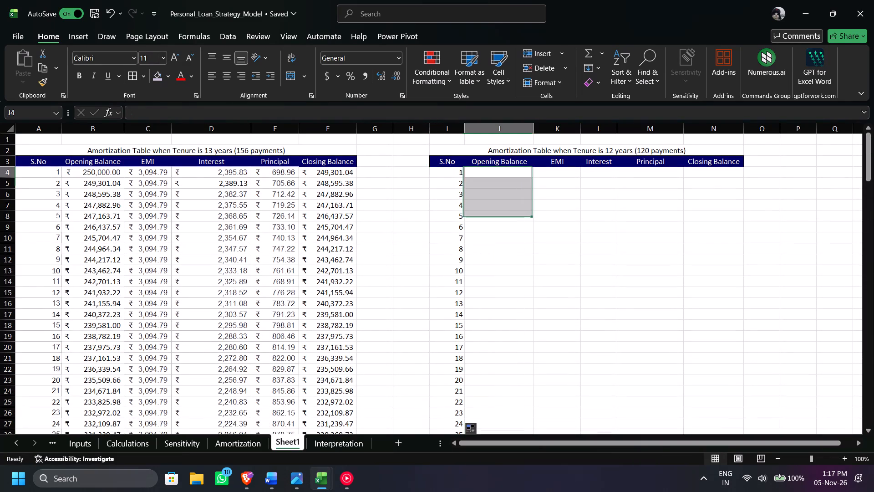
pyautogui.press('=')
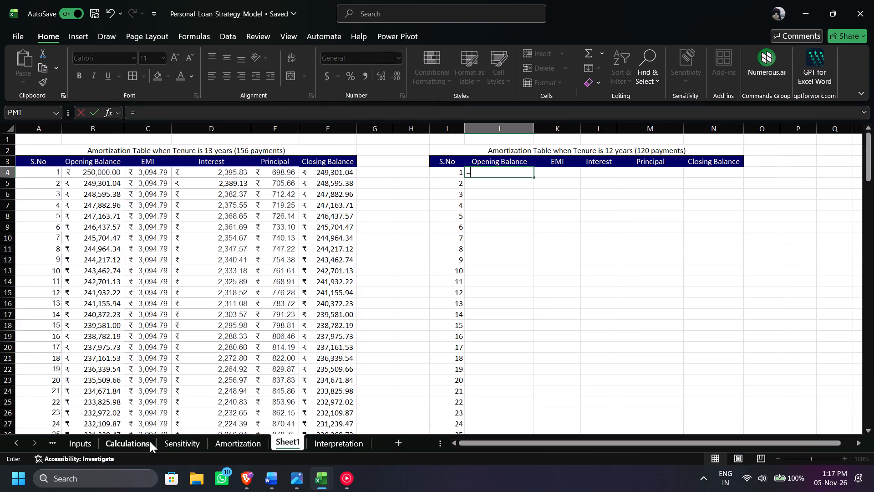
pyautogui.click(150, 441)
pyautogui.click(295, 203)
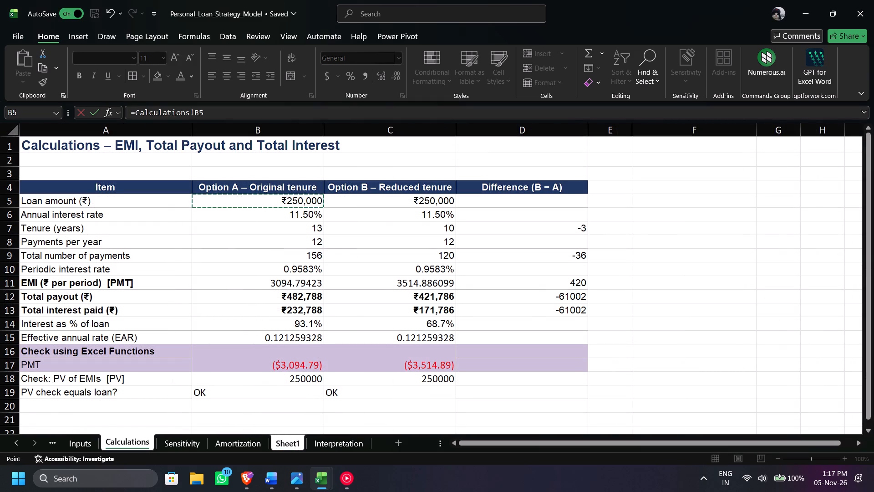
pyautogui.press('Right')
pyautogui.press('Return')
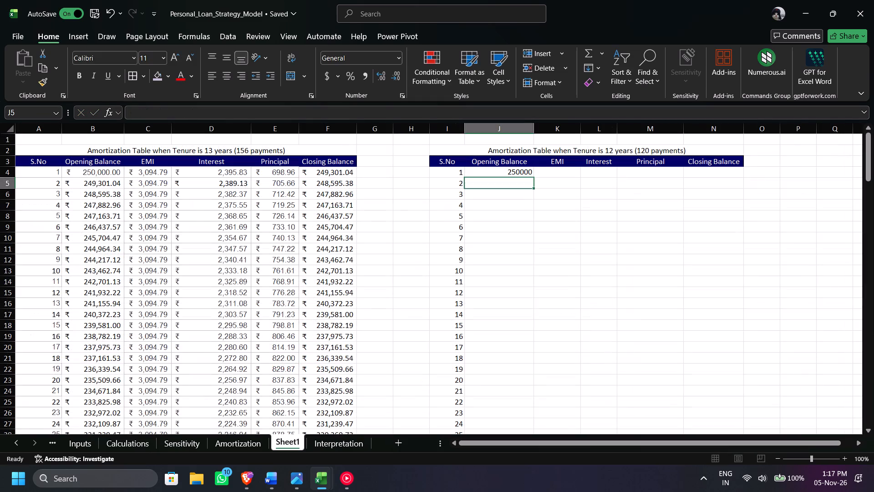
# Link the second table's first EMI in K4 to the Option B EMI in Calculations C11, using an absolute reference.
pyautogui.click(548, 171)
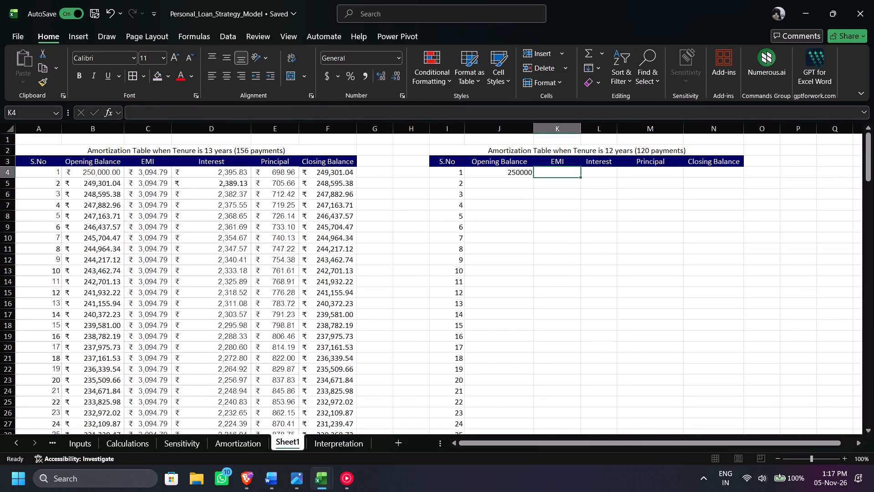
pyautogui.press('=')
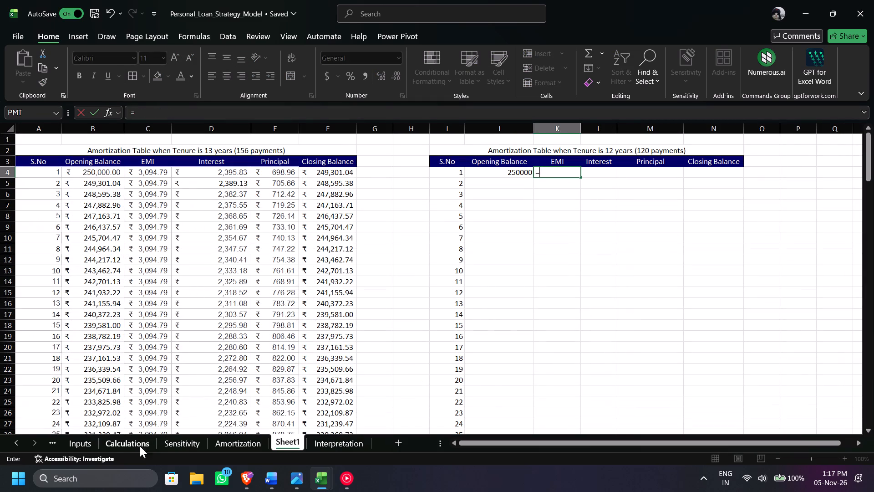
pyautogui.click(130, 450)
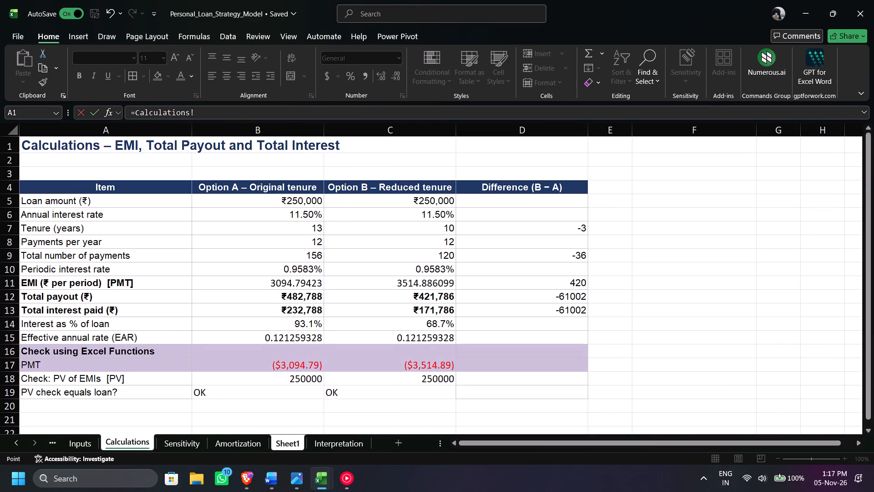
pyautogui.click(425, 283)
pyautogui.press('F4')
pyautogui.press('Return')
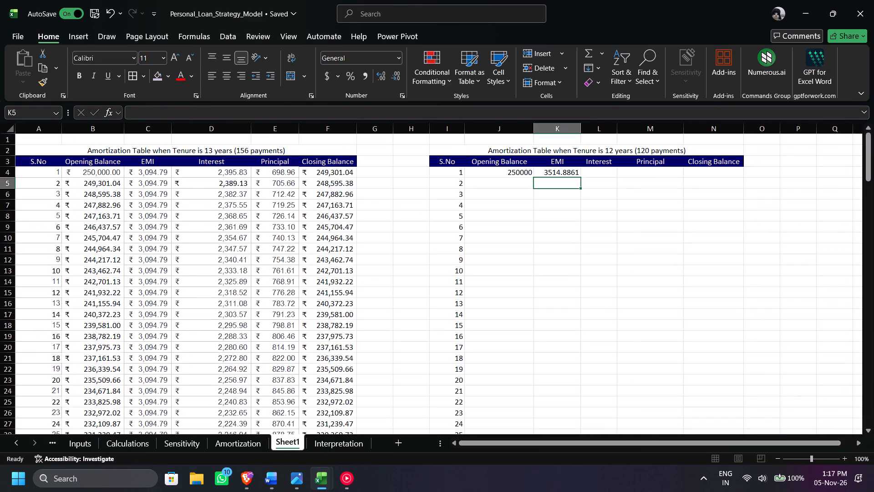
# Try to enter the first Interest formula in L4 as opening balance J4 times the Option B periodic interest rate on Calculations.
pyautogui.click(605, 170)
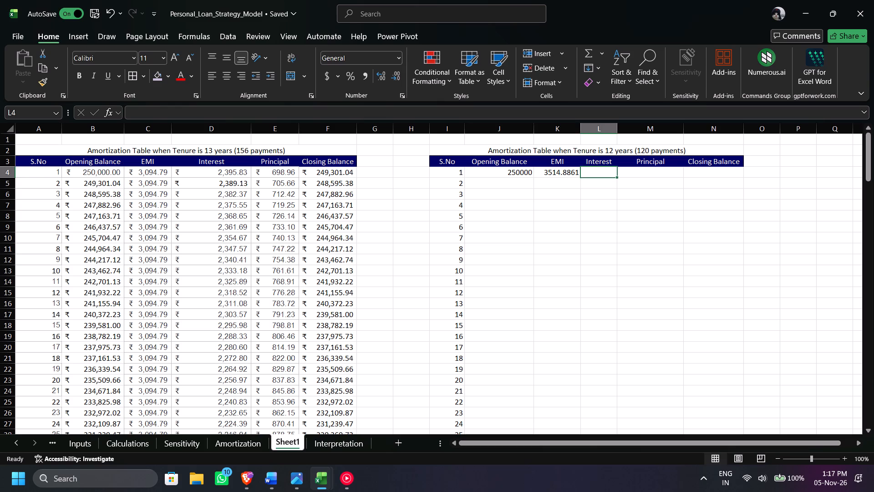
pyautogui.press('=')
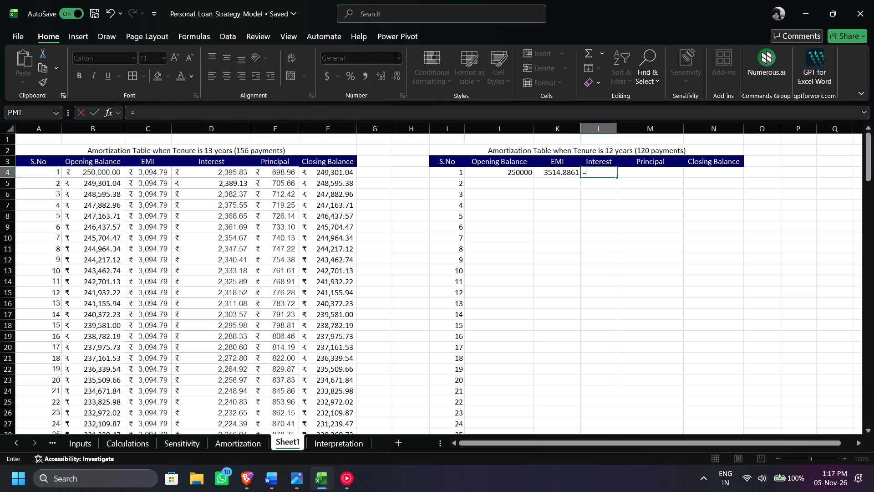
pyautogui.click(527, 174)
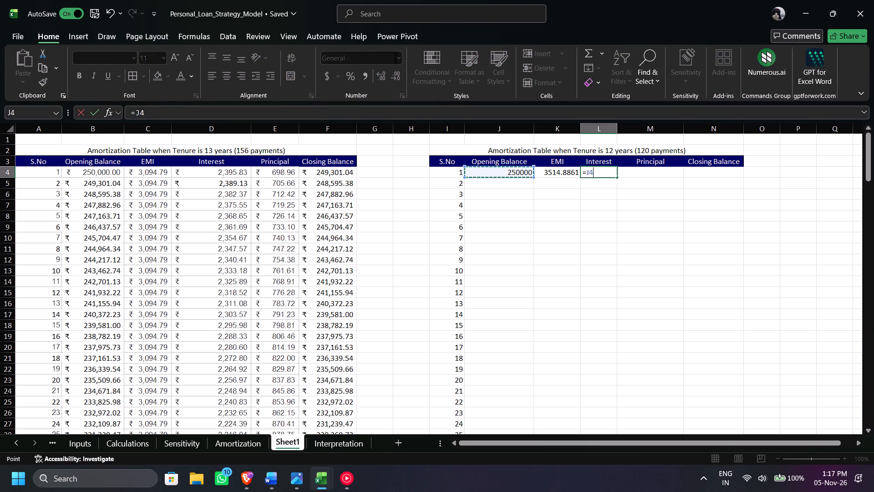
pyautogui.press('8')
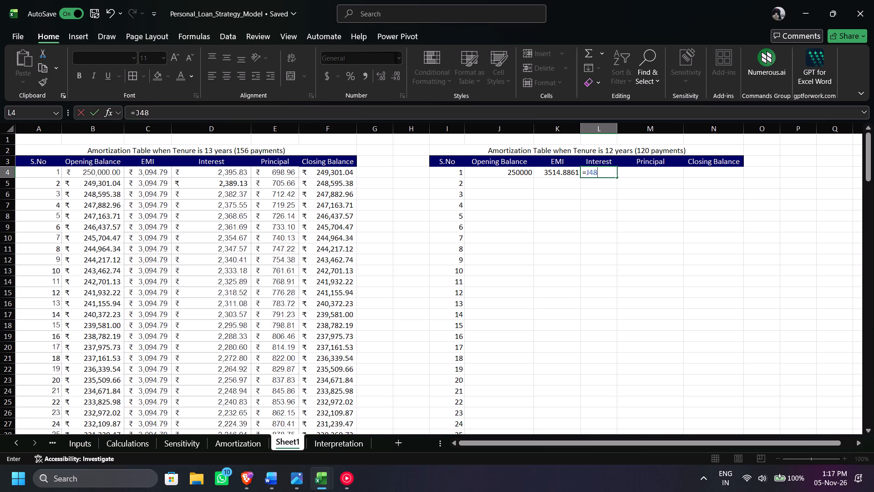
pyautogui.click(132, 444)
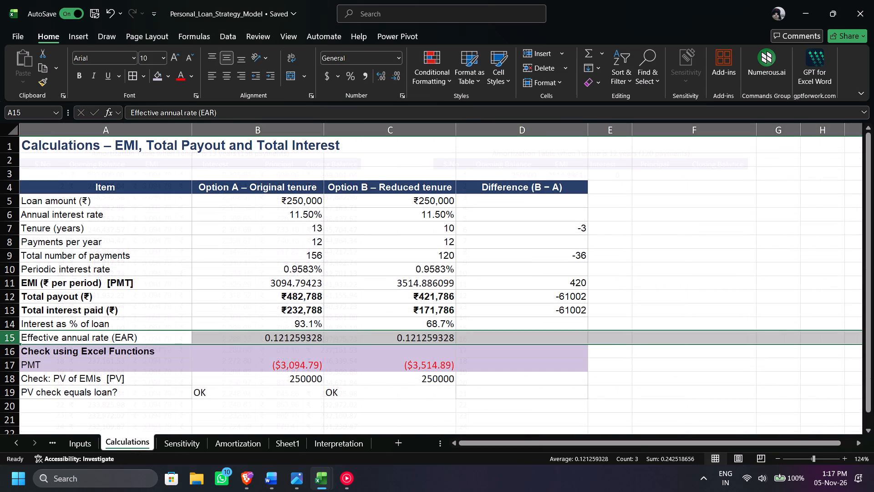
pyautogui.click(426, 274)
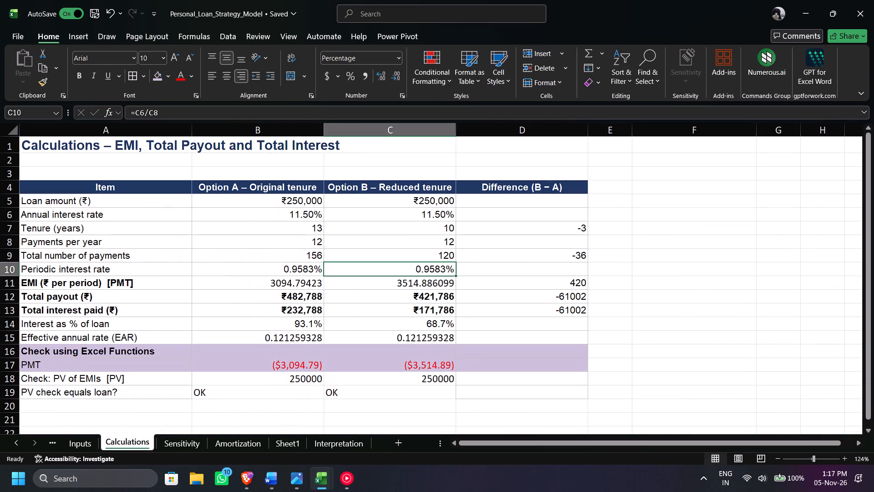
pyautogui.press('F4')
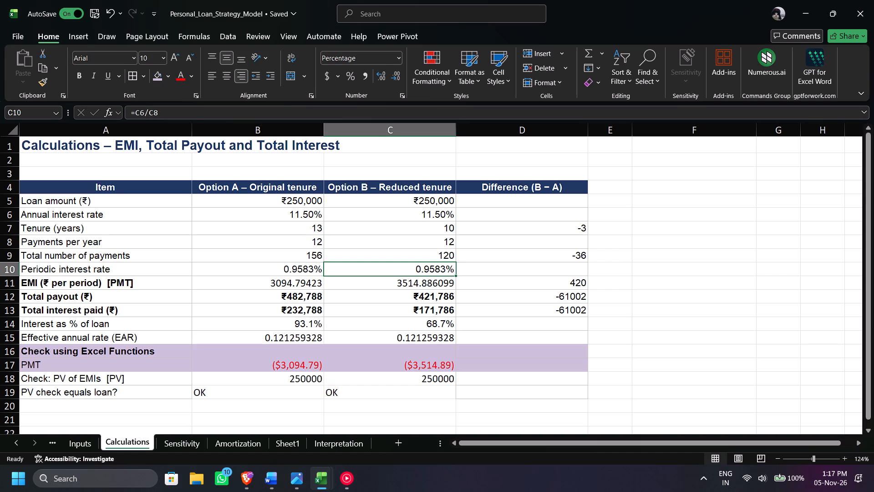
pyautogui.press('Return')
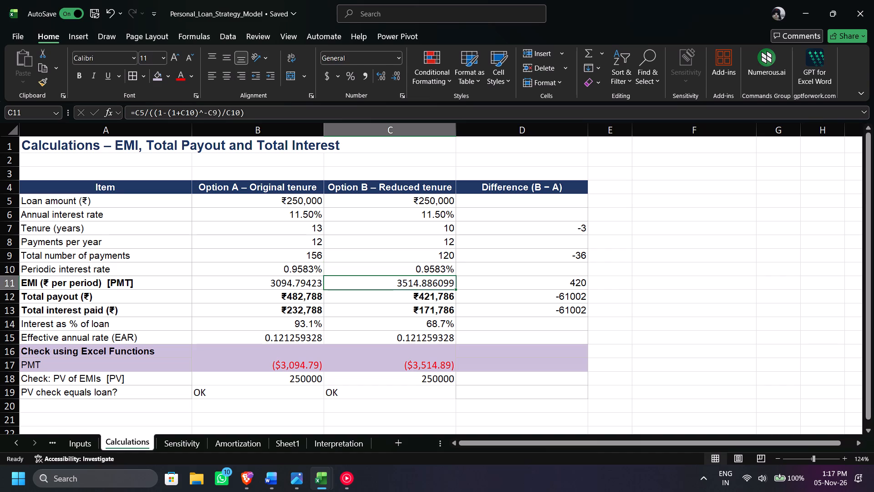
pyautogui.click(199, 446)
pyautogui.click(231, 447)
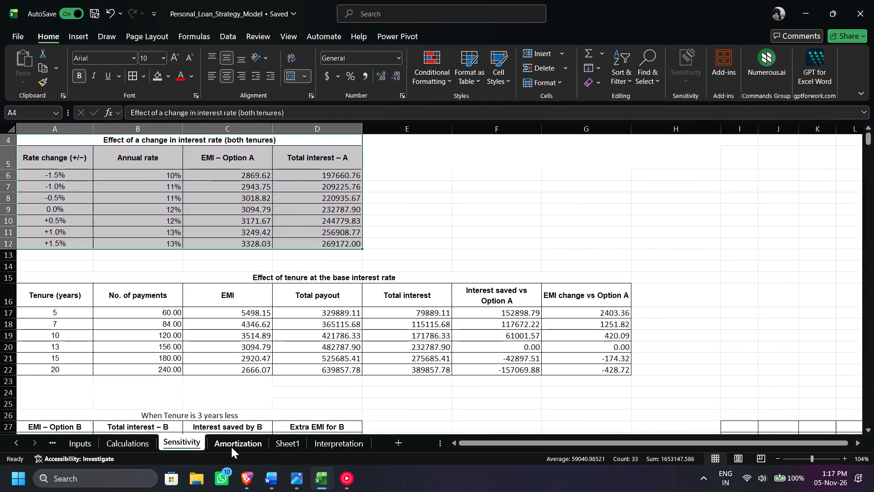
pyautogui.click(290, 443)
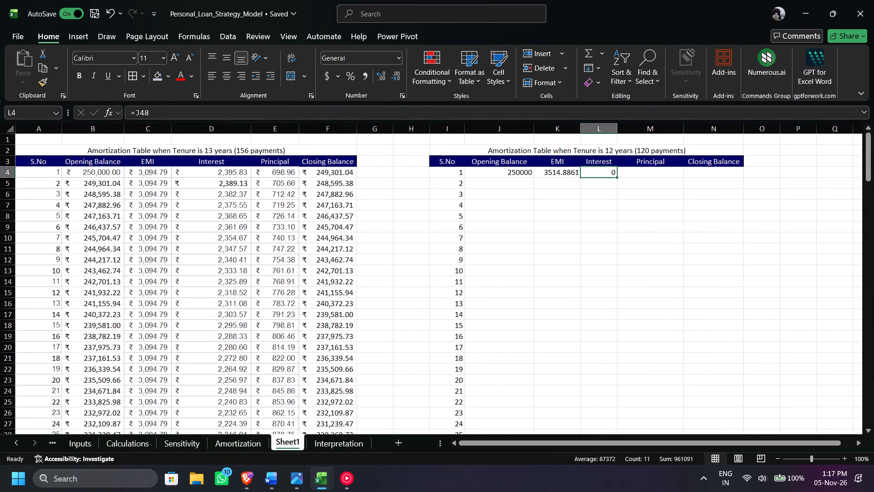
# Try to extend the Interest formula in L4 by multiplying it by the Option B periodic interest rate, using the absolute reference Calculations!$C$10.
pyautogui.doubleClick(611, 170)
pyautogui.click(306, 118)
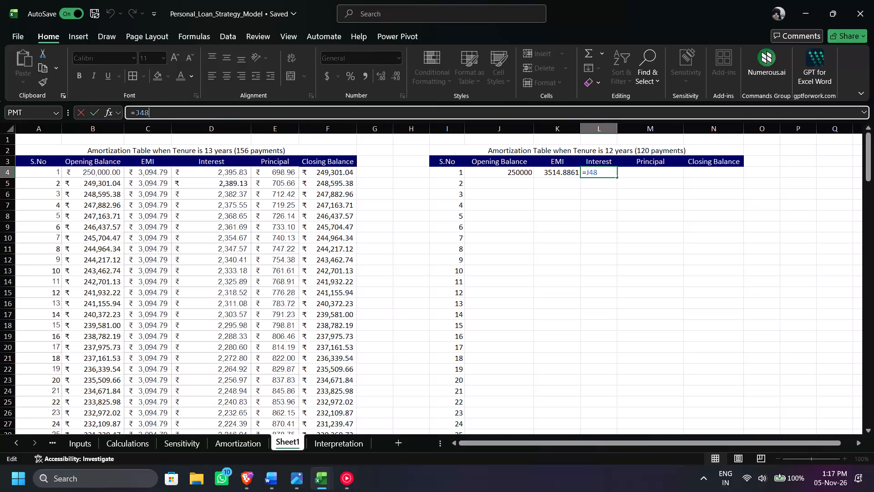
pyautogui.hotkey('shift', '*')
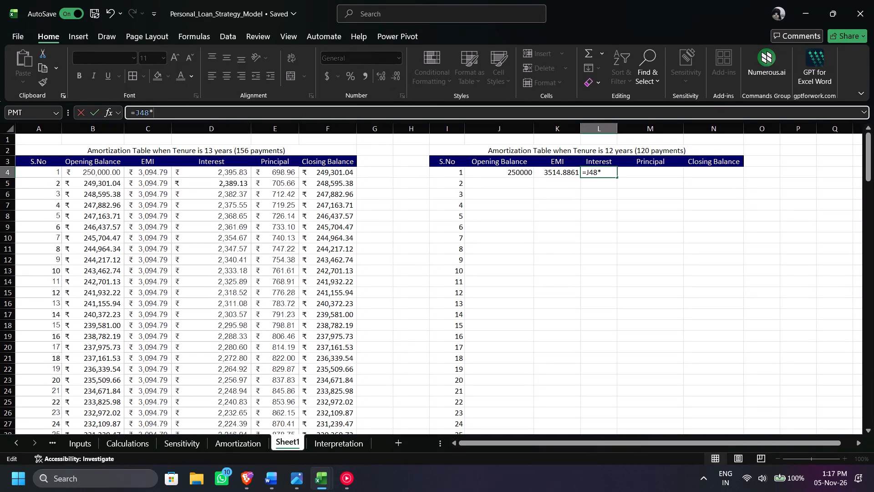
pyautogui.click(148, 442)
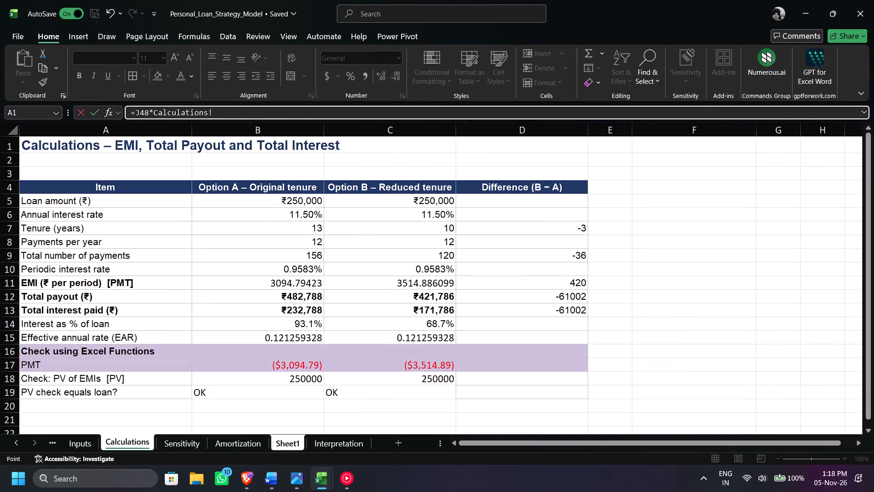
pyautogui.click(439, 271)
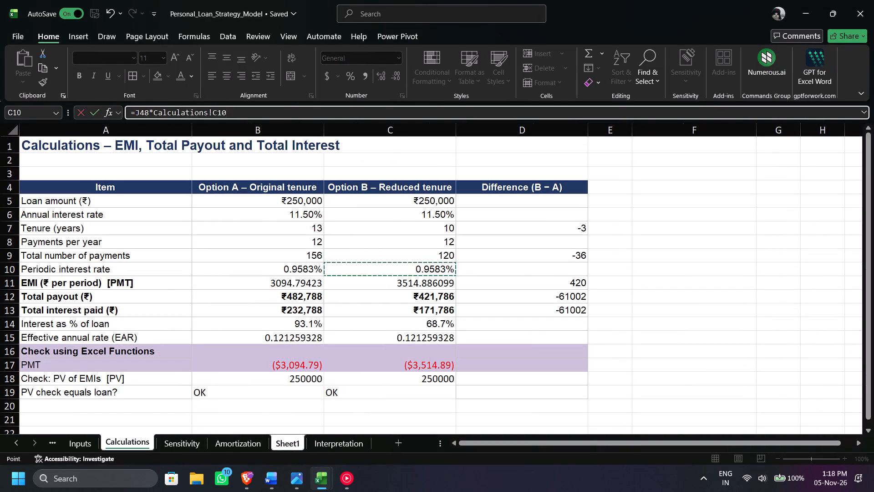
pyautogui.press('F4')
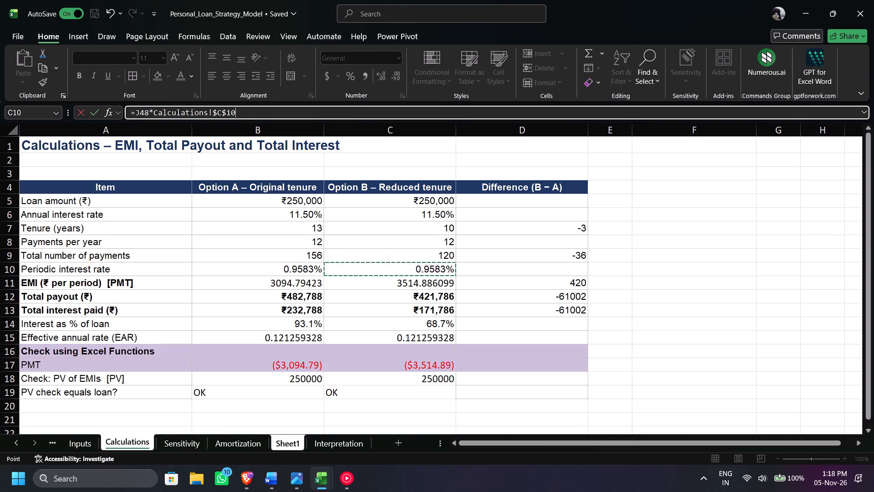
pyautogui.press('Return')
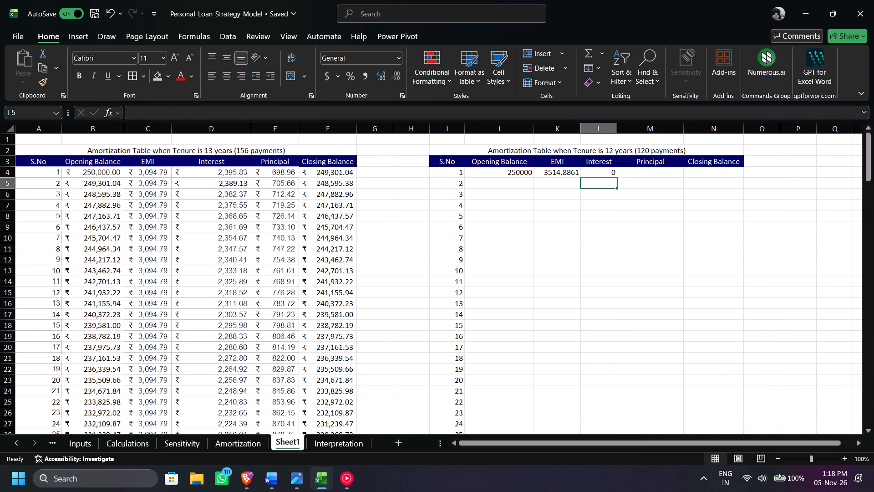
# Re-enter the Interest formula in L4 as opening balance J4 times the Option B periodic interest rate, Calculations!C10, following the first table's D4.
pyautogui.click(610, 173)
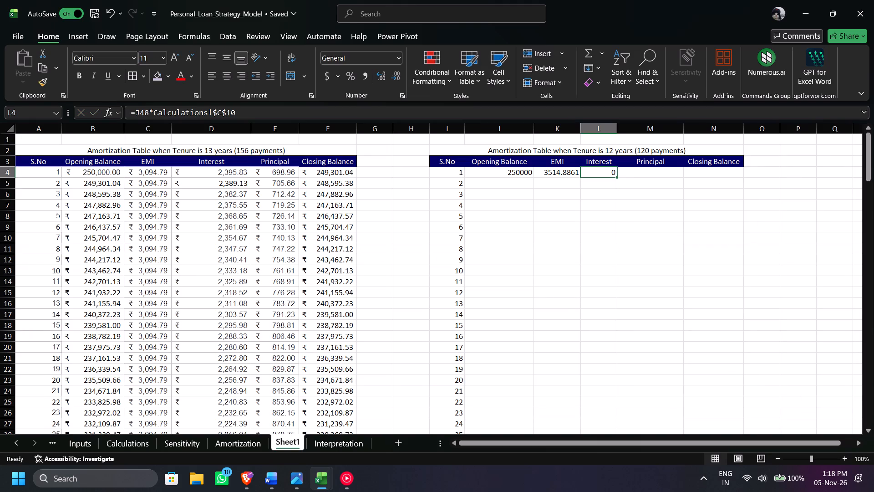
pyautogui.click(605, 171)
pyautogui.click(193, 171)
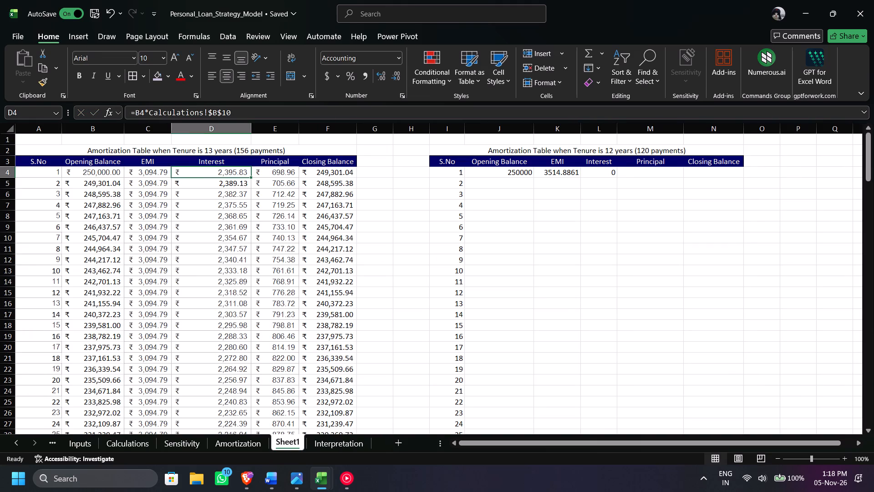
pyautogui.moveTo(103, 174); pyautogui.dragTo(217, 175)
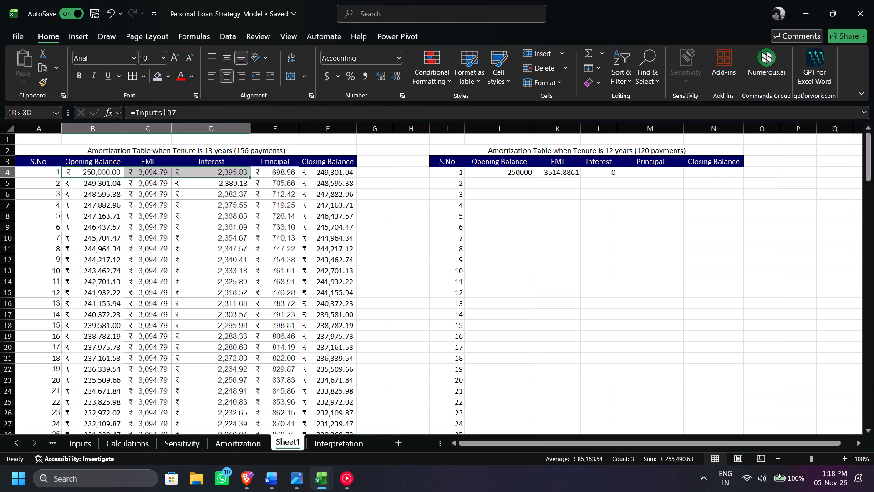
pyautogui.moveTo(217, 175); pyautogui.dragTo(218, 174)
pyautogui.click(218, 174)
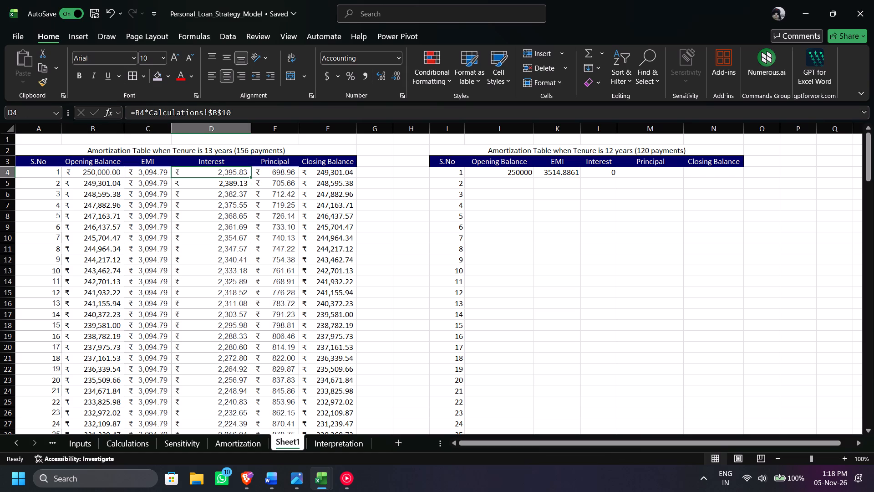
pyautogui.click(589, 174)
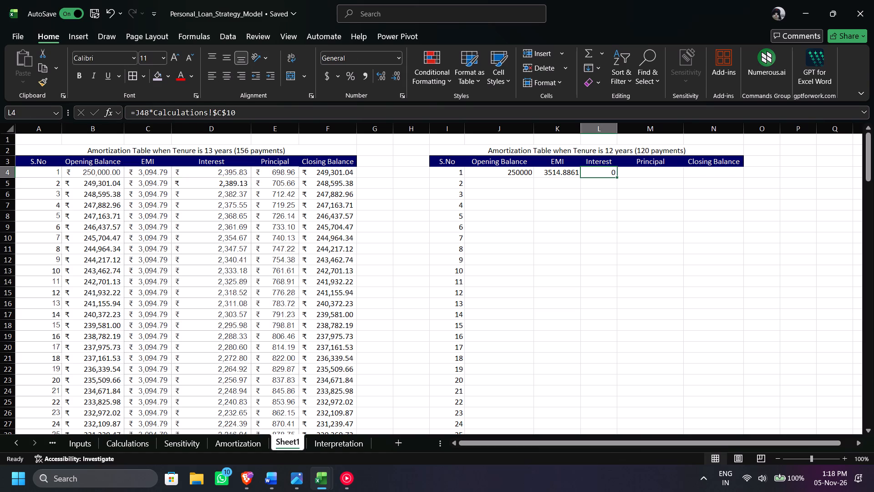
pyautogui.press('Delete')
pyautogui.press('=')
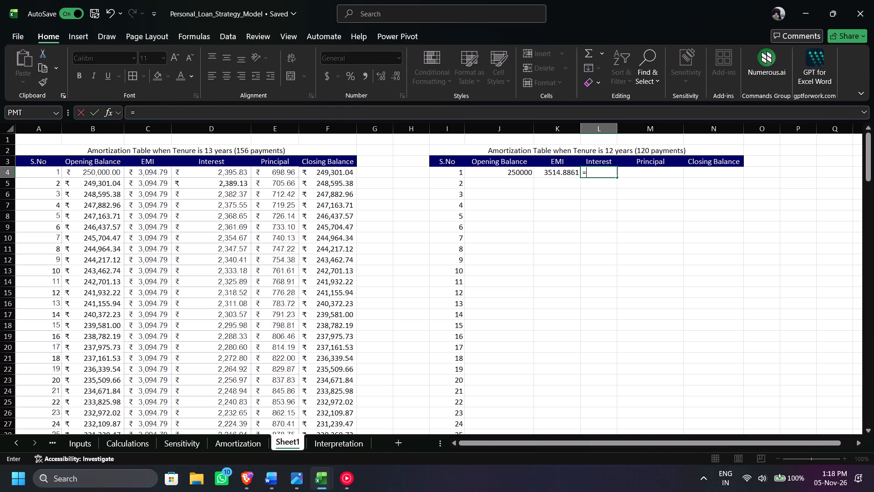
pyautogui.click(518, 171)
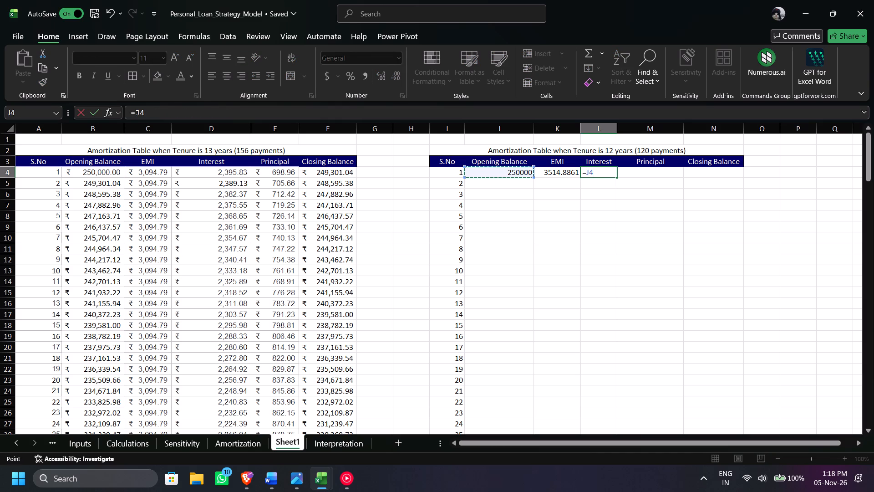
pyautogui.hotkey('shift', '*')
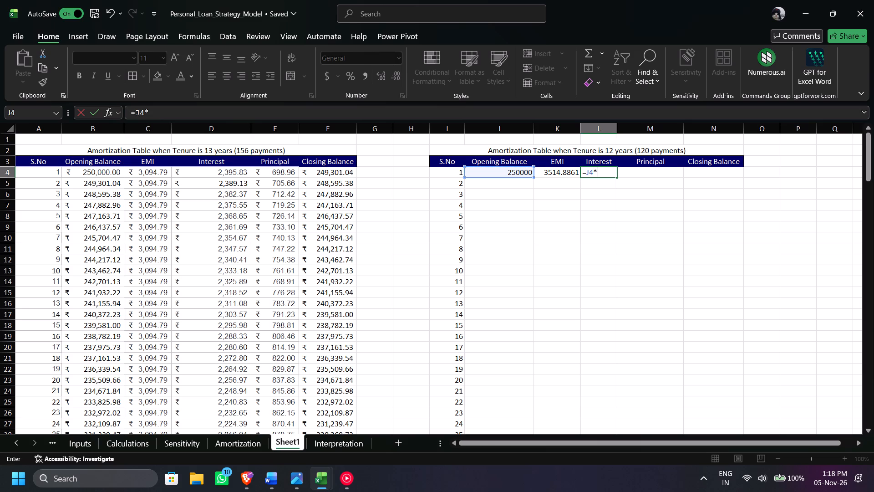
pyautogui.click(118, 449)
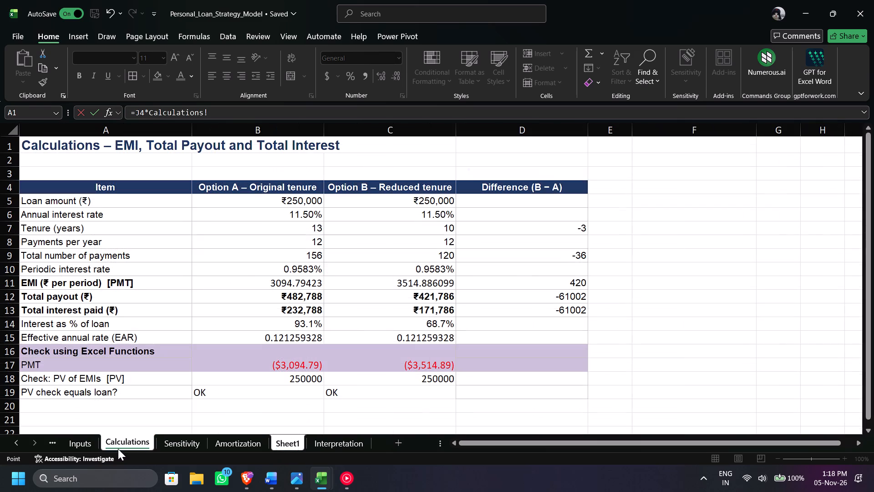
pyautogui.click(419, 272)
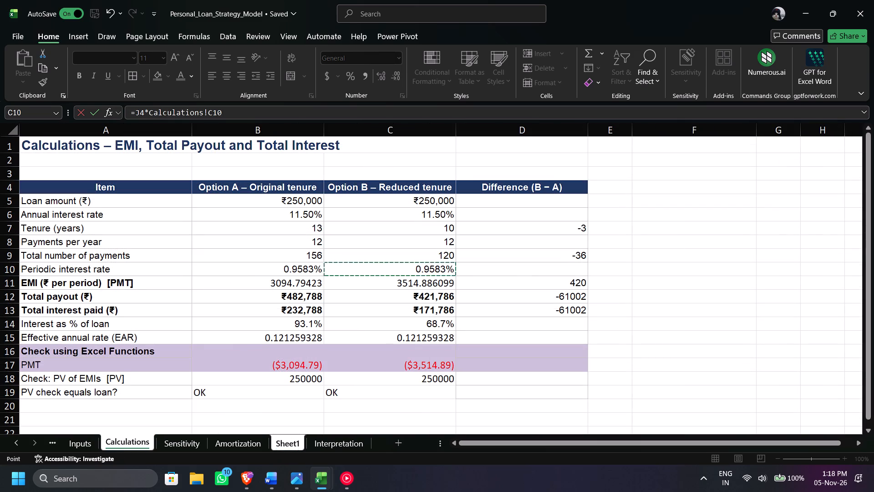
pyautogui.press('Return')
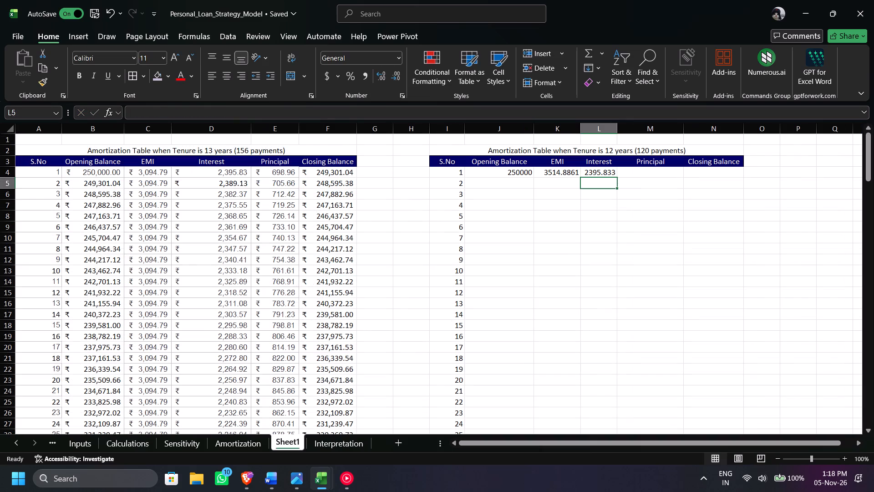
# Autofit the width of the second table's Interest column L to its contents.
pyautogui.doubleClick(618, 133)
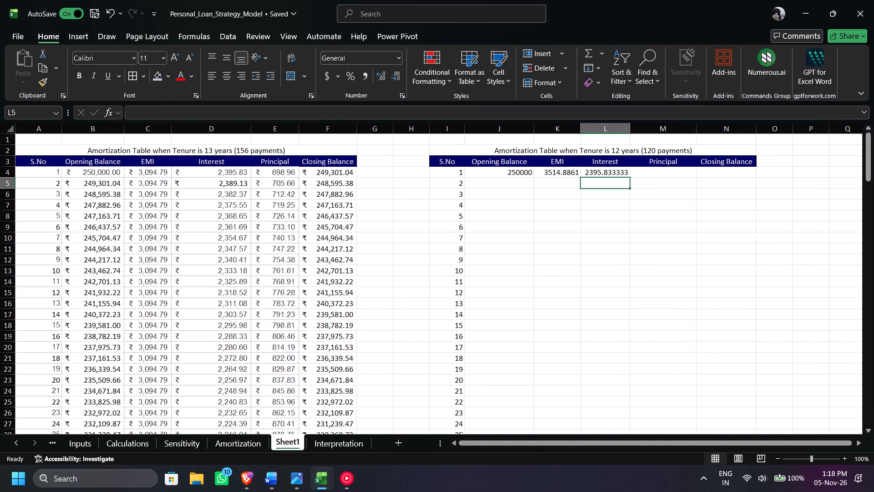
# Enter the second table's first Principal formula in M4 as EMI K4 minus interest L4.
pyautogui.click(649, 172)
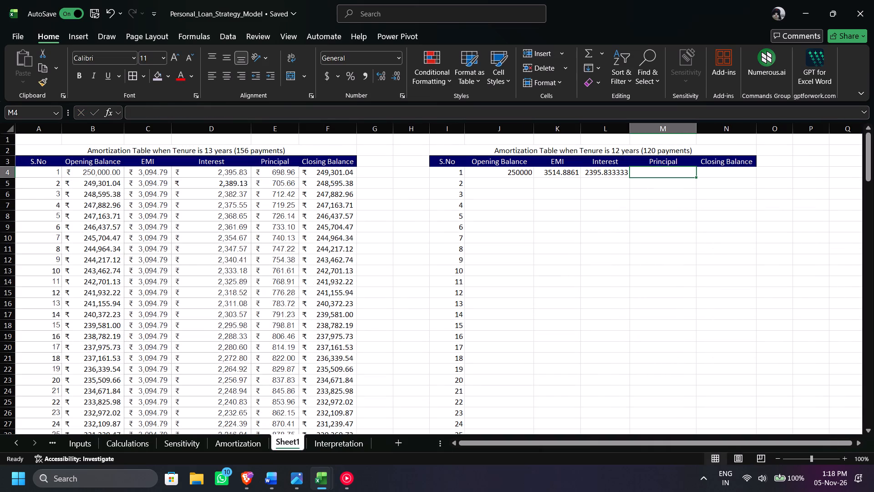
pyautogui.press('=')
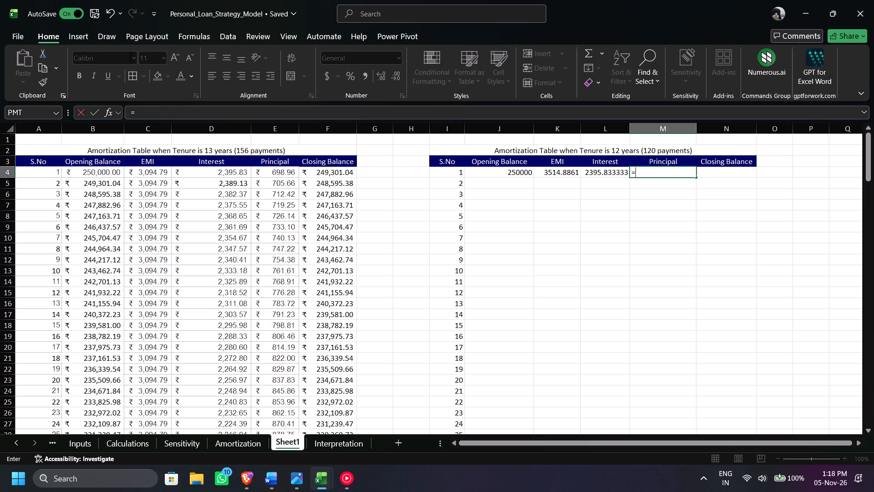
pyautogui.click(562, 170)
pyautogui.press('=')
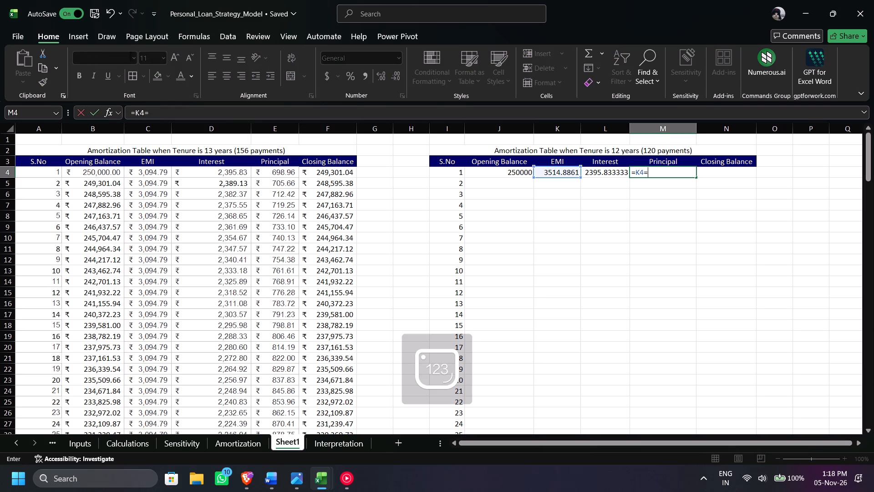
pyautogui.press('BackSpace')
pyautogui.press('-')
pyautogui.click(597, 173)
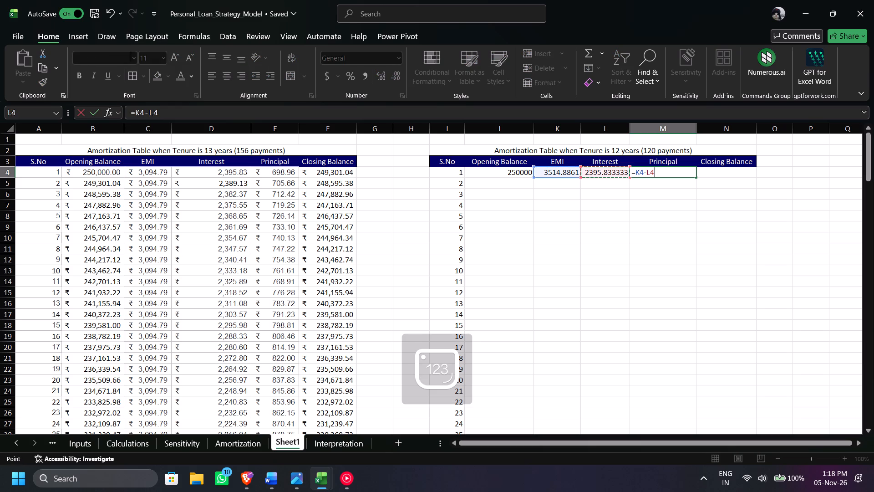
pyautogui.press('Return')
# Enter the second table's first Closing Balance formula in N4 as opening balance J4 minus K4.
pyautogui.click(731, 174)
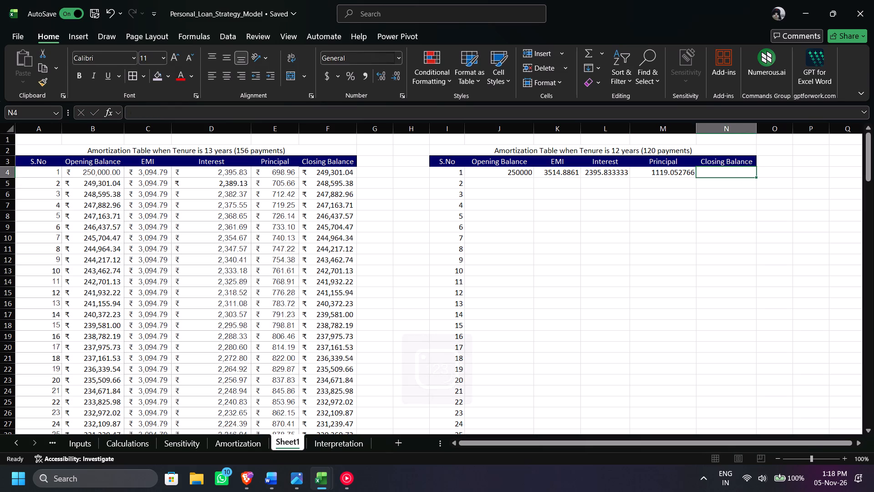
pyautogui.press('=')
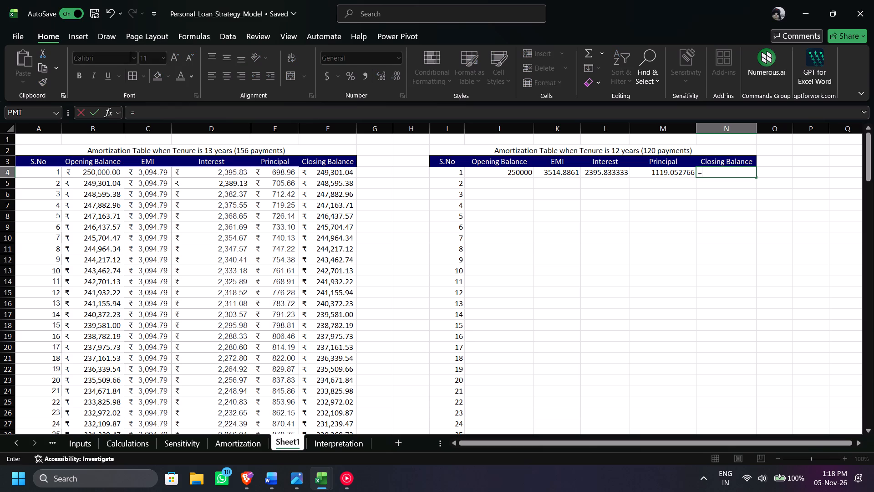
pyautogui.click(525, 174)
pyautogui.press('-')
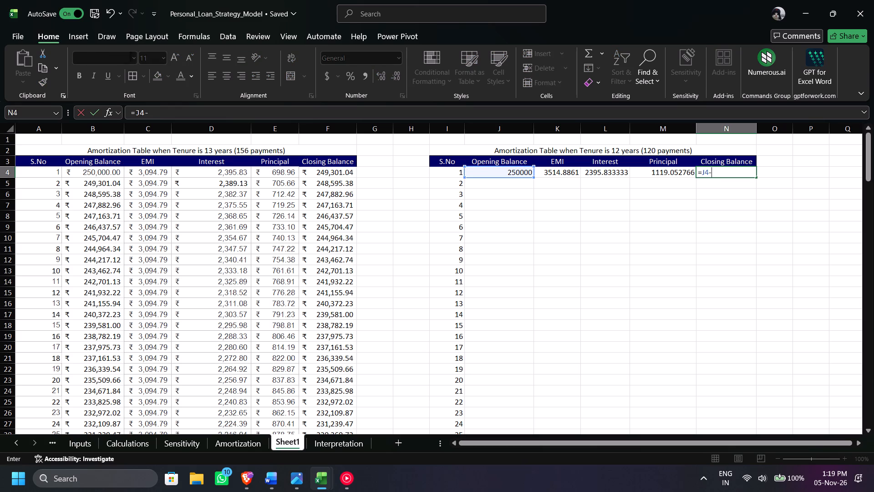
pyautogui.click(574, 170)
pyautogui.press('Return')
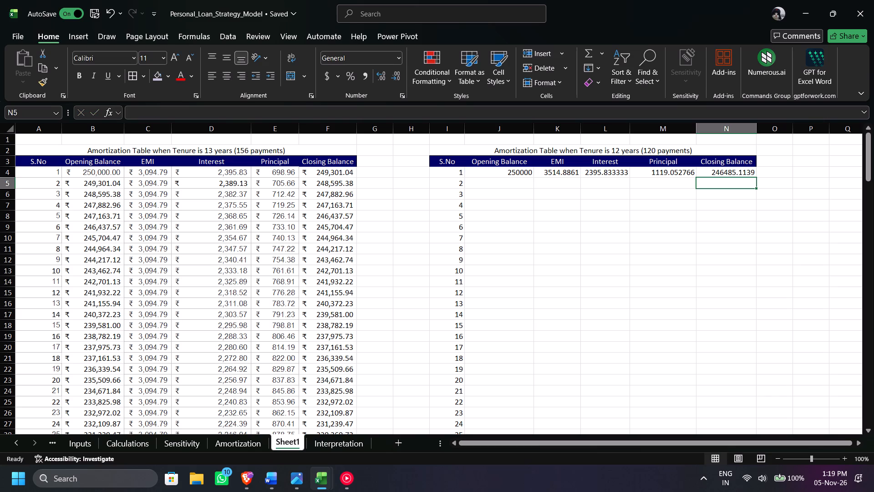
# Check the first table's Closing Balance formula in F4 and correct N4 the same way, to opening balance J4 minus principal M4.
pyautogui.click(97, 172)
pyautogui.doubleClick(312, 170)
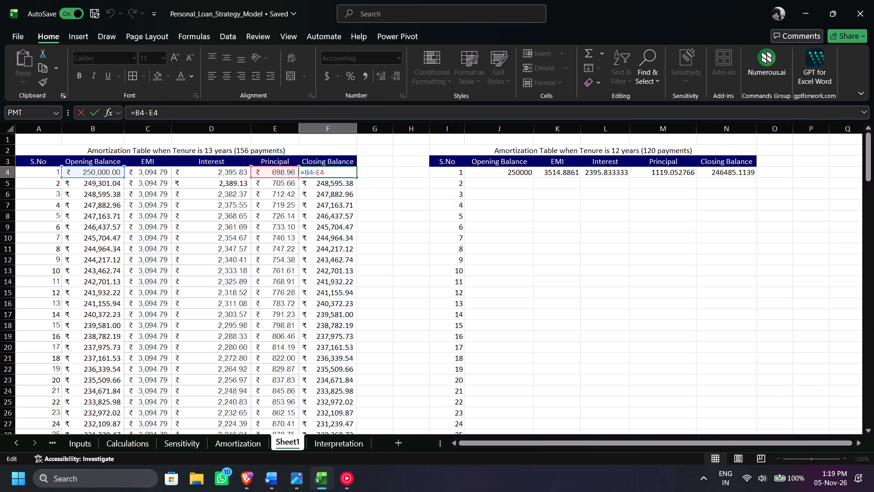
pyautogui.click(422, 191)
pyautogui.doubleClick(353, 170)
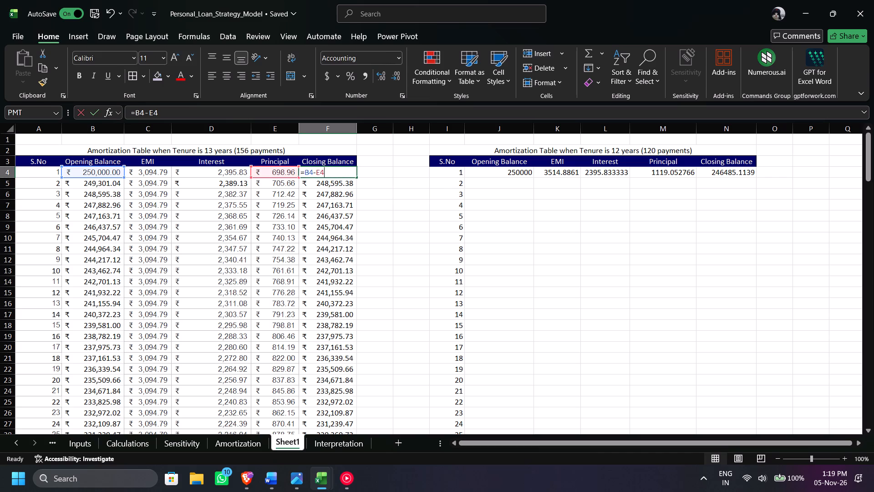
pyautogui.click(390, 169)
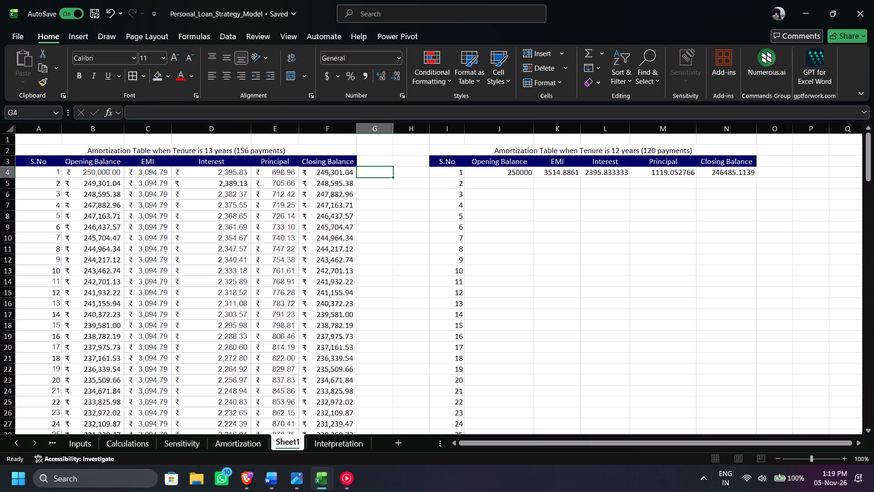
pyautogui.doubleClick(740, 174)
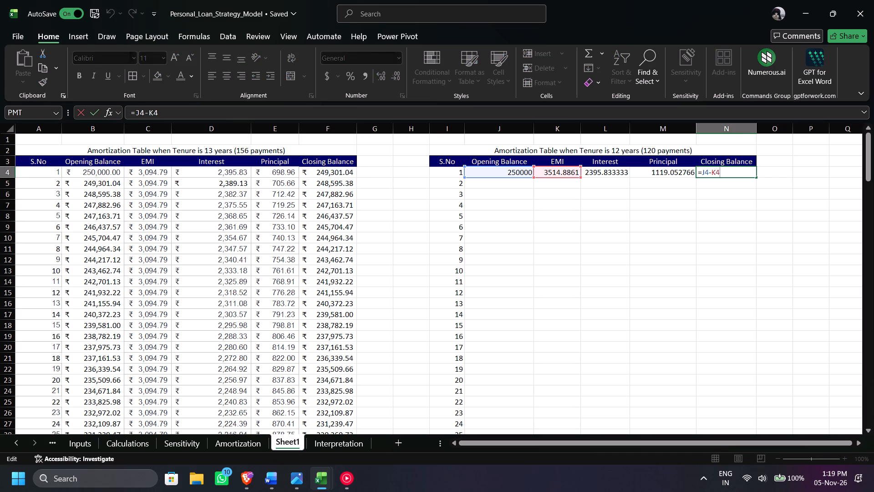
pyautogui.press('BackSpace')
pyautogui.press('BackSpace')
pyautogui.click(693, 172)
pyautogui.press('Return')
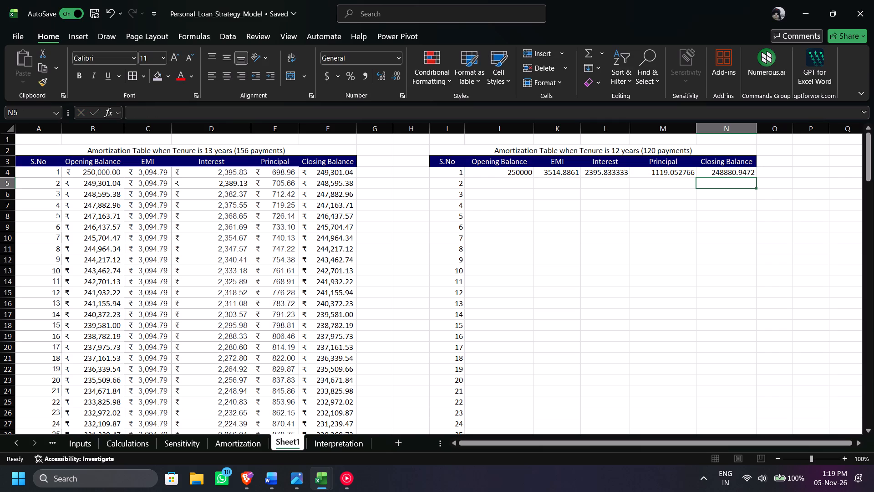
# Check the first closing balance in N4 against the Option B schedule on the Amortization sheet.
pyautogui.click(711, 170)
pyautogui.click(227, 439)
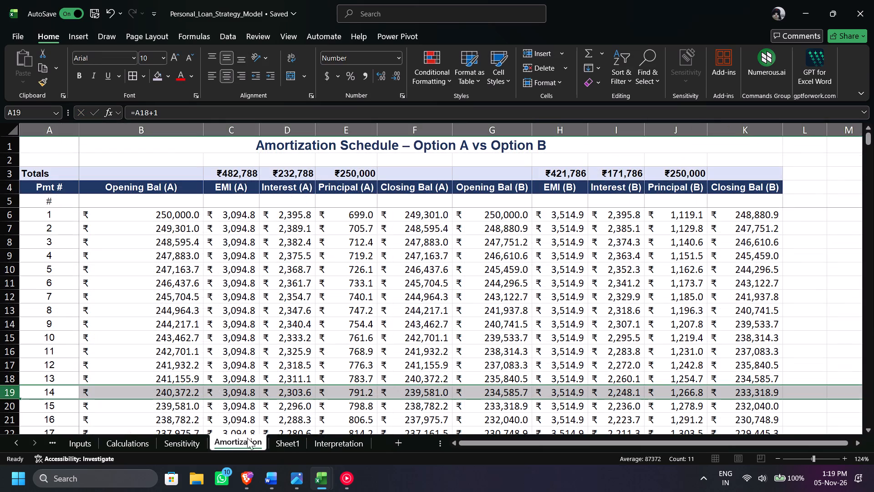
pyautogui.click(324, 441)
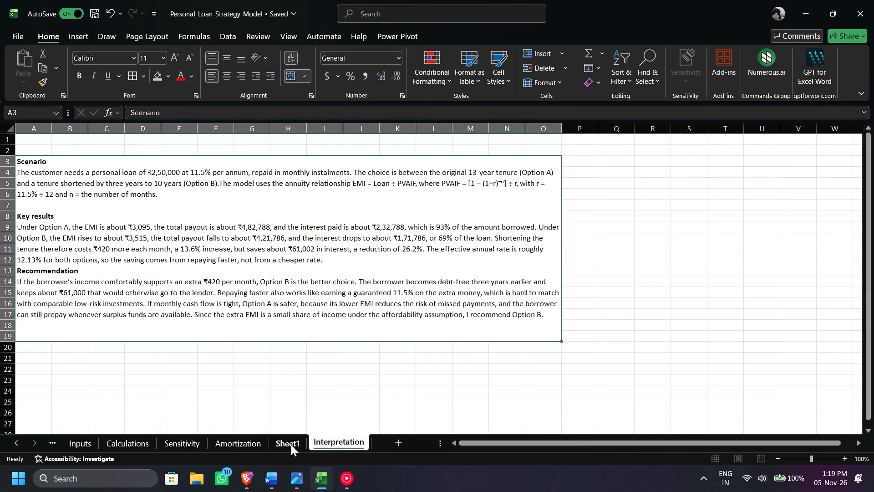
pyautogui.click(291, 445)
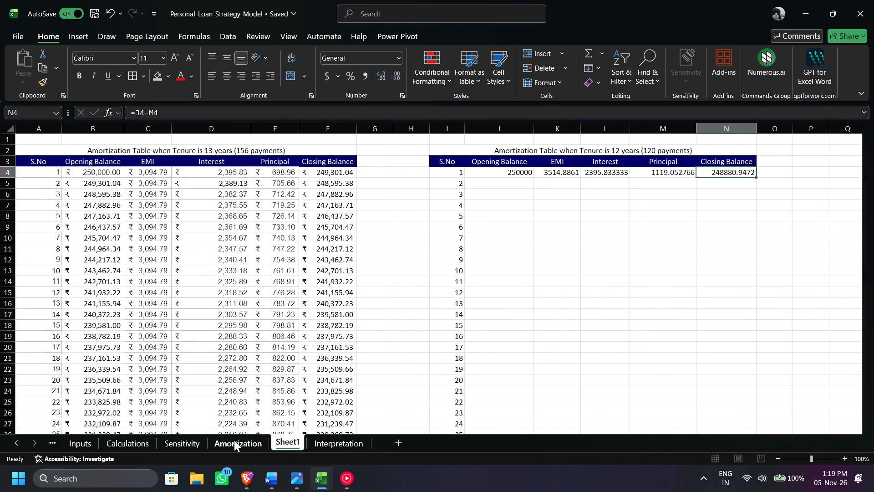
# Link the 120-payment table's second Opening Balance in J5 to the first closing balance N4.
pyautogui.click(234, 440)
pyautogui.click(323, 439)
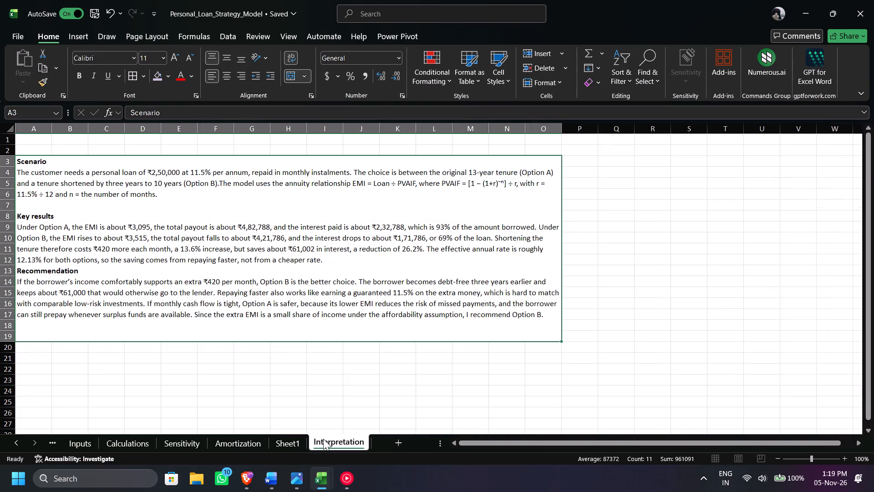
pyautogui.click(303, 440)
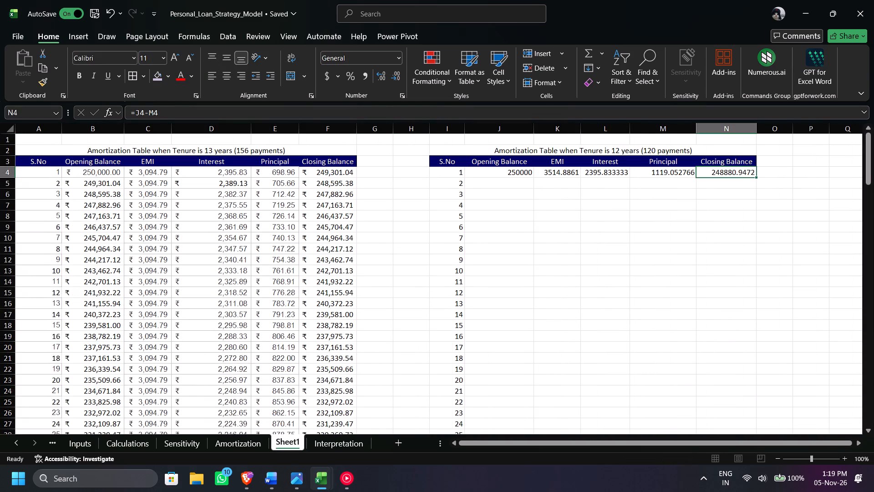
pyautogui.click(527, 179)
pyautogui.press('=')
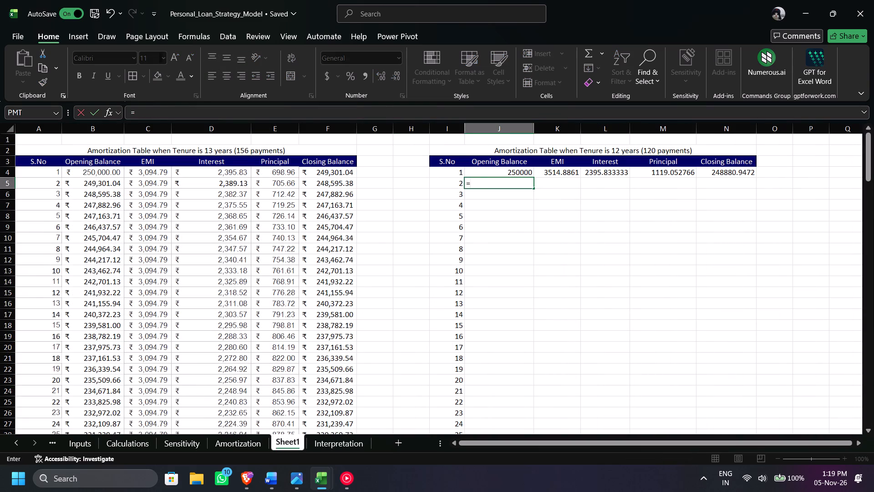
pyautogui.click(724, 176)
pyautogui.press('Return')
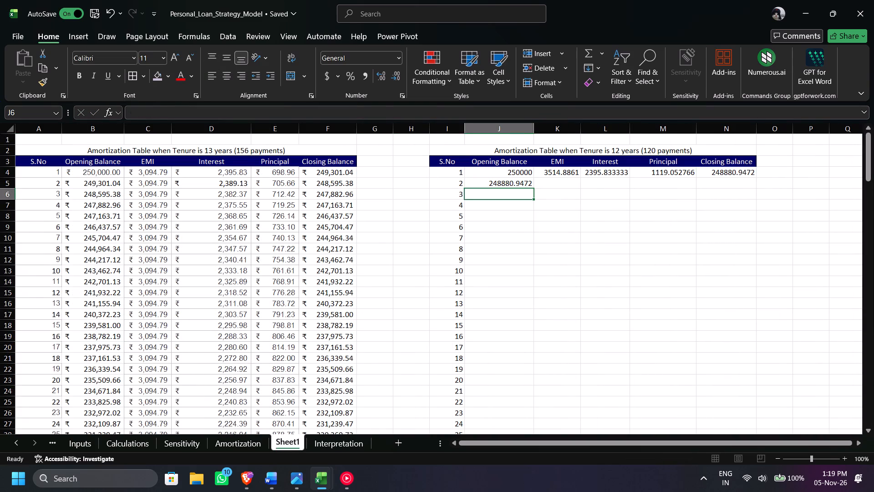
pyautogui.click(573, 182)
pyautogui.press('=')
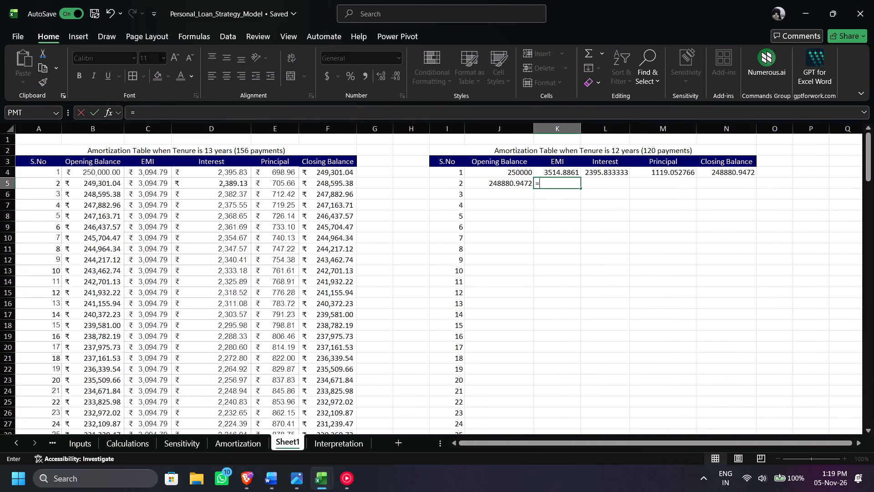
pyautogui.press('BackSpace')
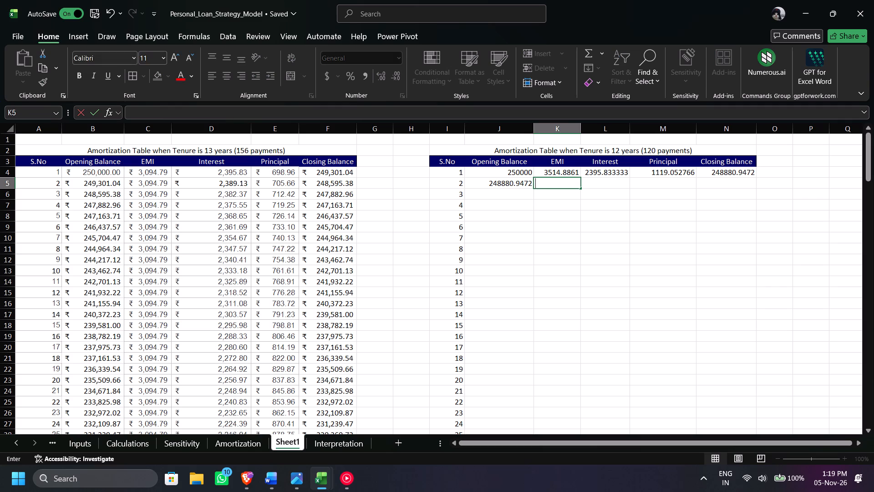
# Fill the EMI formula from K4 down through all 120 rows of the second table.
pyautogui.click(570, 169)
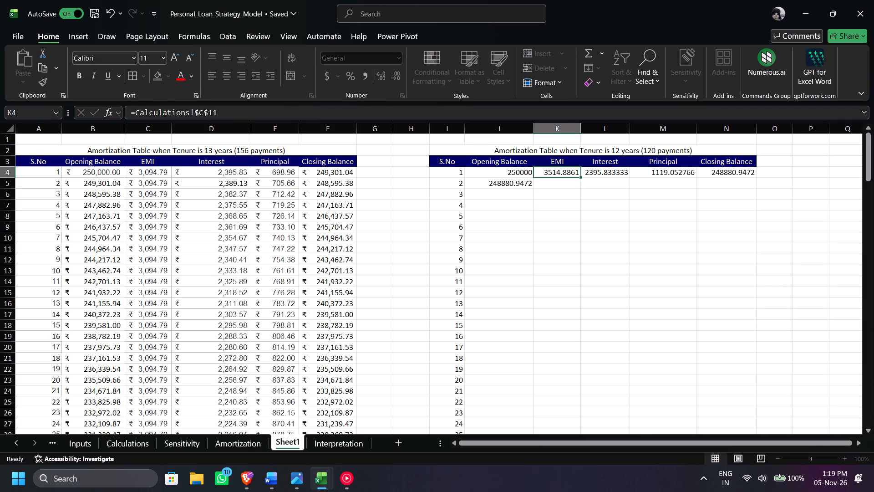
pyautogui.doubleClick(580, 177)
pyautogui.scroll(-4, 580, 177)
pyautogui.scroll(2, 580, 177)
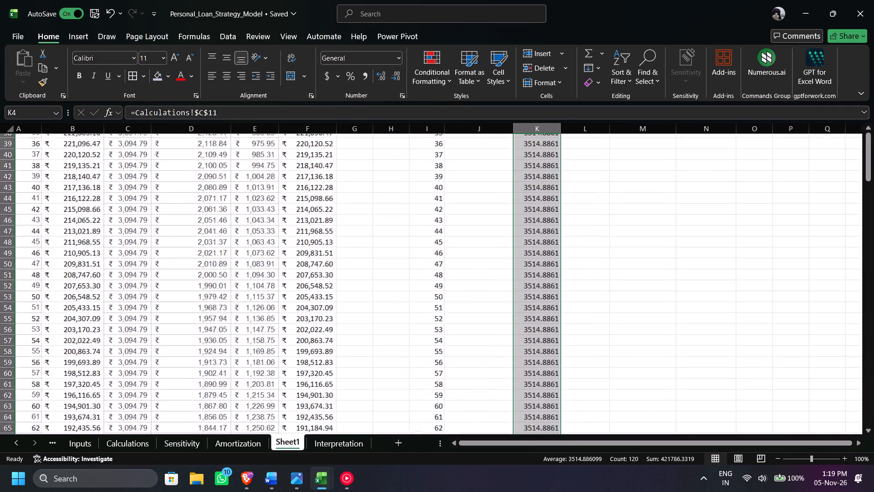
pyautogui.scroll(3, 580, 177)
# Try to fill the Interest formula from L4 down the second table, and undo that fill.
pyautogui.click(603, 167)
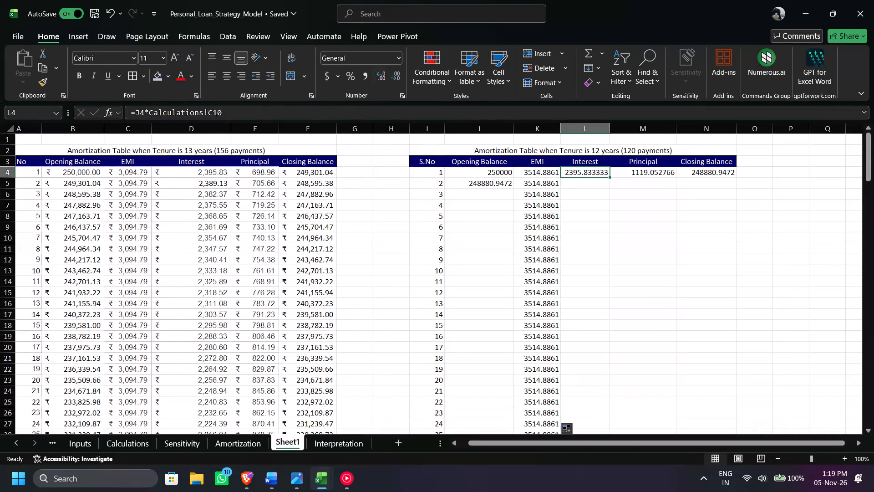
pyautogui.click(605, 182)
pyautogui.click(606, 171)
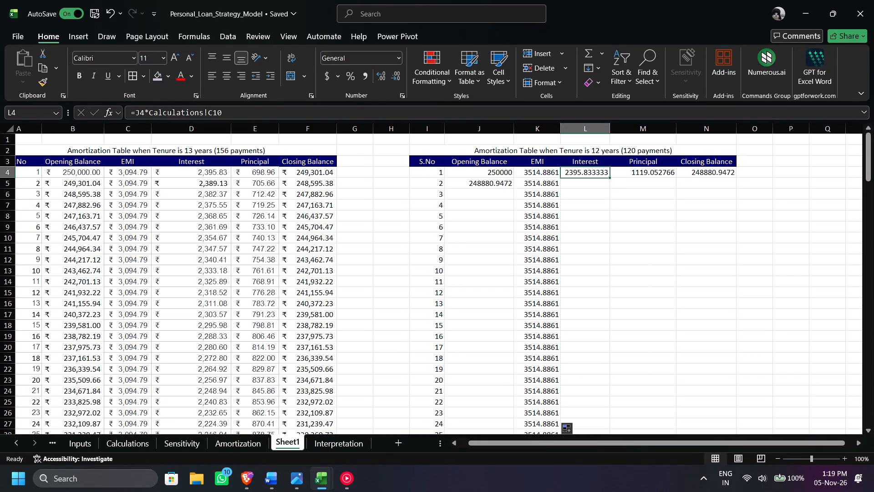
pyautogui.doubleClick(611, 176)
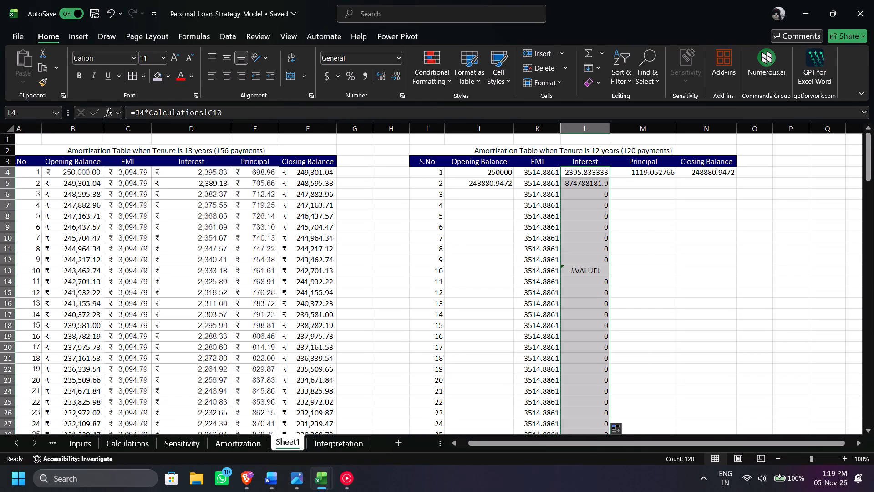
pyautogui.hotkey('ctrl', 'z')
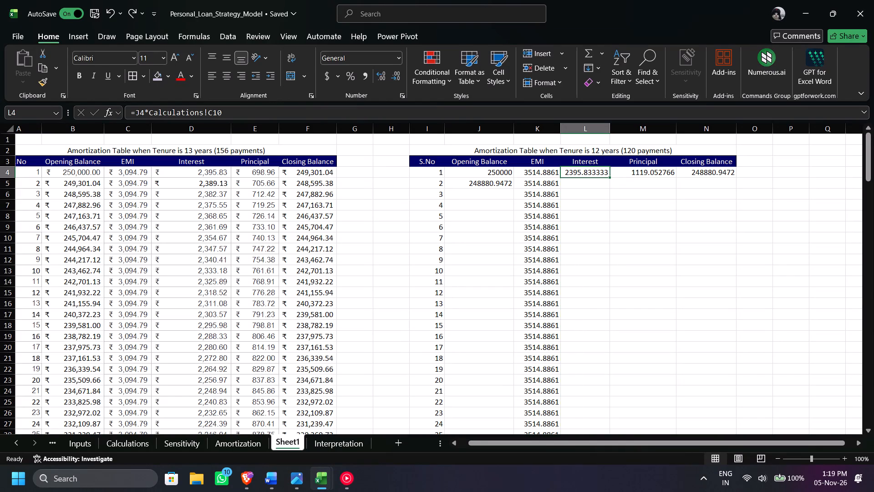
# Make the rate reference in L4 absolute, as Calculations!$C$10, and fill the Interest formula down the second table.
pyautogui.moveTo(240, 109); pyautogui.dragTo(209, 116)
pyautogui.press('F4')
pyautogui.press('Return')
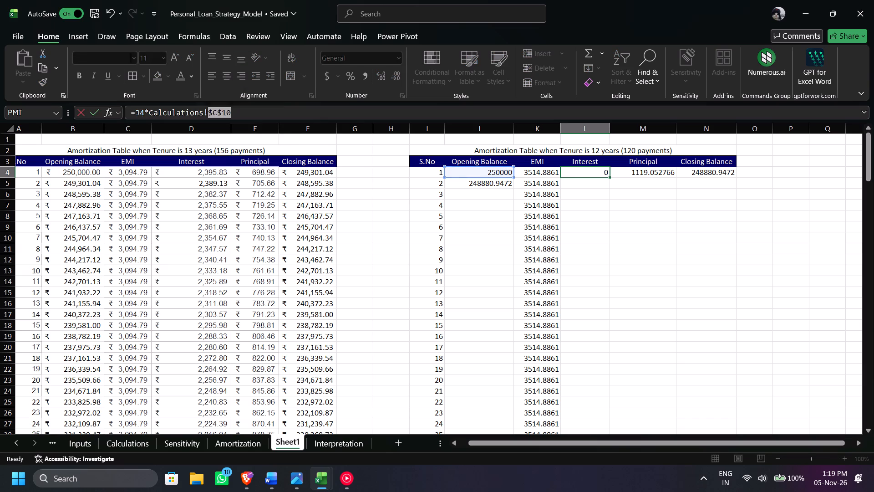
pyautogui.click(605, 173)
pyautogui.doubleClick(608, 177)
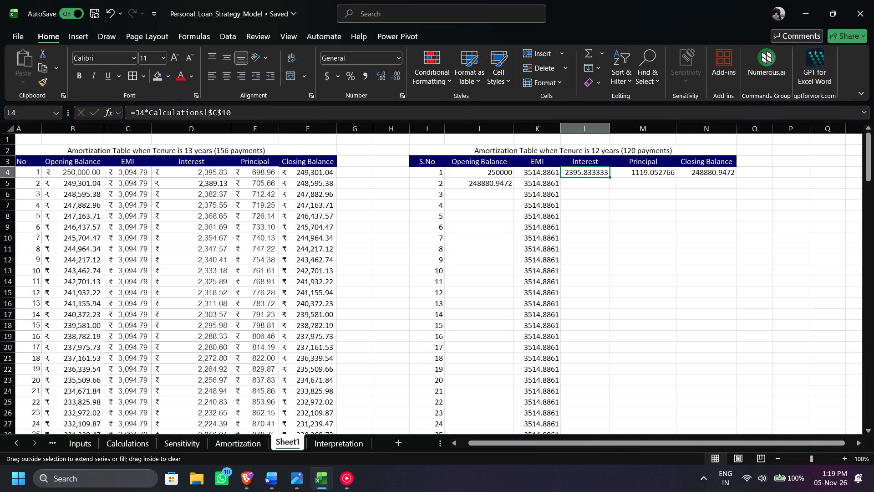
# Enter the second table's Principal formula in M5 as EMI K5 minus interest L5.
pyautogui.click(647, 179)
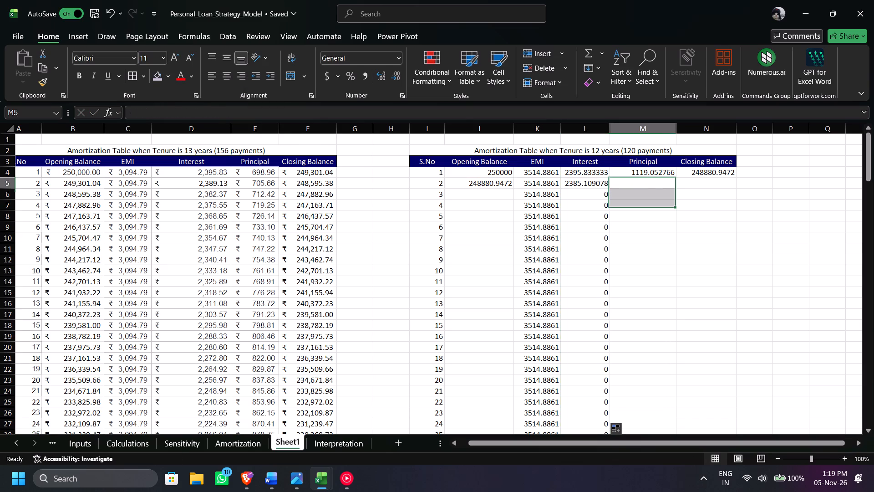
pyautogui.press('=')
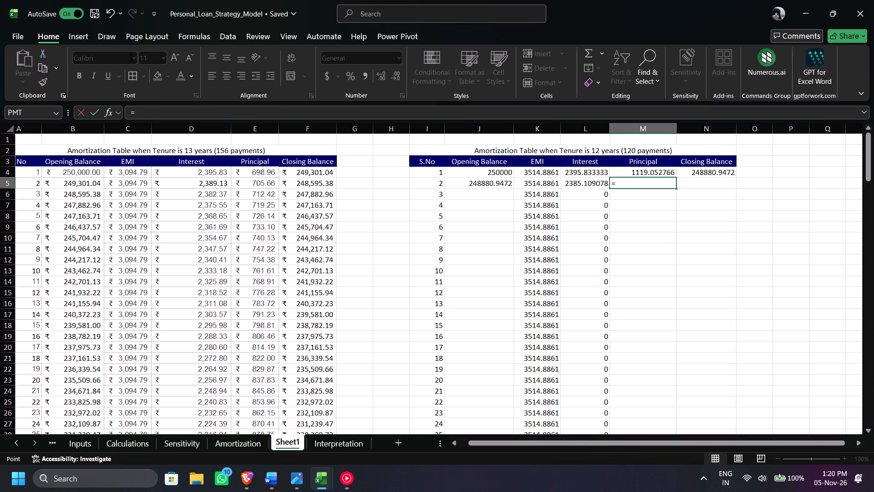
pyautogui.click(538, 181)
pyautogui.press('-')
pyautogui.click(574, 185)
pyautogui.press('Return')
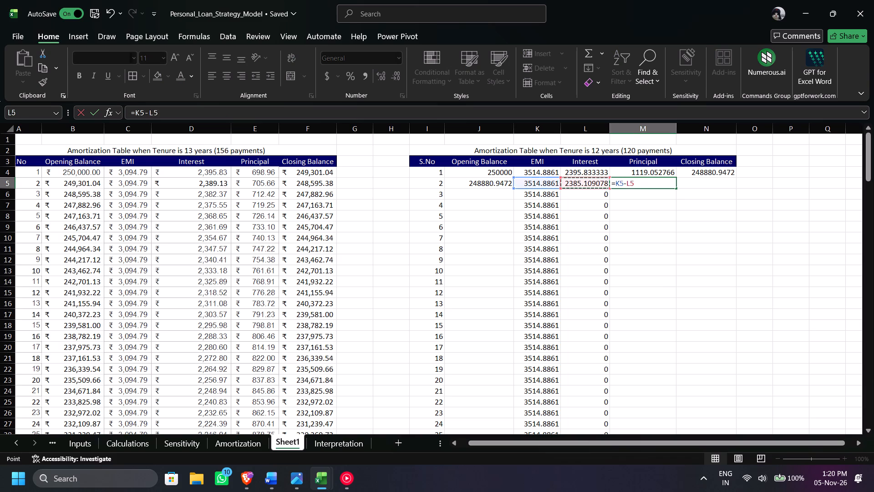
# Enter the second table's Closing Balance formula in N5 as J5 minus L5 and fill it down the column.
pyautogui.click(696, 181)
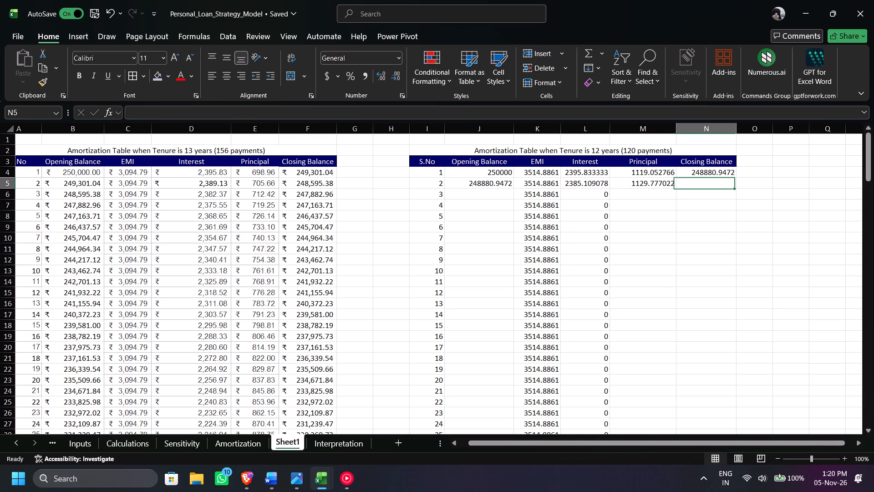
pyautogui.press('=')
pyautogui.click(497, 181)
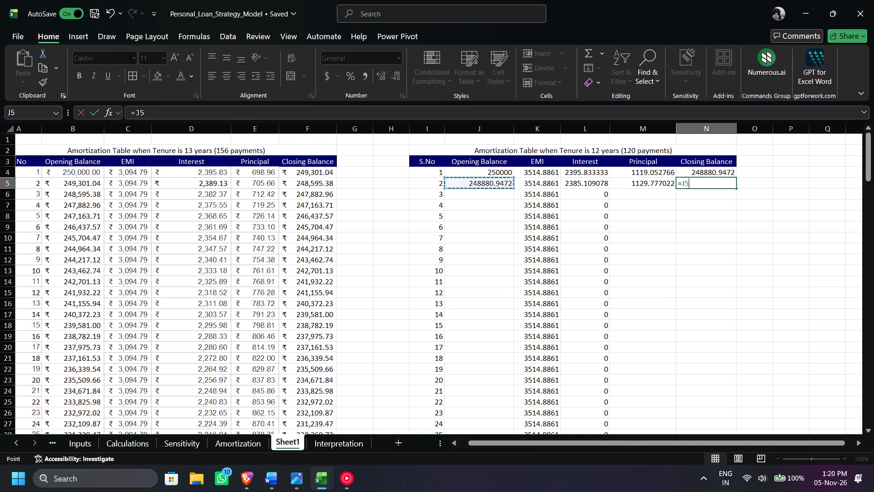
pyautogui.press('-')
pyautogui.click(588, 186)
pyautogui.press('Return')
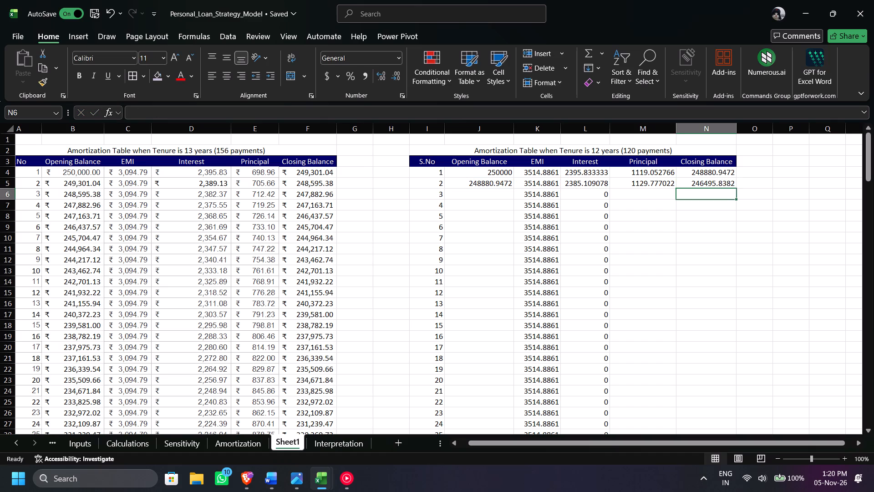
pyautogui.click(736, 177)
pyautogui.click(731, 184)
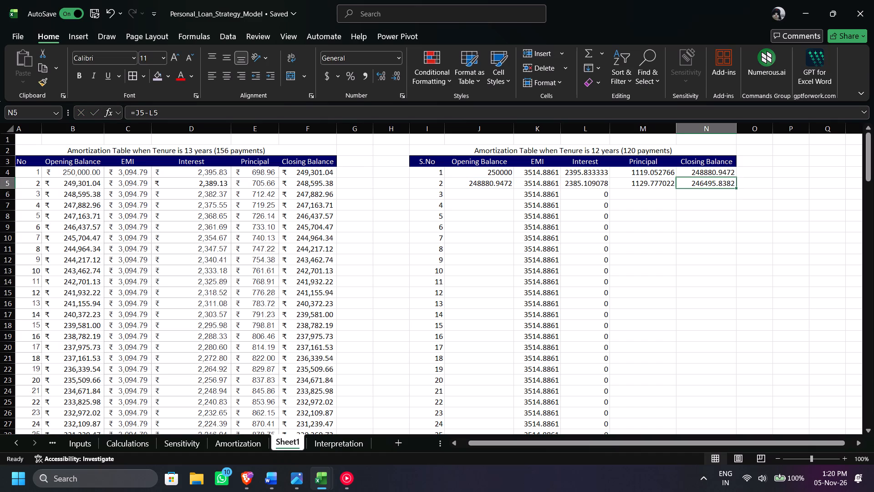
pyautogui.doubleClick(735, 186)
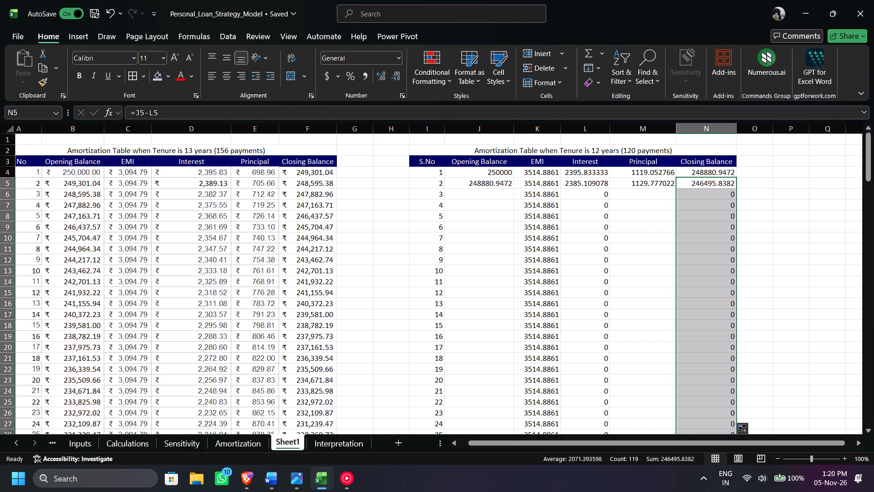
# Fill the Opening Balance formula from J5 down to the last row of the second table.
pyautogui.moveTo(479, 196); pyautogui.dragTo(496, 185)
pyautogui.click(496, 185)
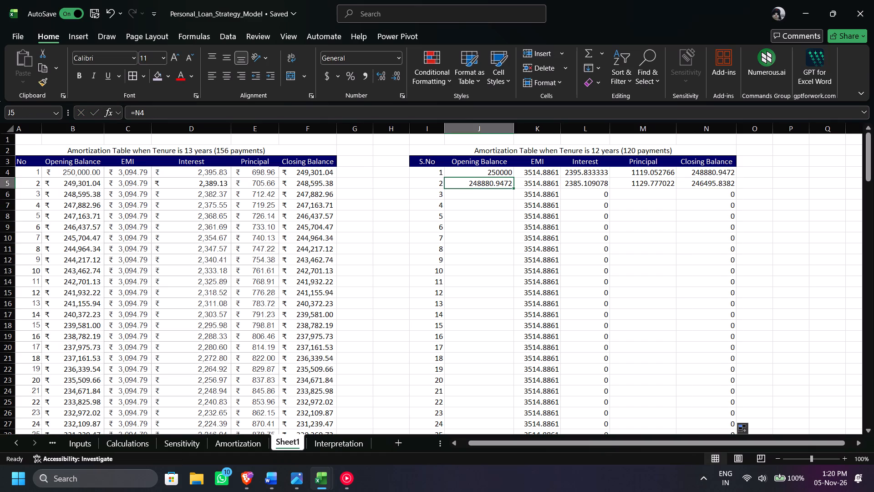
pyautogui.doubleClick(512, 187)
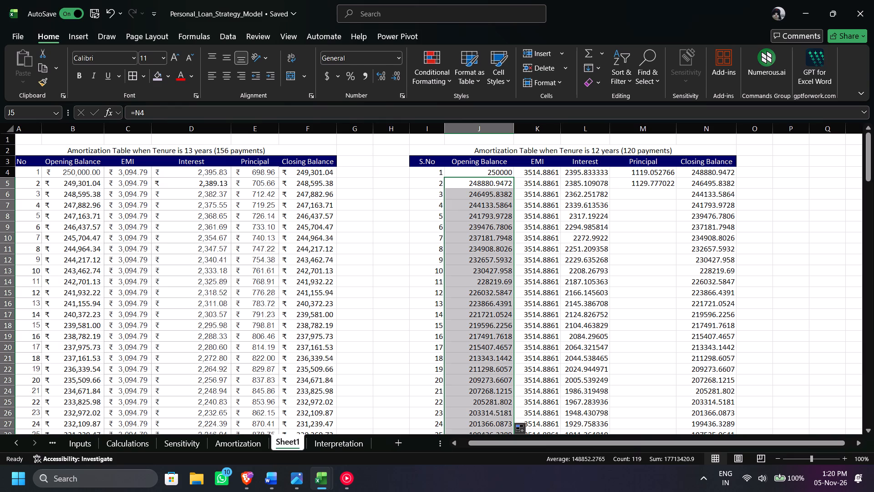
# Fill the Principal formula from M5 down to the last row of the second table.
pyautogui.click(673, 184)
pyautogui.click(680, 186)
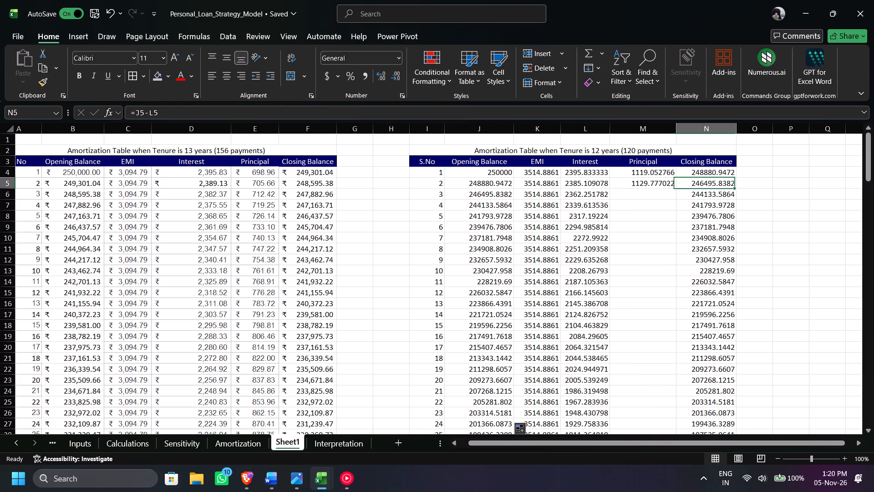
pyautogui.click(680, 186)
pyautogui.click(679, 186)
pyautogui.click(672, 186)
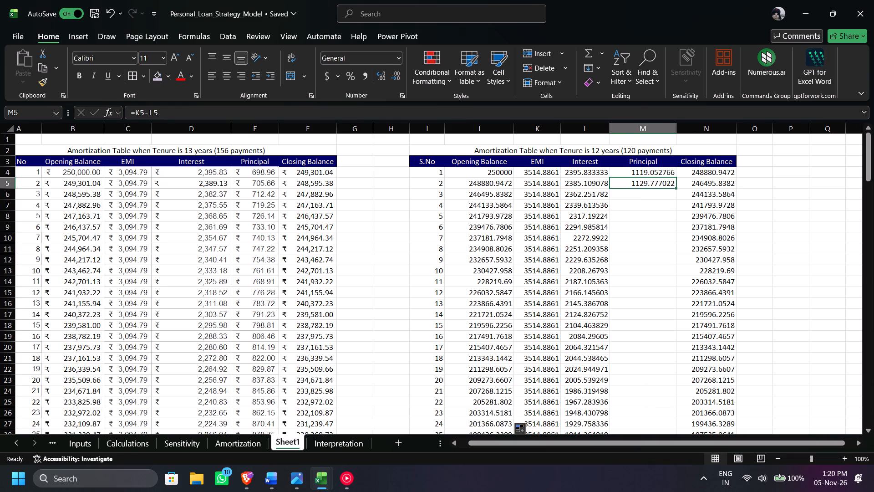
pyautogui.doubleClick(677, 189)
# Check the filled 120-payment schedule from its first row through the final closing balance formula in N123.
pyautogui.scroll(-5, 677, 189)
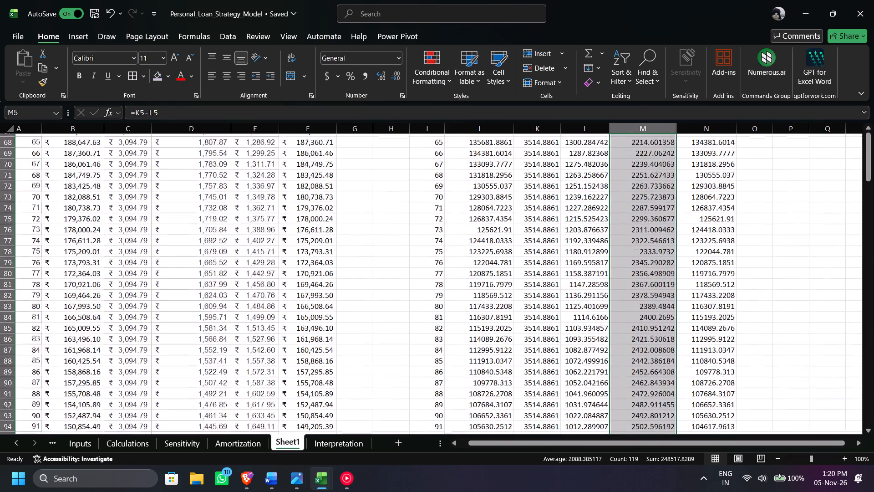
pyautogui.scroll(-4, 677, 189)
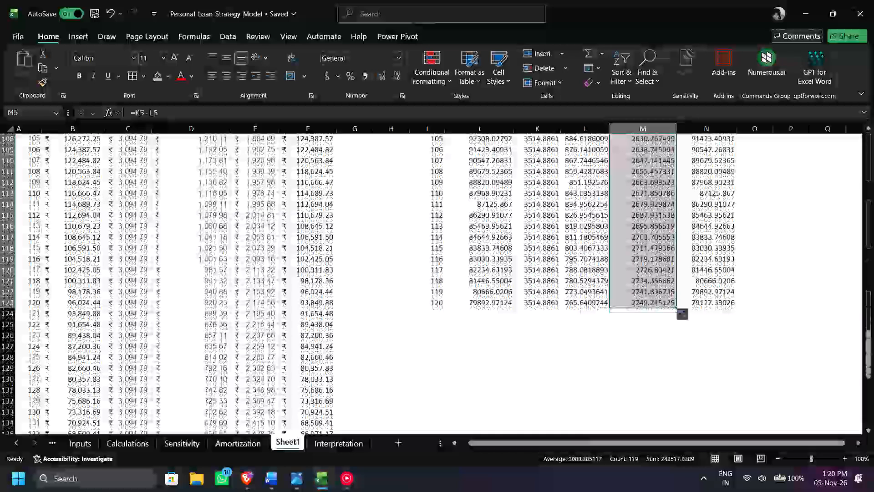
pyautogui.click(713, 297)
pyautogui.scroll(6, 713, 297)
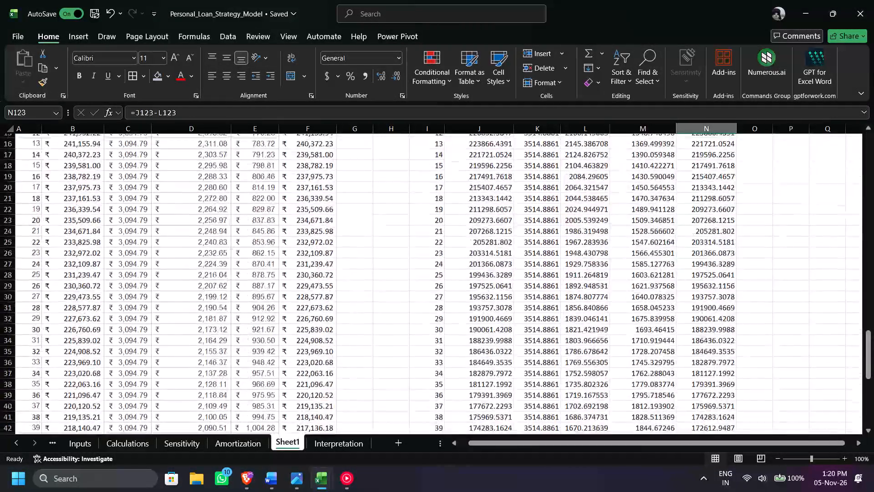
pyautogui.scroll(3, 713, 297)
pyautogui.scroll(-3, 713, 297)
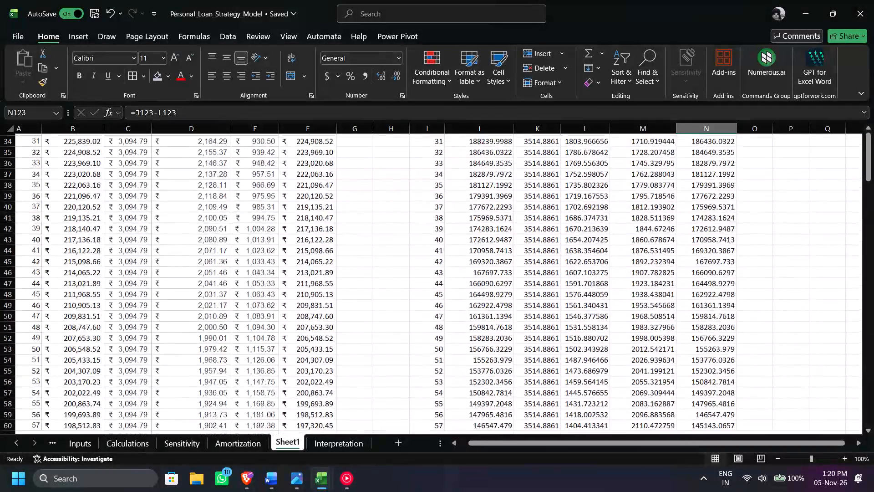
pyautogui.scroll(-4, 713, 297)
pyautogui.scroll(-5, 722, 354)
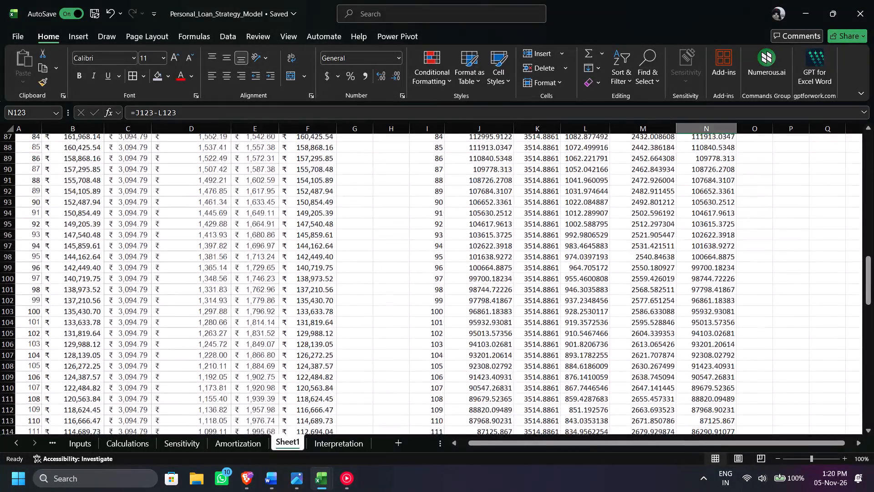
pyautogui.scroll(-1, 722, 354)
pyautogui.scroll(12, 722, 354)
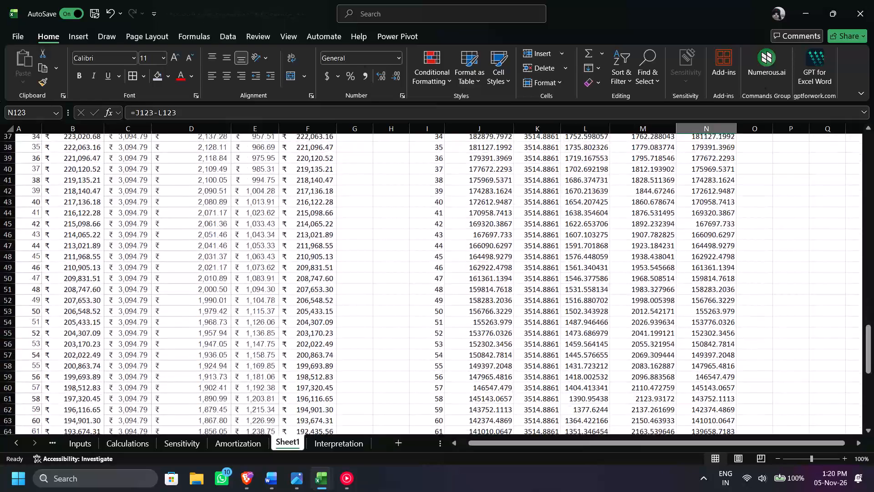
pyautogui.scroll(1, 722, 354)
pyautogui.scroll(-2, 722, 354)
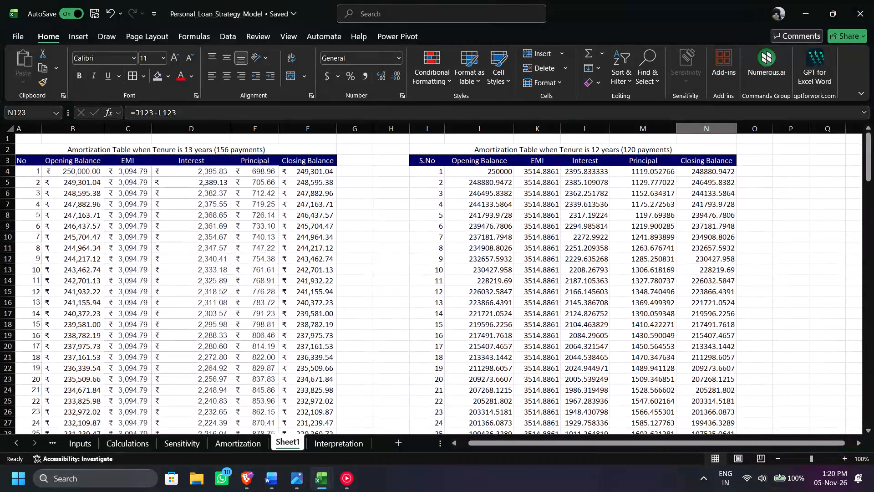
pyautogui.scroll(-7, 722, 354)
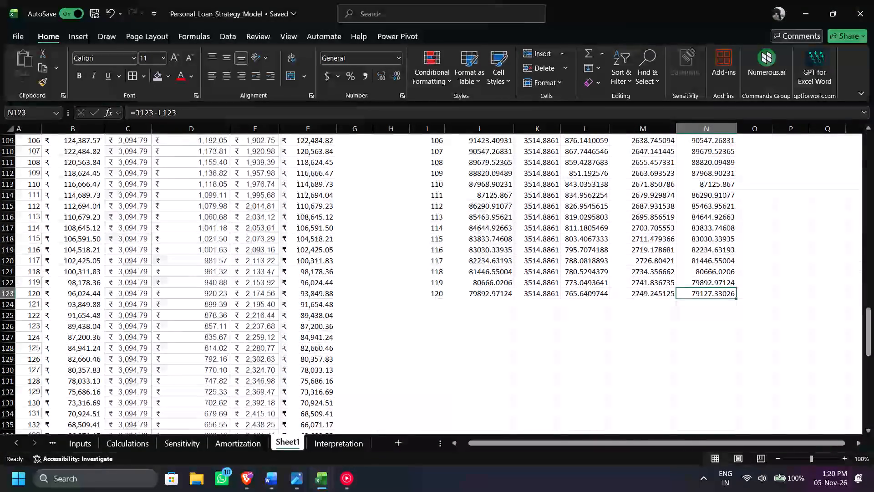
pyautogui.scroll(11, 722, 354)
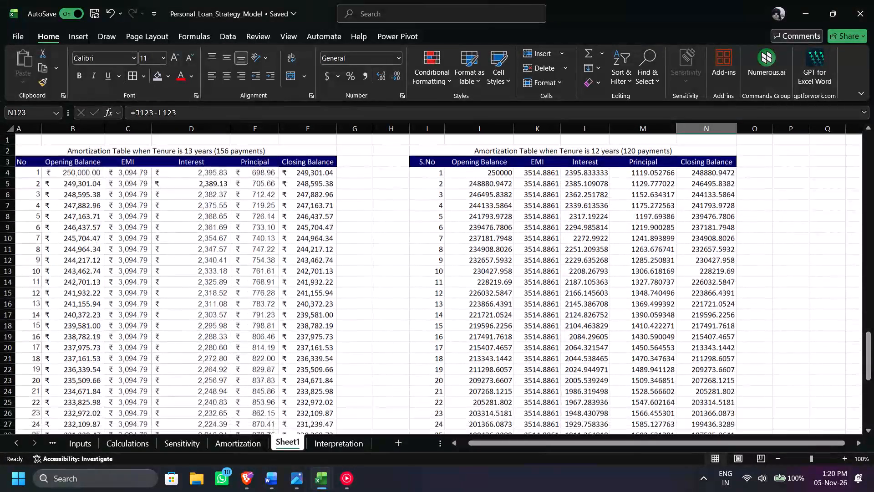
# Review the 120-payment table's last row and its row 5 Principal and Closing Balance formulas against the first table's end.
pyautogui.click(432, 164)
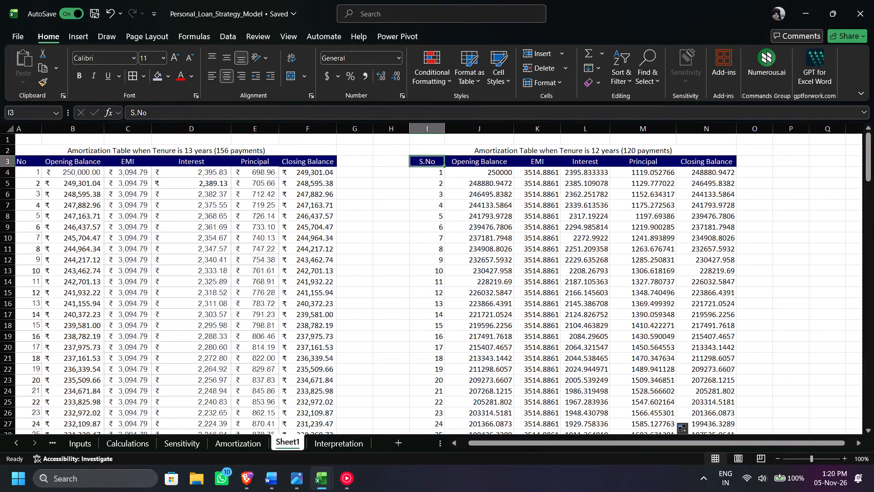
pyautogui.scroll(-10, 430, 201)
pyautogui.click(430, 222)
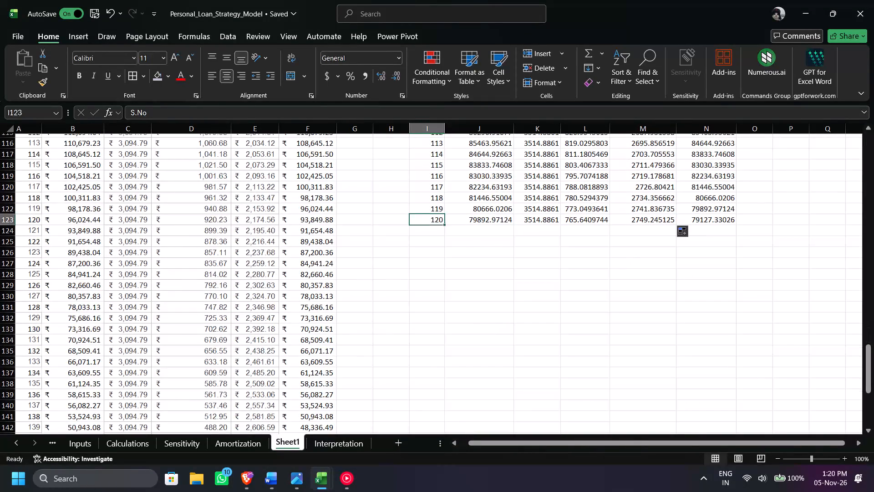
pyautogui.scroll(1, 430, 222)
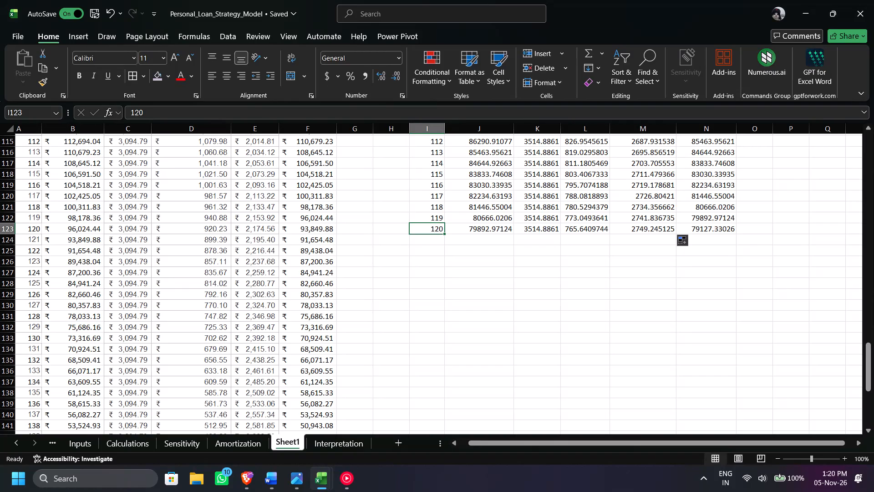
pyautogui.click(510, 227)
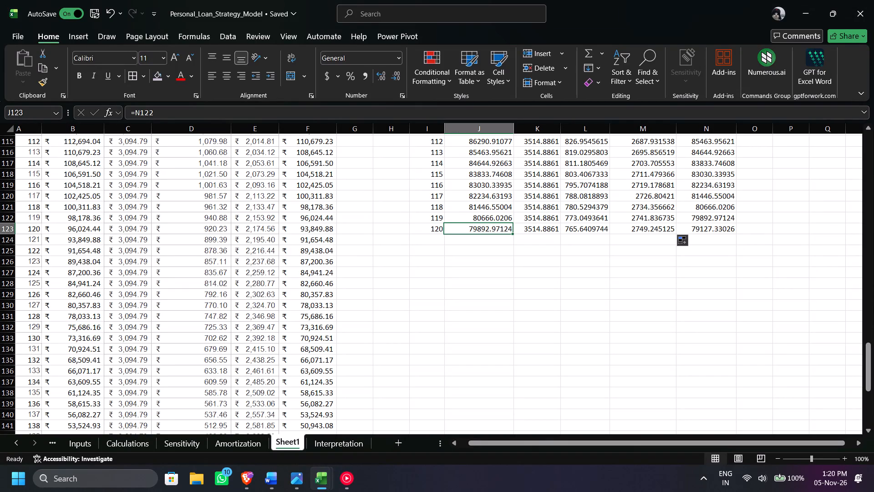
pyautogui.scroll(6, 586, 246)
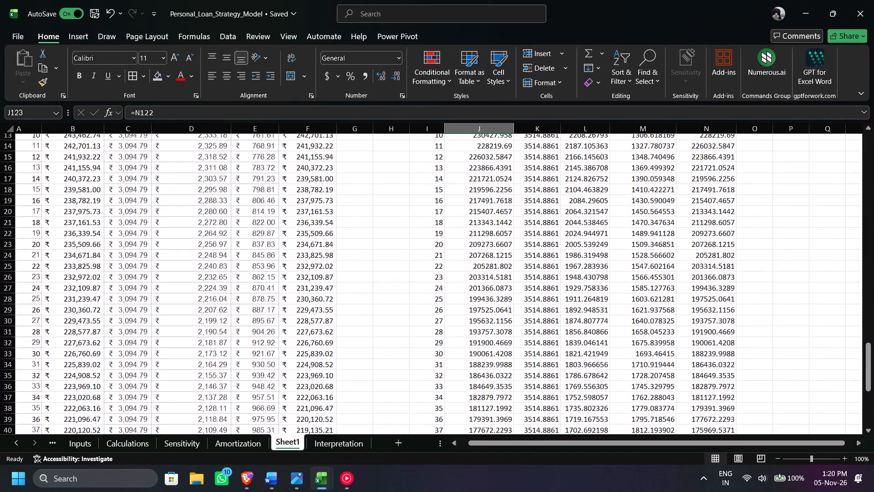
pyautogui.scroll(2, 586, 246)
pyautogui.click(632, 188)
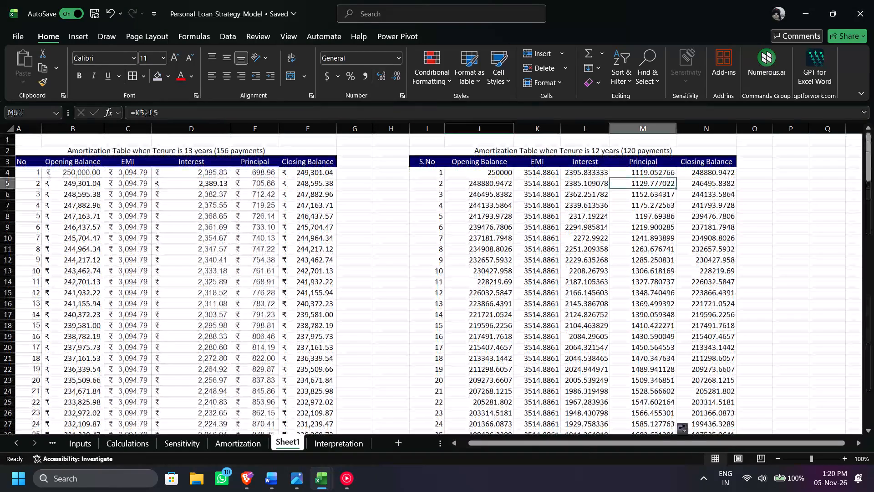
pyautogui.press('Right')
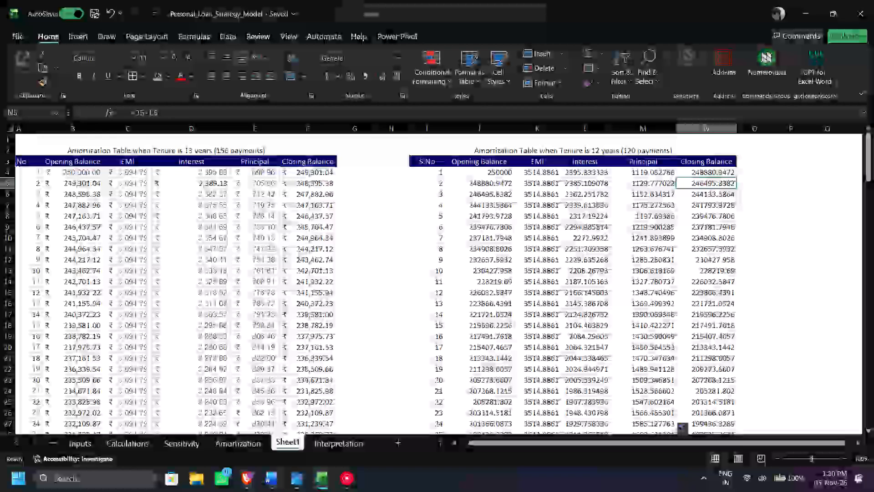
pyautogui.scroll(-9, 324, 263)
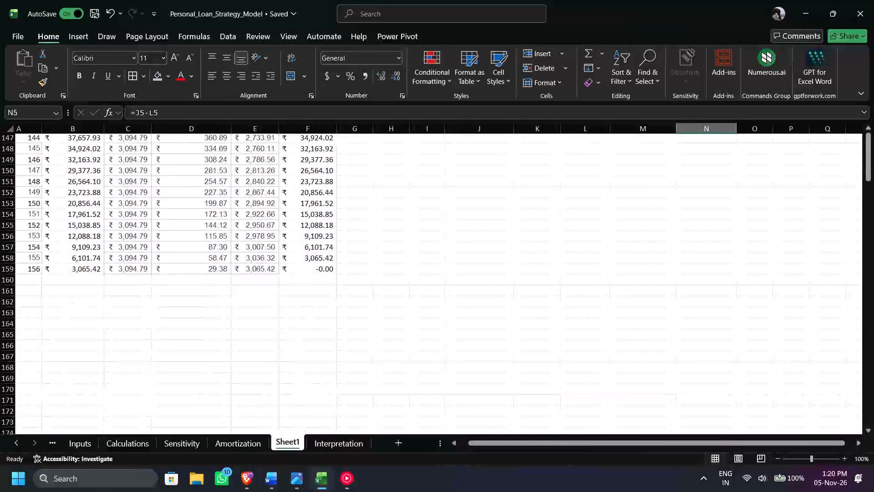
pyautogui.scroll(-1, 324, 263)
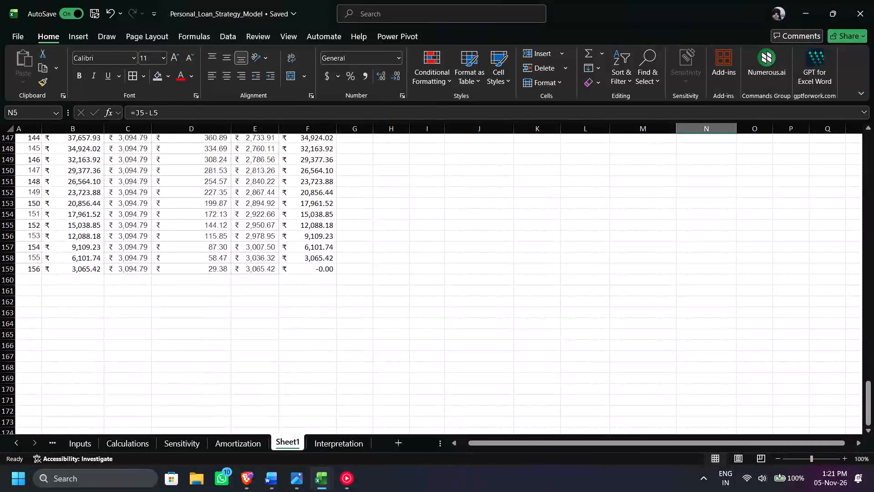
pyautogui.scroll(12, 375, 288)
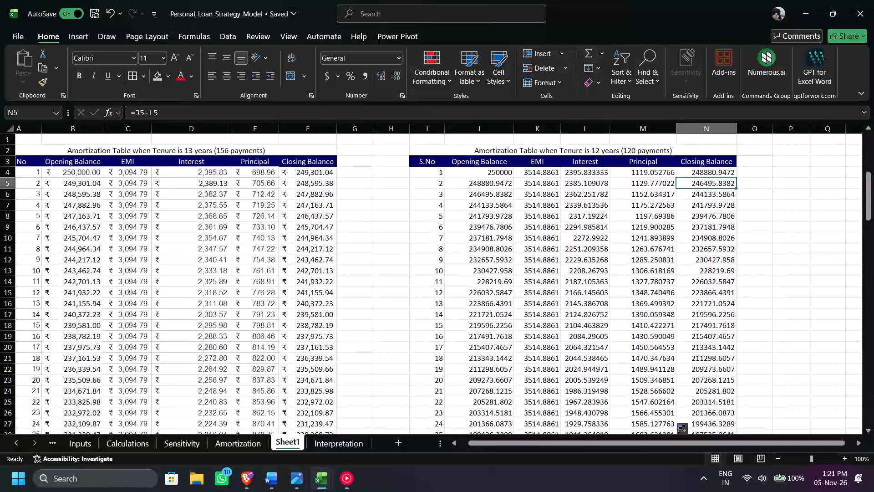
# Undo the second table's column fills and its row 5 Interest, Principal and Closing Balance formulas, keeping the EMI column filled.
pyautogui.hotkey('ctrl', 'z')
pyautogui.hotkey('ctrl', 'z')
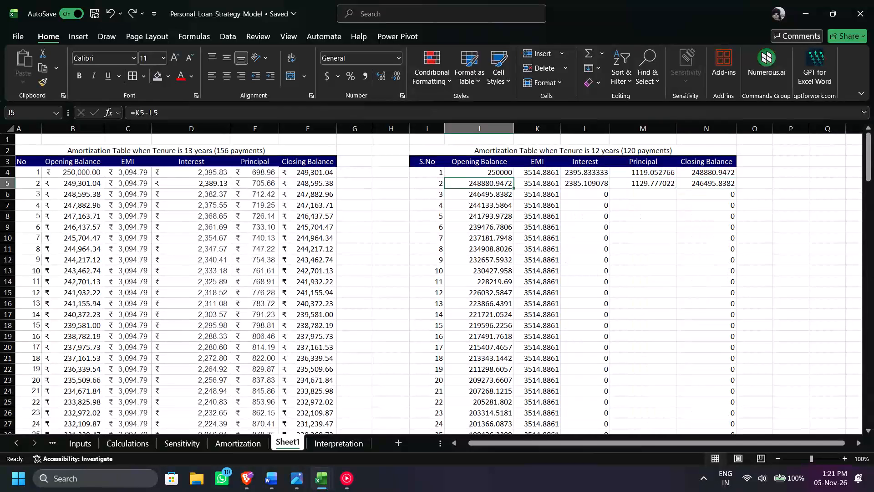
pyautogui.hotkey('ctrl', 'z')
pyautogui.hotkey('ctrl', 'z')
pyautogui.hotkey('ctrl', 'z')
pyautogui.hotkey('ctrl', 'z')
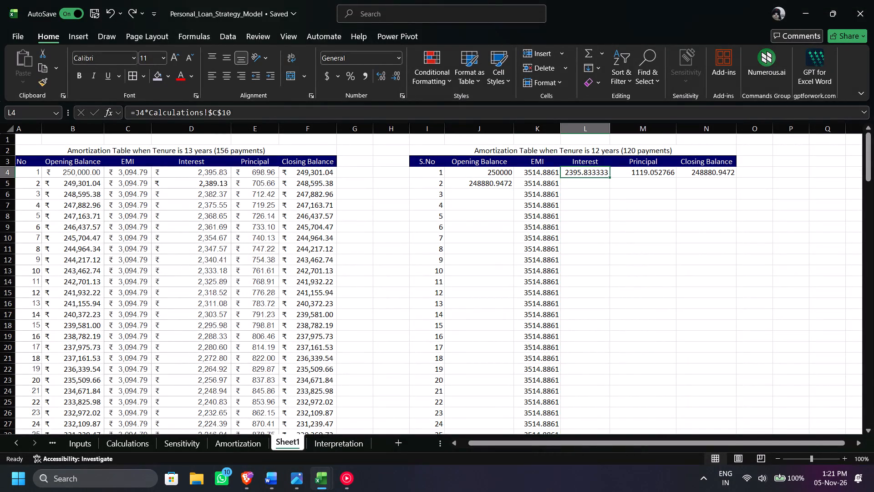
pyautogui.scroll(-14, 513, 185)
pyautogui.scroll(9, 513, 185)
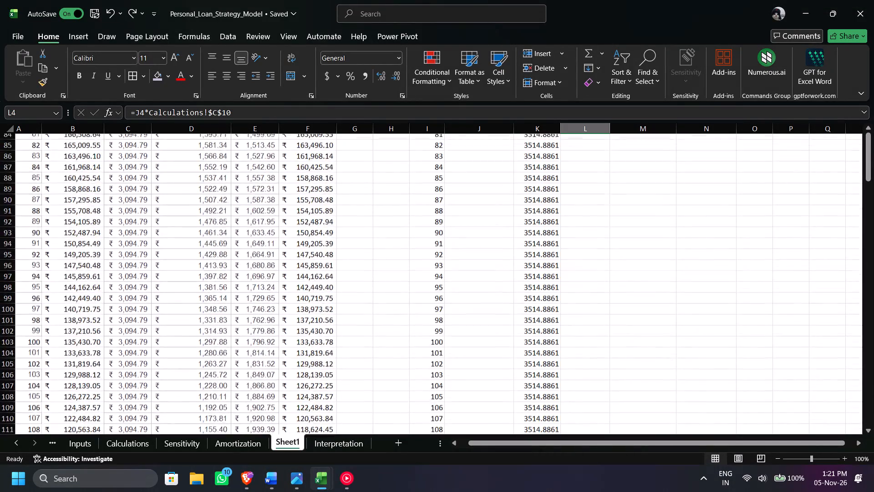
pyautogui.scroll(2, 513, 185)
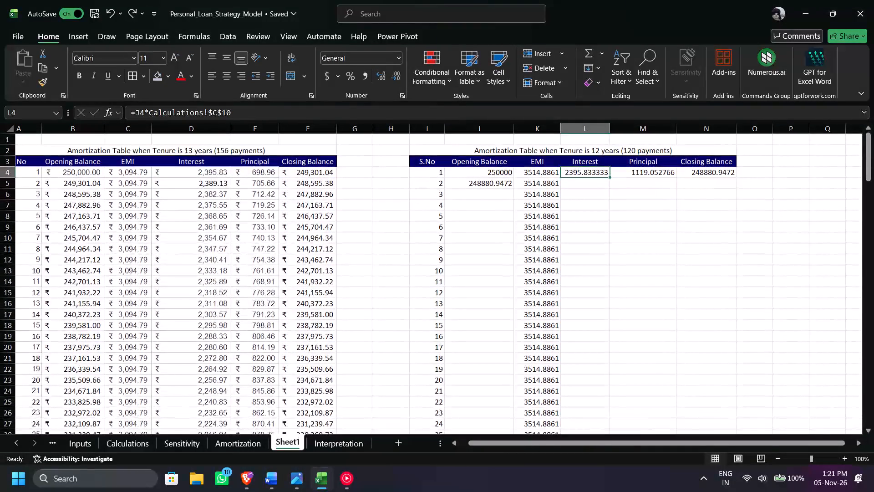
# Fill the second table's Interest formula from L4 into L5, using the first table's D5 formula as reference.
pyautogui.click(569, 186)
pyautogui.click(212, 186)
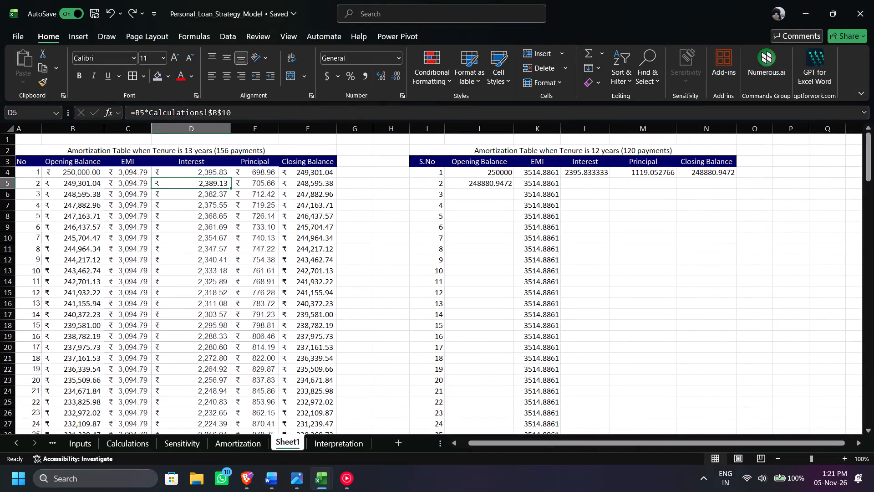
pyautogui.click(592, 190)
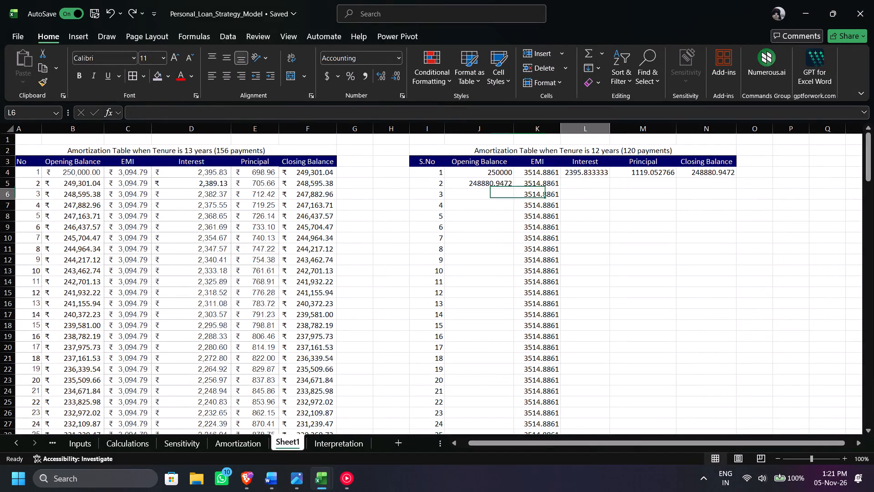
pyautogui.click(592, 185)
pyautogui.click(604, 168)
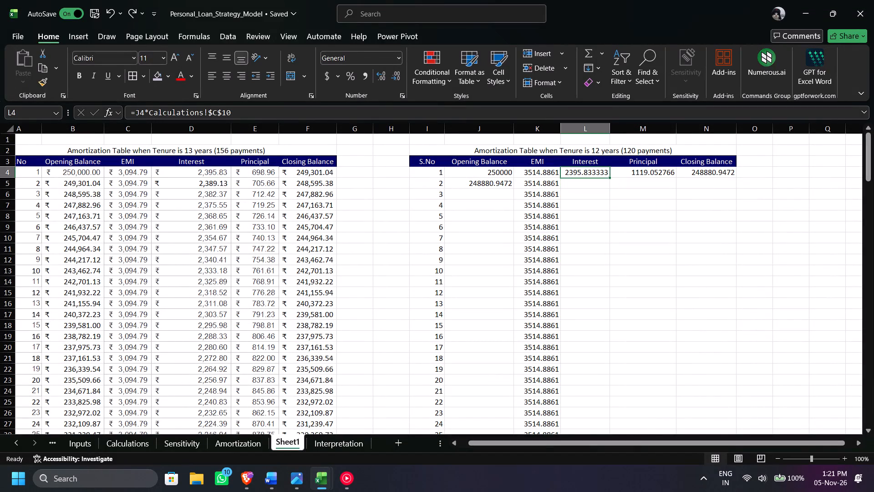
pyautogui.moveTo(610, 178); pyautogui.dragTo(610, 184)
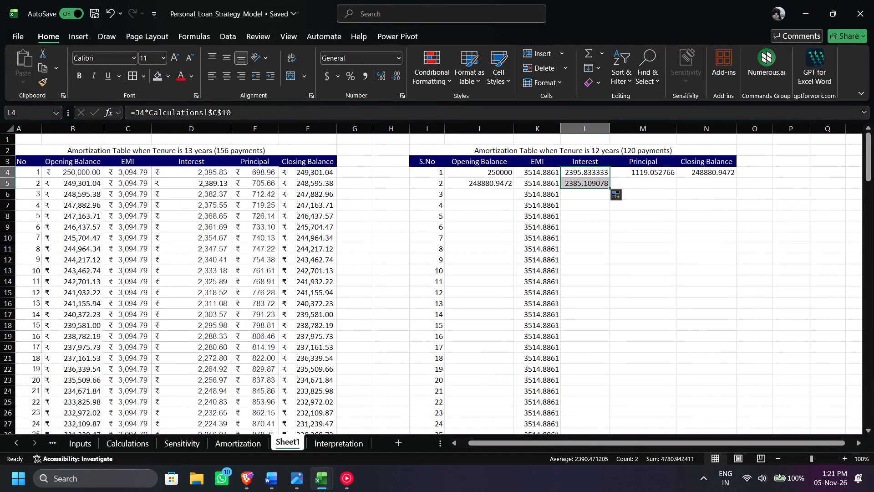
pyautogui.click(573, 197)
pyautogui.click(583, 187)
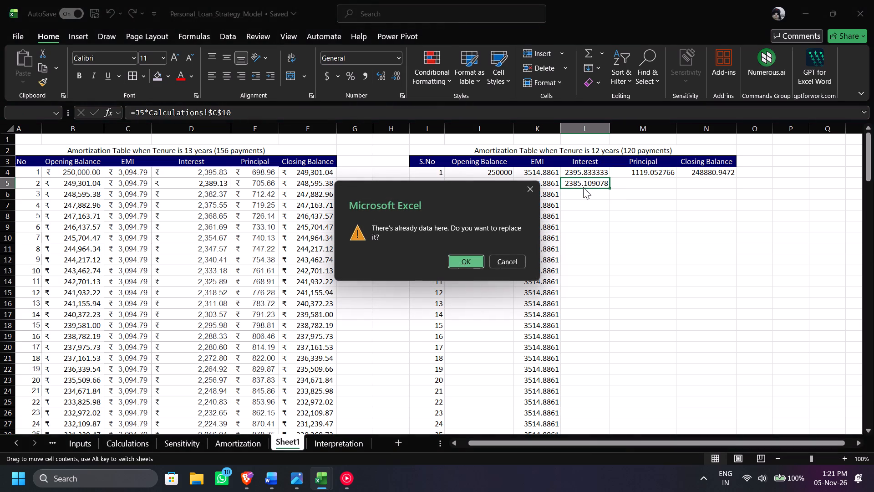
pyautogui.click(506, 259)
pyautogui.click(581, 184)
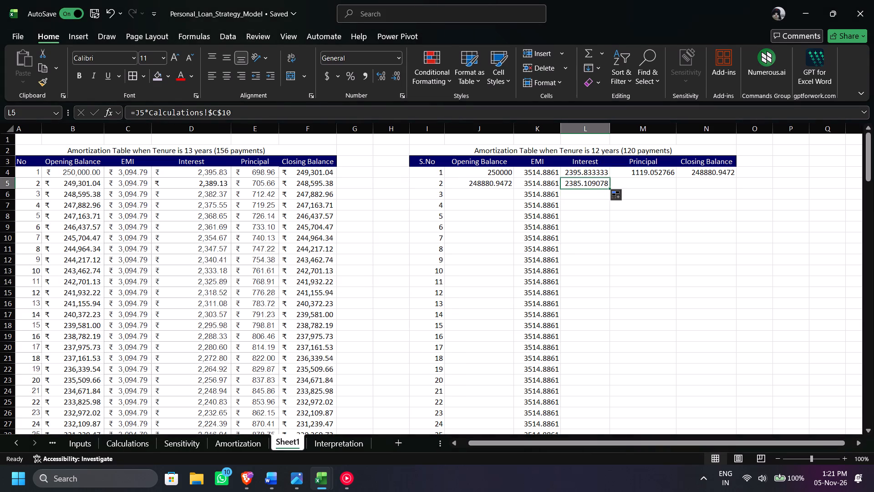
# Enter the second table's Principal formula in M5 as K5 minus L5.
pyautogui.click(623, 186)
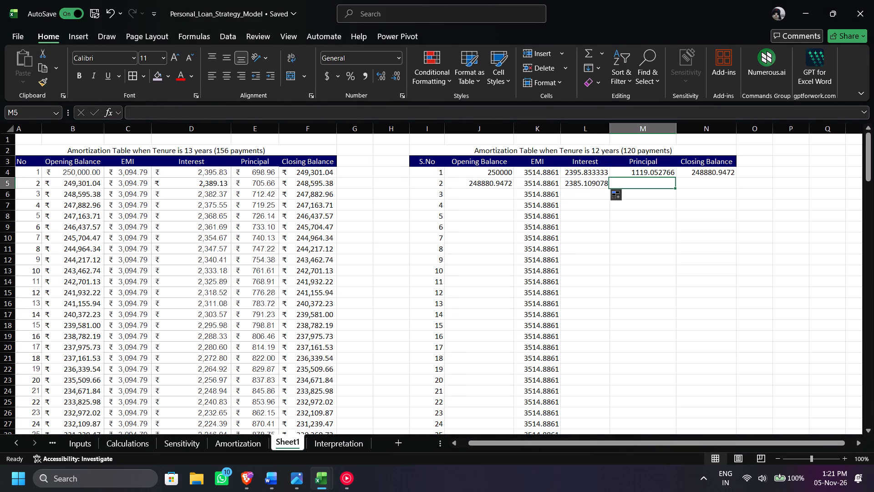
pyautogui.press('=')
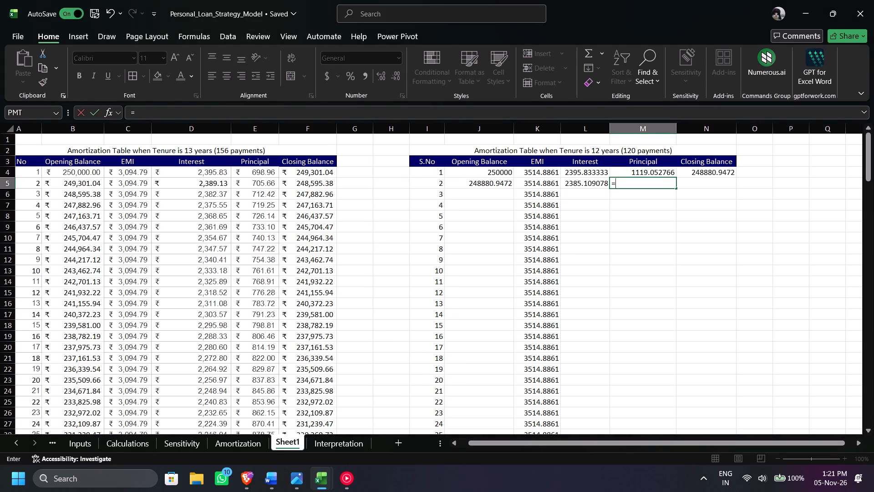
pyautogui.click(524, 189)
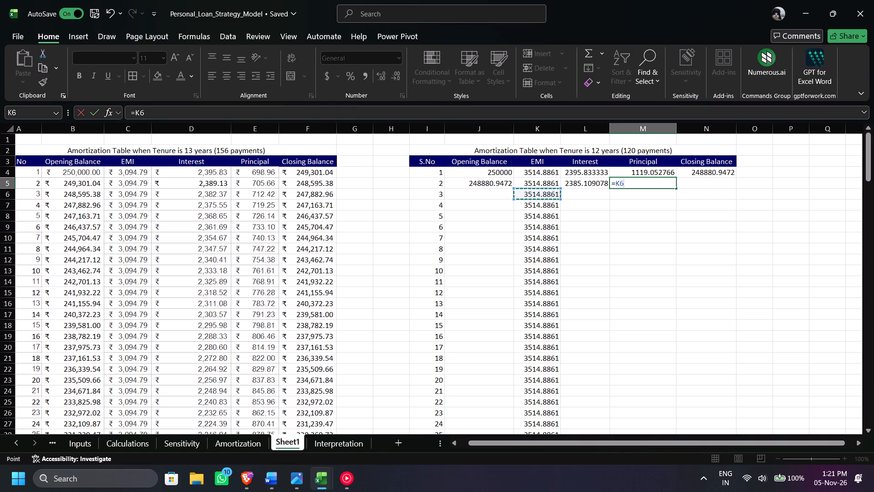
pyautogui.click(529, 184)
pyautogui.press('-')
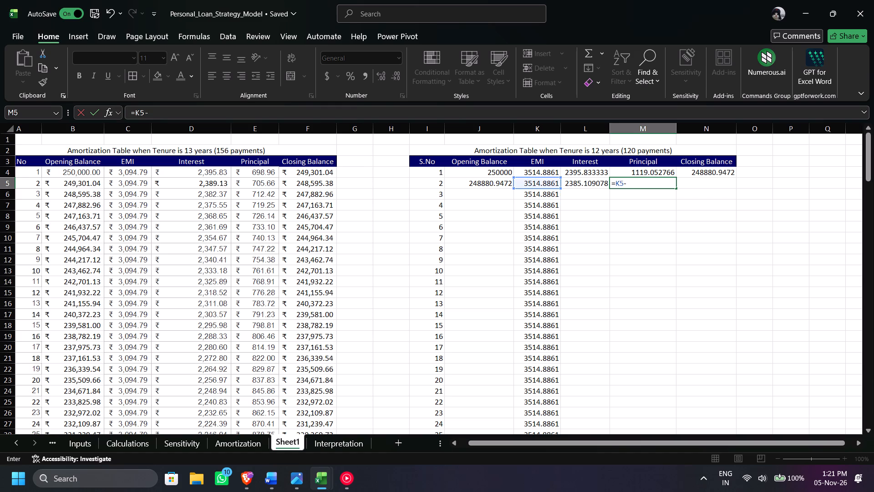
pyautogui.click(570, 188)
pyautogui.press('Return')
# Enter the second table's Closing Balance formula in N5 as J5 minus M5.
pyautogui.click(699, 184)
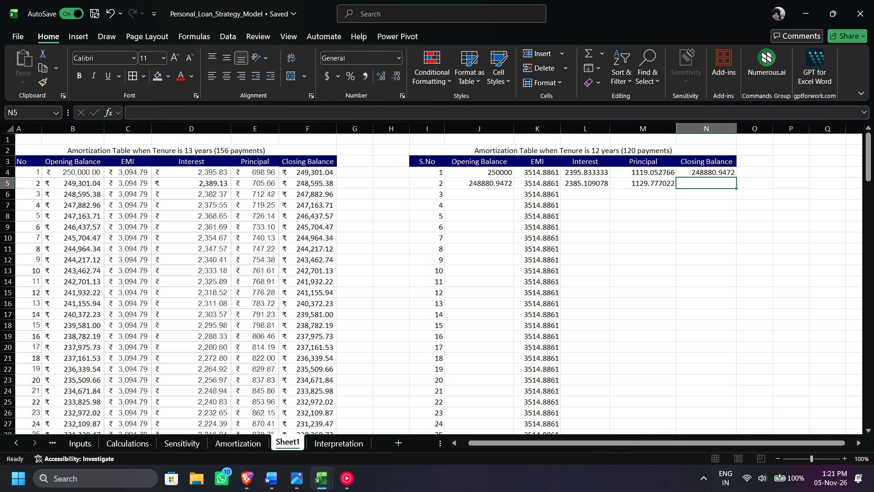
pyautogui.press('=')
pyautogui.click(497, 183)
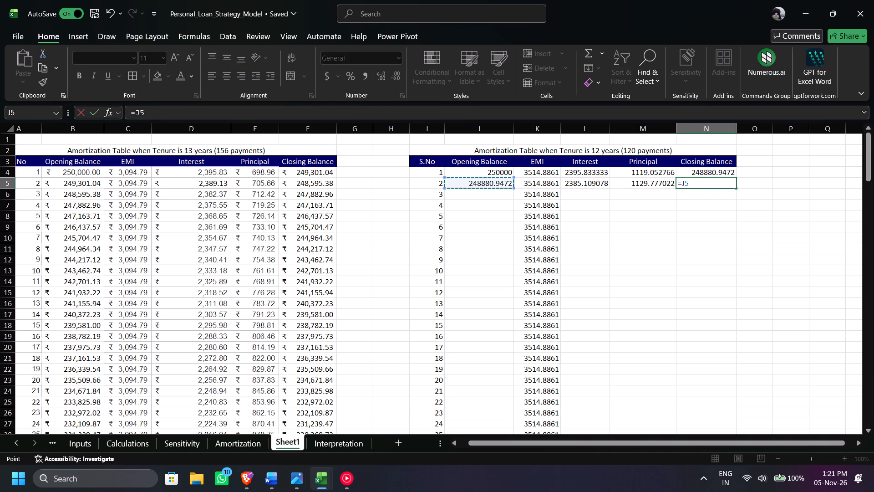
pyautogui.press('-')
pyautogui.click(636, 185)
pyautogui.press('Return')
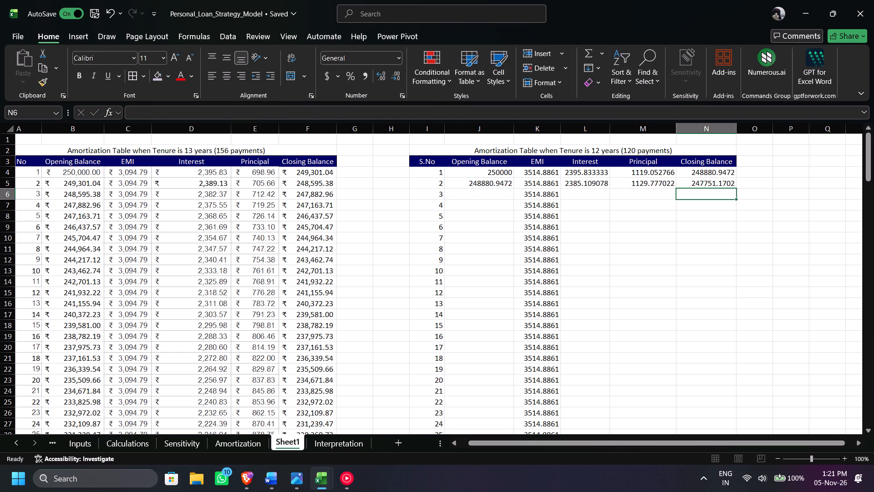
# Link the third payment's Opening Balance in J6 to the previous Closing Balance in N5.
pyautogui.click(513, 197)
pyautogui.press('=')
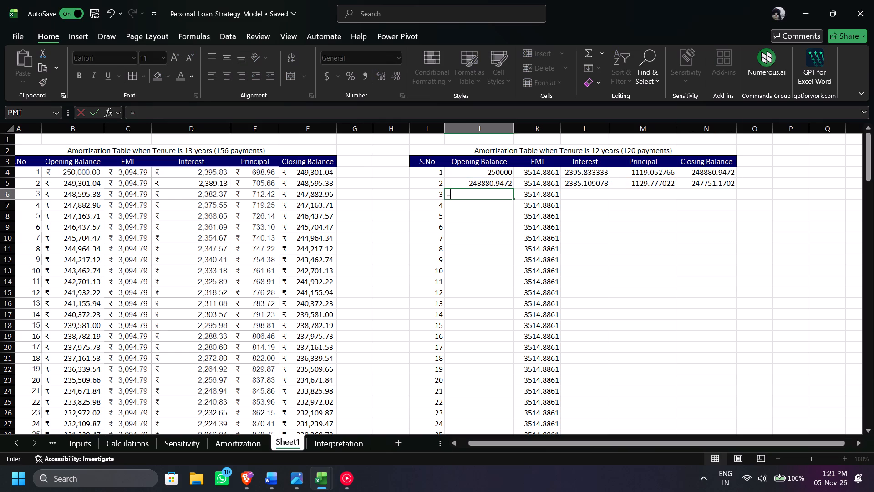
pyautogui.click(732, 185)
pyautogui.press('Return')
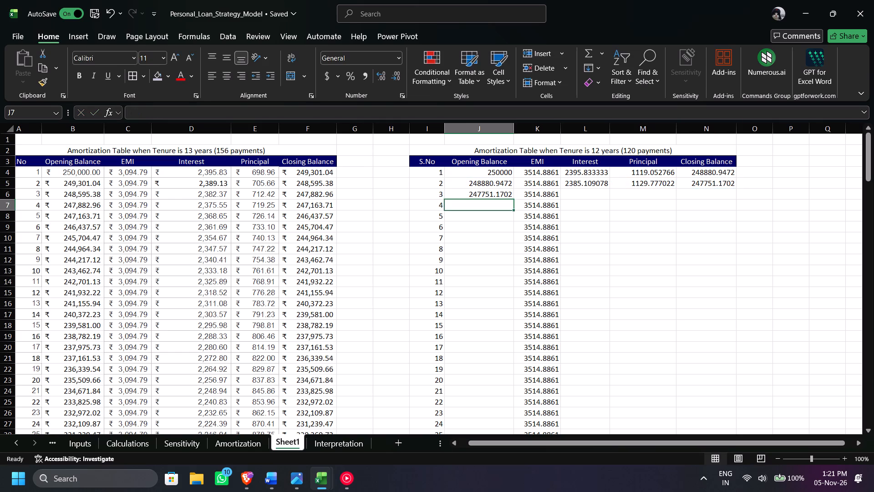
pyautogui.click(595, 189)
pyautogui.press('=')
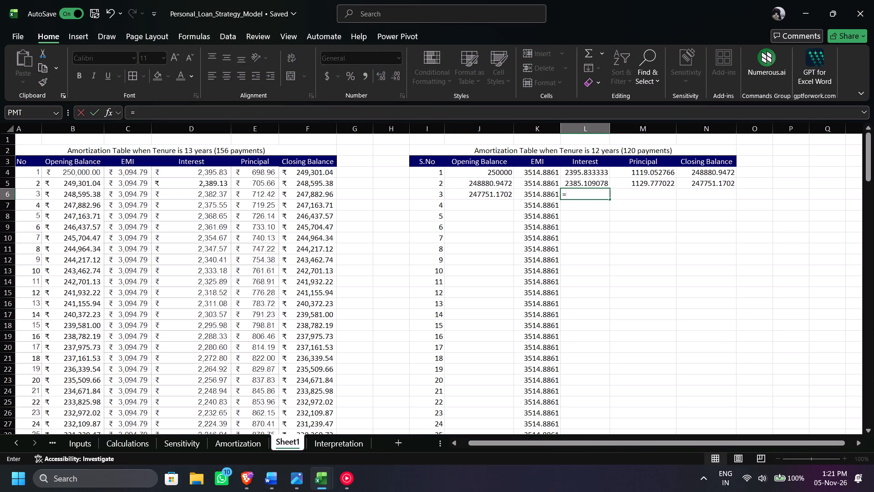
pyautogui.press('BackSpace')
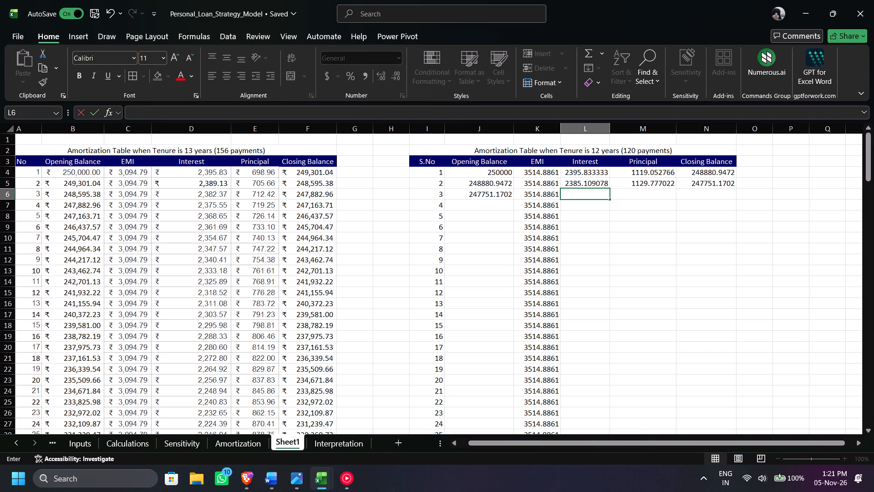
# Fill the second table's Interest formula from L4:L5 down to L6.
pyautogui.click(601, 176)
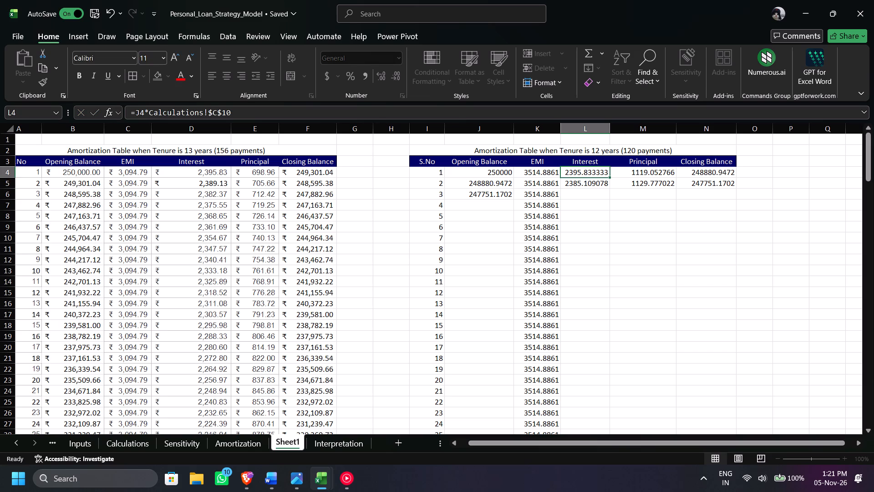
pyautogui.moveTo(604, 171); pyautogui.dragTo(604, 184)
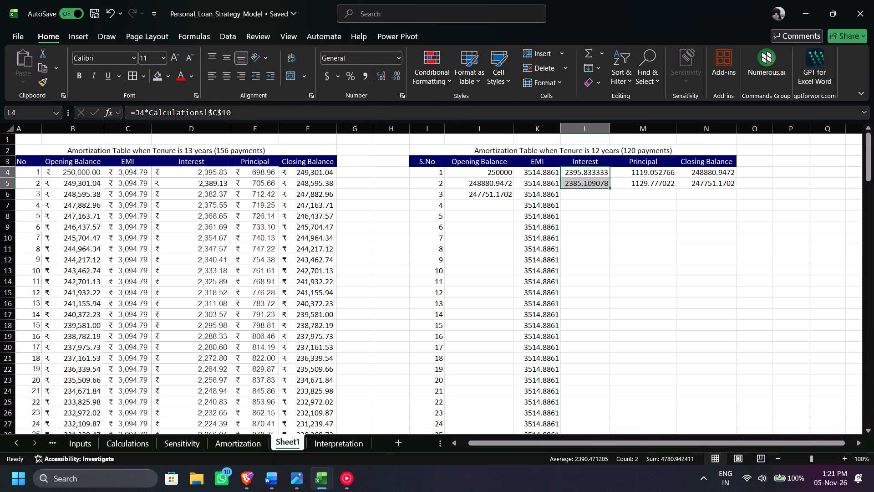
pyautogui.moveTo(609, 186); pyautogui.dragTo(609, 196)
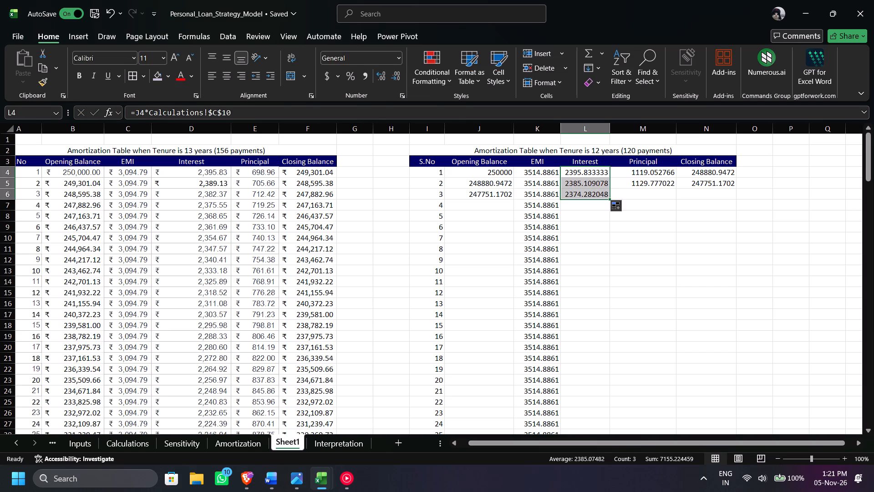
# Fill the second table's Principal formula from M4:M5 down to M6.
pyautogui.moveTo(672, 176); pyautogui.dragTo(675, 186)
pyautogui.moveTo(676, 187); pyautogui.dragTo(675, 196)
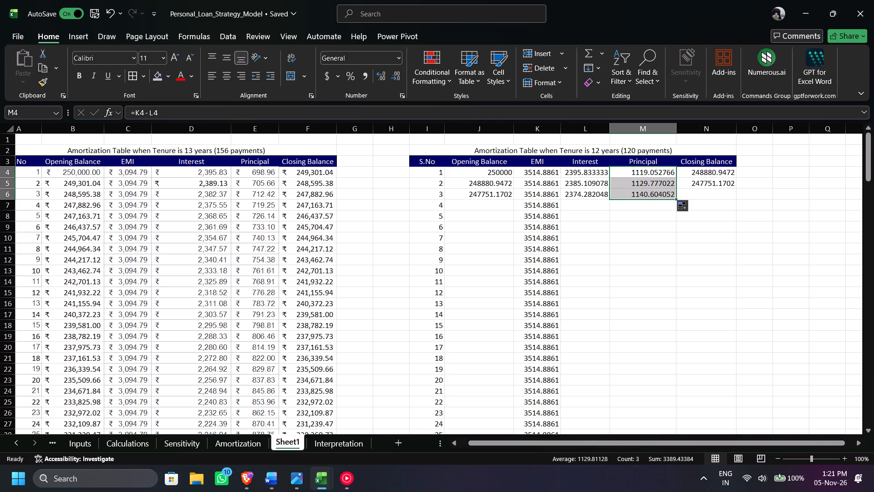
# Fill the second table's Closing Balance formula from N4:N5 down to N6.
pyautogui.moveTo(727, 168); pyautogui.dragTo(732, 180)
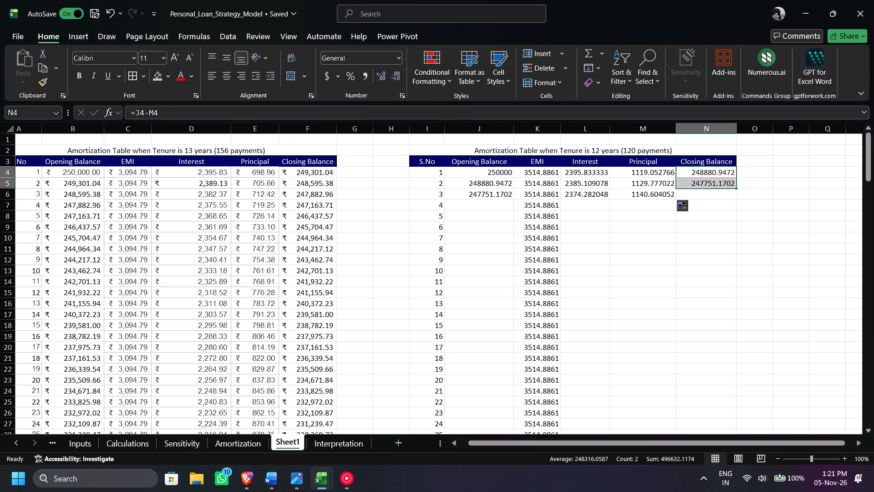
pyautogui.moveTo(735, 187); pyautogui.dragTo(734, 199)
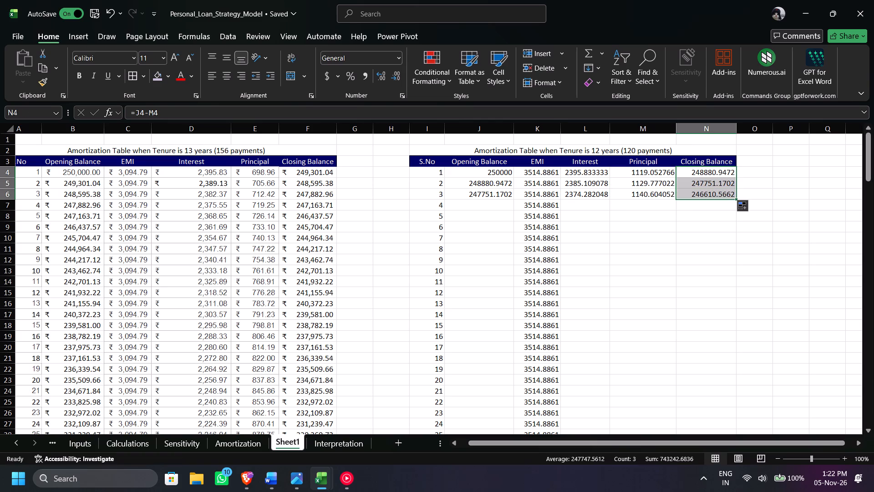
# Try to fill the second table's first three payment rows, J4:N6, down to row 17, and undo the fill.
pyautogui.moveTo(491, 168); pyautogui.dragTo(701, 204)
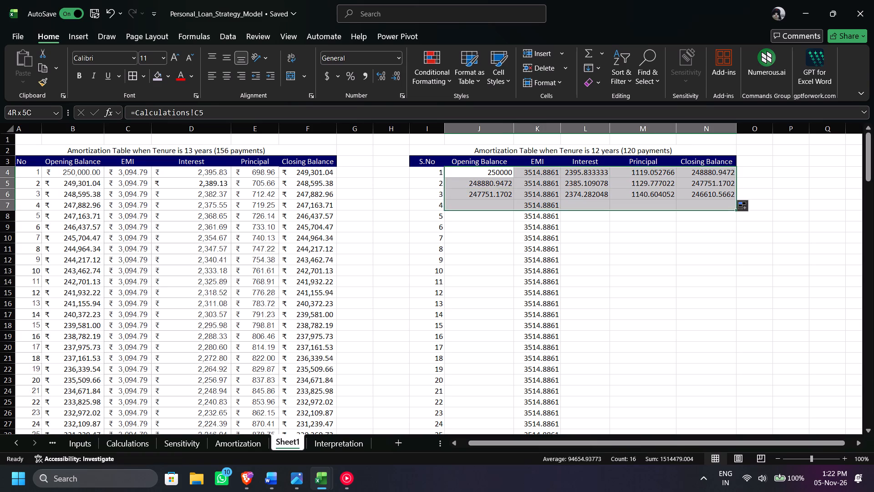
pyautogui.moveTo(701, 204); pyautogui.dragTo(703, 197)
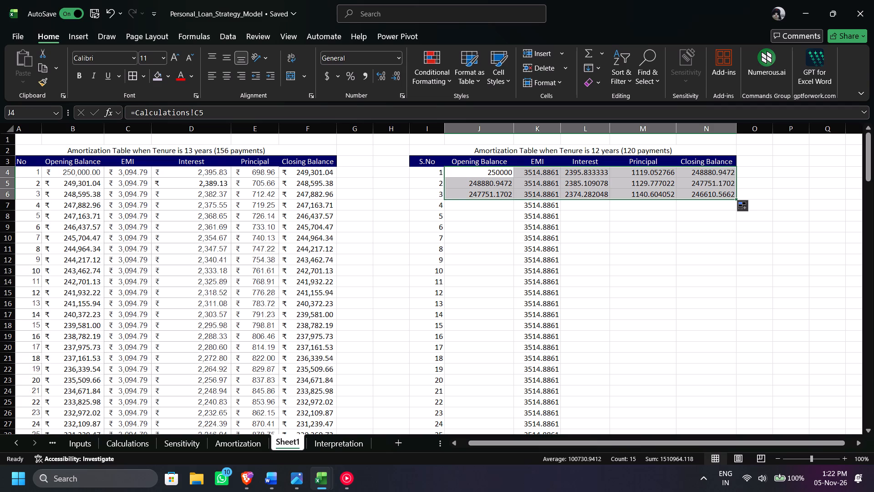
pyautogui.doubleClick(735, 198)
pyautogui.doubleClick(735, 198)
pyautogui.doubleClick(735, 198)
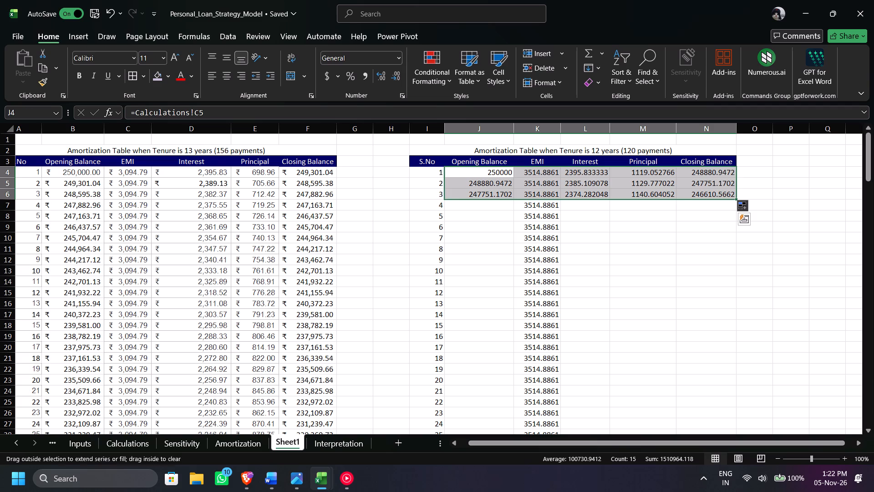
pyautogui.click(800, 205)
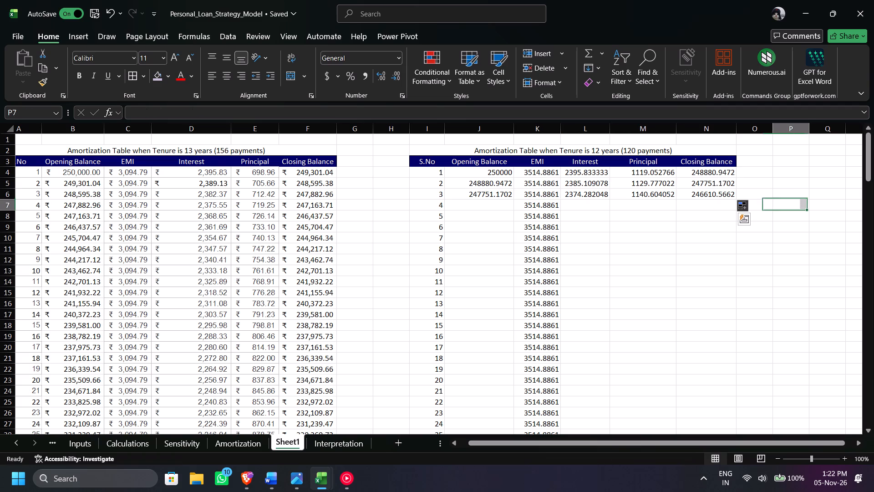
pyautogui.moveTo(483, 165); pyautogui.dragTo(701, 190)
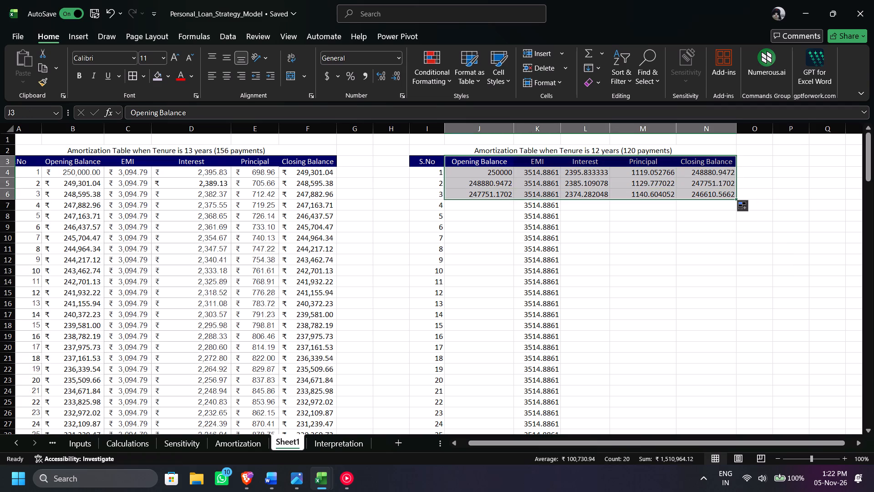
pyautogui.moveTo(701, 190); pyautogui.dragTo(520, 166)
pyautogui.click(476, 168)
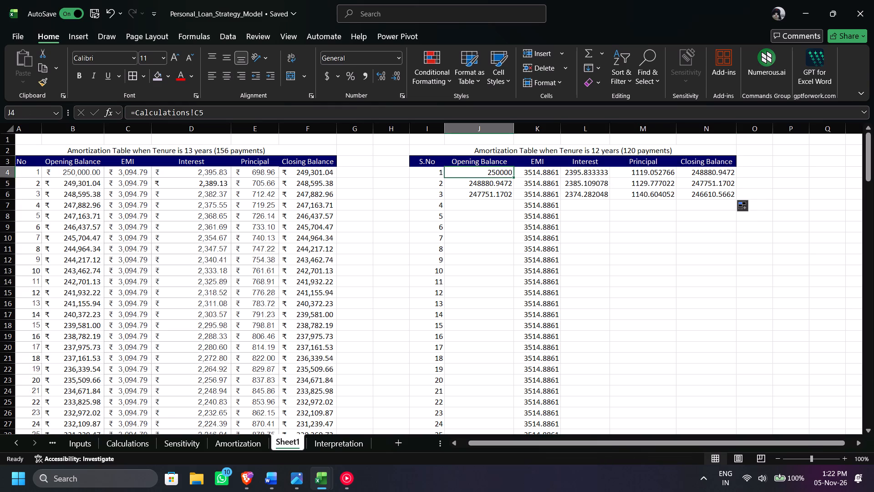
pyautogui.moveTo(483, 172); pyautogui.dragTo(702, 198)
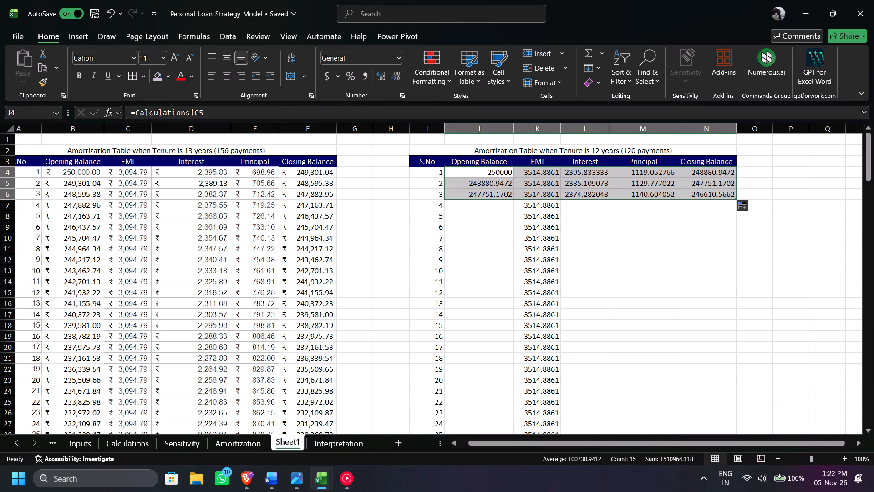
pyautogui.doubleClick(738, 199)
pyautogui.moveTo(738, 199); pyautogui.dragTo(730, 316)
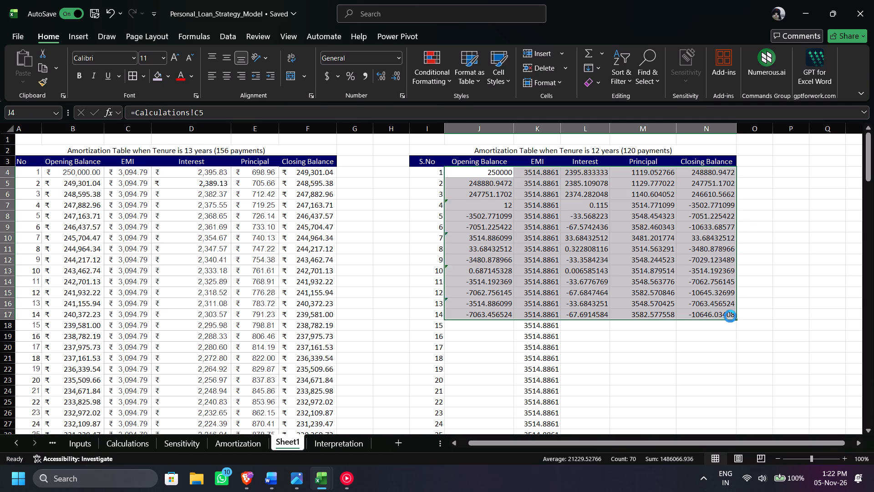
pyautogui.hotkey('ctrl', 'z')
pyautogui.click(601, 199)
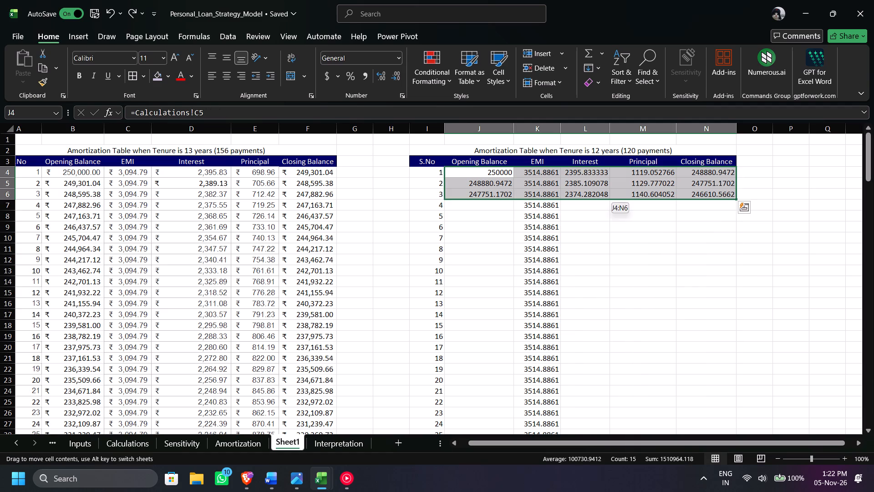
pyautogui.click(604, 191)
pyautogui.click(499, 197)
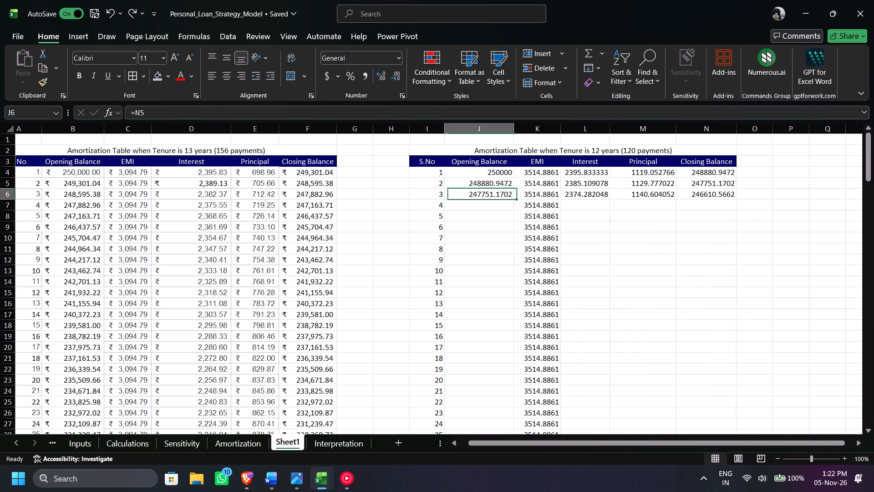
# Clear the second table's EMI cells from payment 4 through payment 120, K7:K123.
pyautogui.scroll(-7, 560, 206)
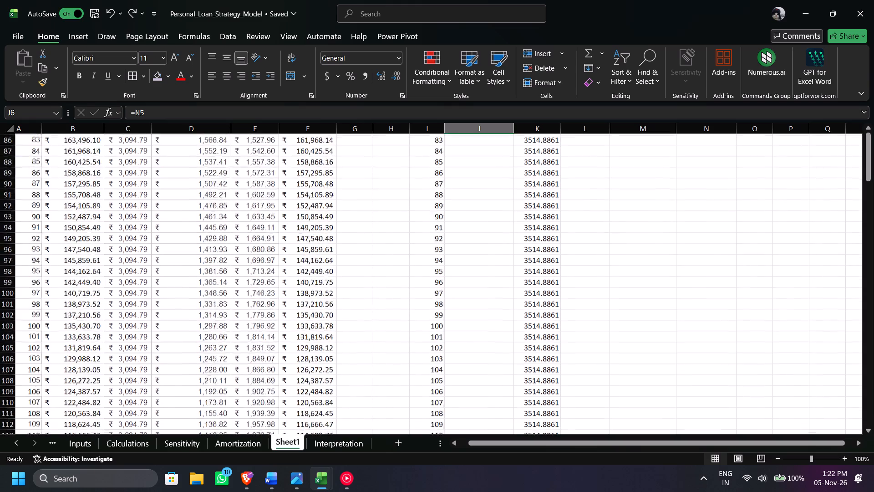
pyautogui.scroll(-1, 560, 206)
pyautogui.scroll(8, 560, 206)
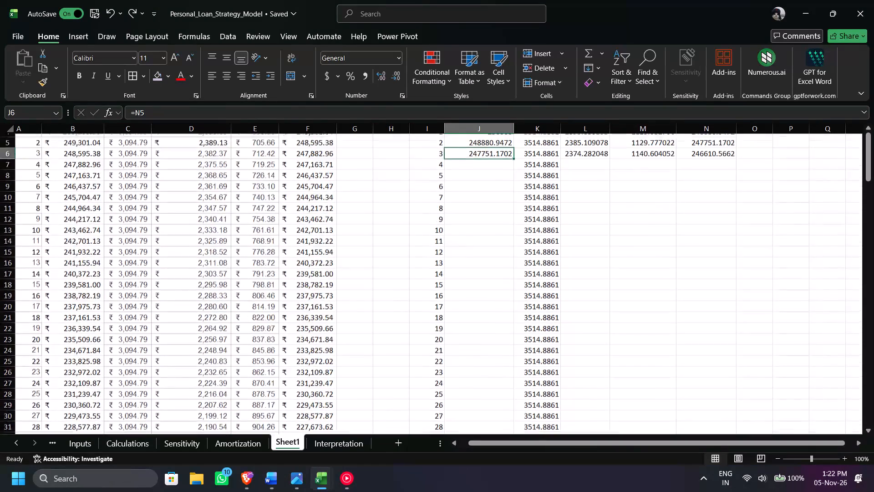
pyautogui.moveTo(547, 207); pyautogui.dragTo(539, 491)
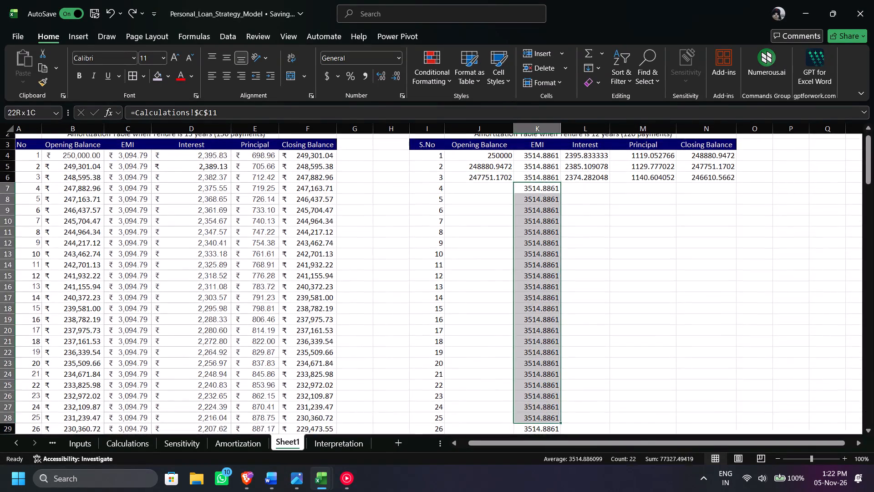
pyautogui.moveTo(539, 491); pyautogui.dragTo(544, 491)
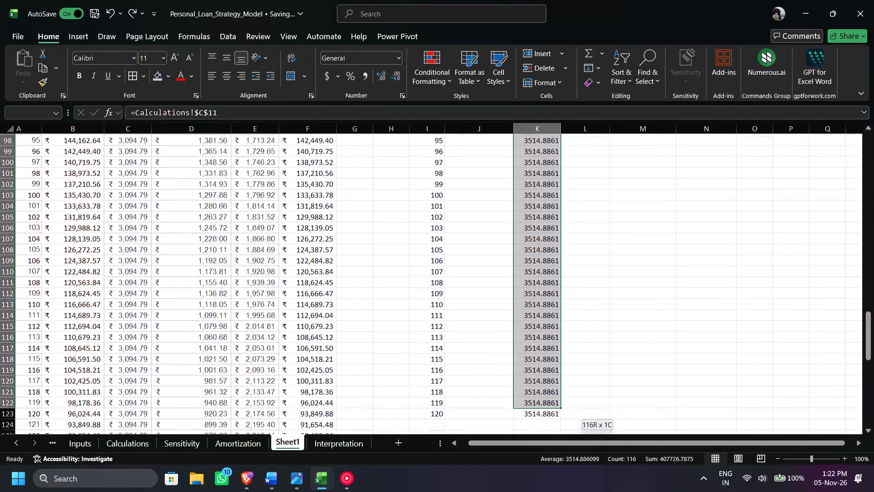
pyautogui.moveTo(544, 491); pyautogui.dragTo(556, 0)
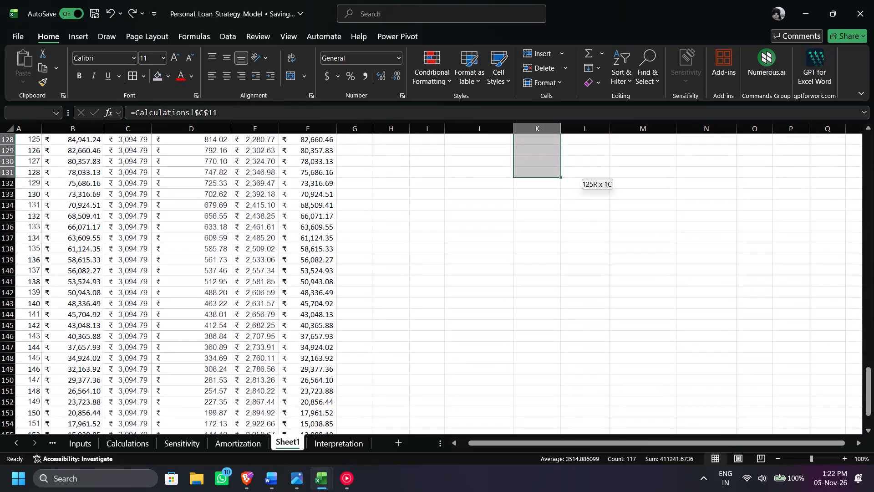
pyautogui.moveTo(556, 0); pyautogui.dragTo(559, 159)
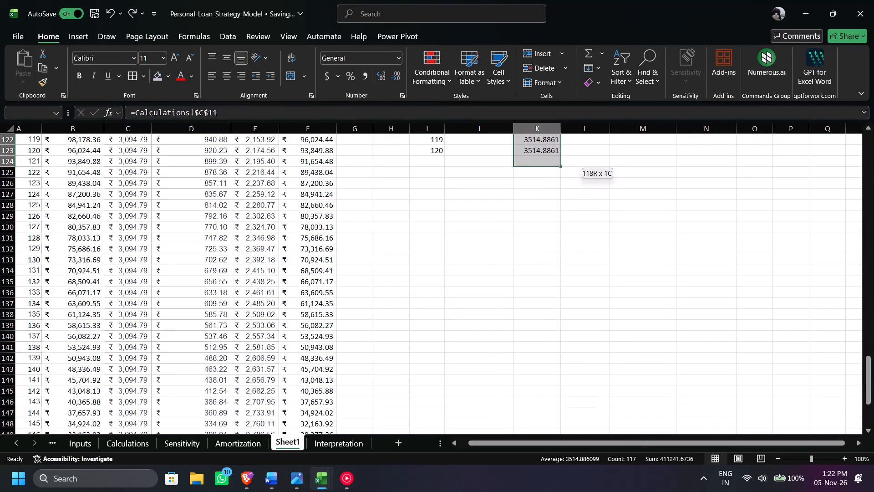
pyautogui.moveTo(559, 159); pyautogui.dragTo(559, 153)
pyautogui.press('Delete')
pyautogui.scroll(1, 559, 153)
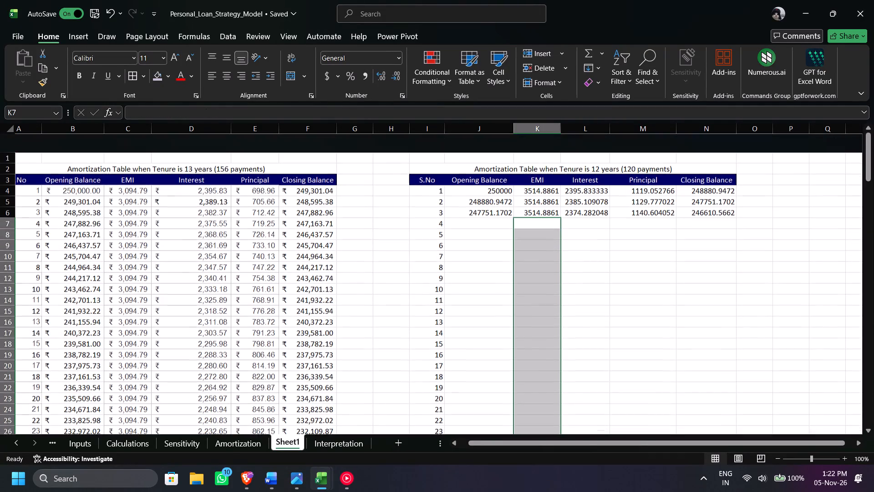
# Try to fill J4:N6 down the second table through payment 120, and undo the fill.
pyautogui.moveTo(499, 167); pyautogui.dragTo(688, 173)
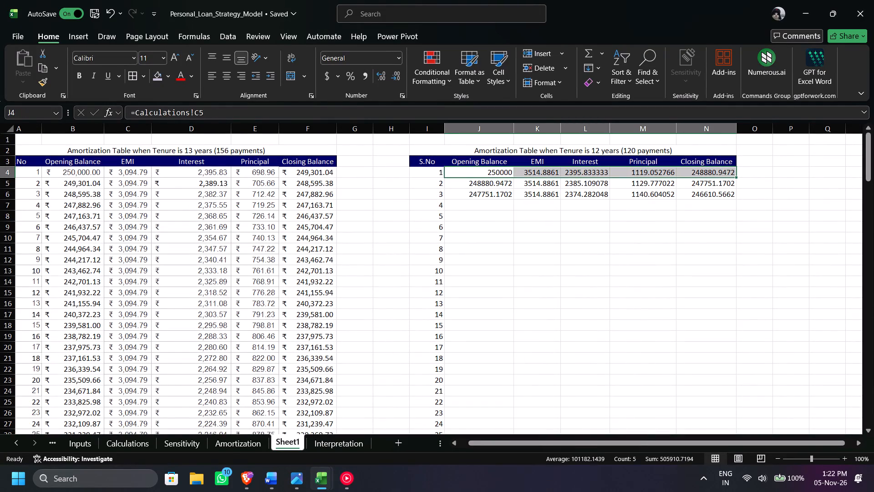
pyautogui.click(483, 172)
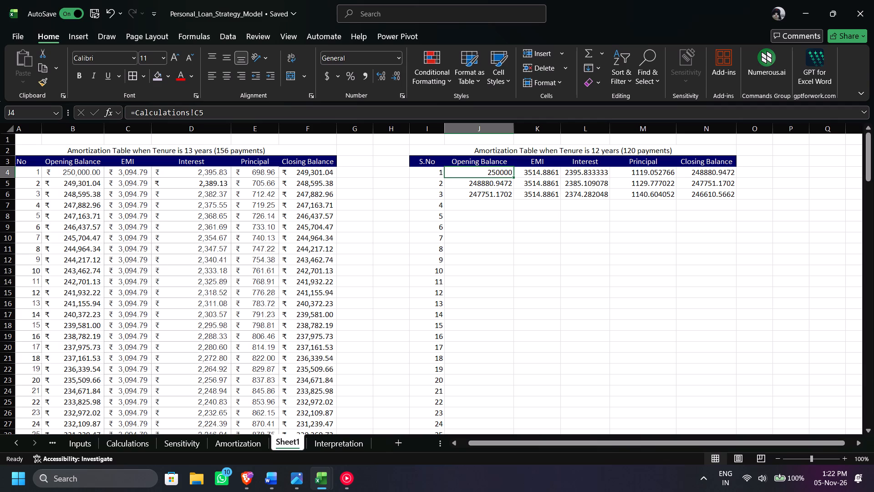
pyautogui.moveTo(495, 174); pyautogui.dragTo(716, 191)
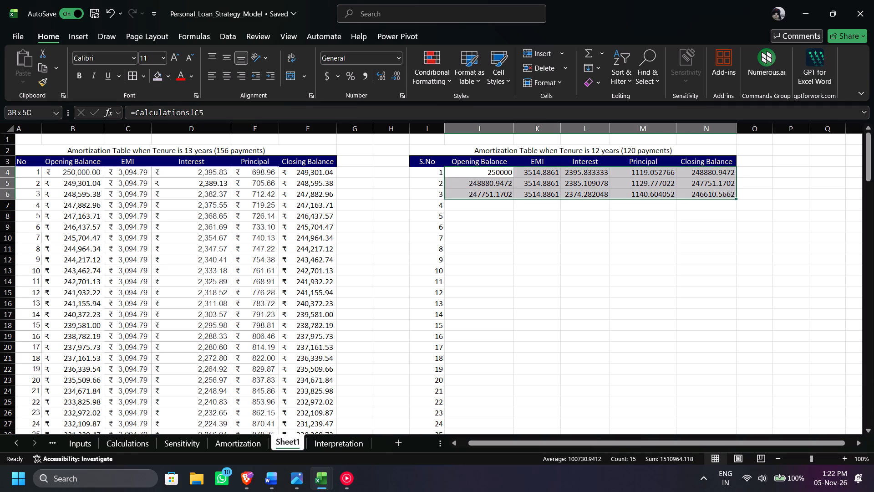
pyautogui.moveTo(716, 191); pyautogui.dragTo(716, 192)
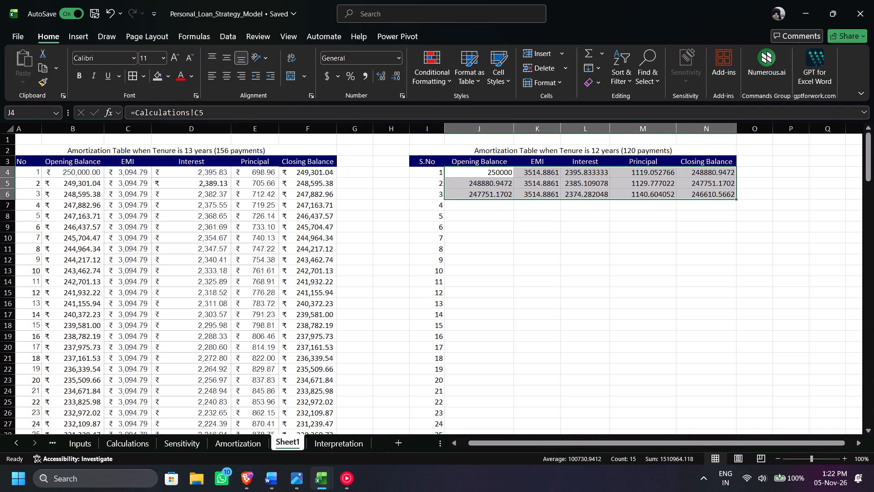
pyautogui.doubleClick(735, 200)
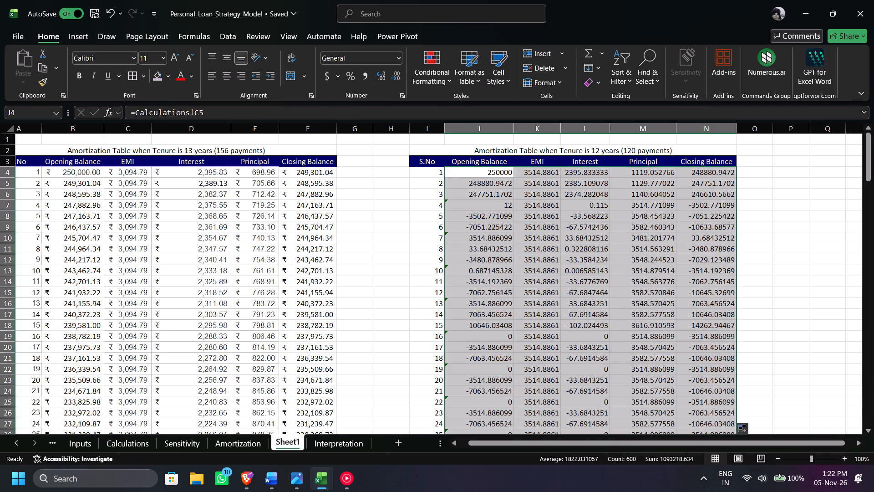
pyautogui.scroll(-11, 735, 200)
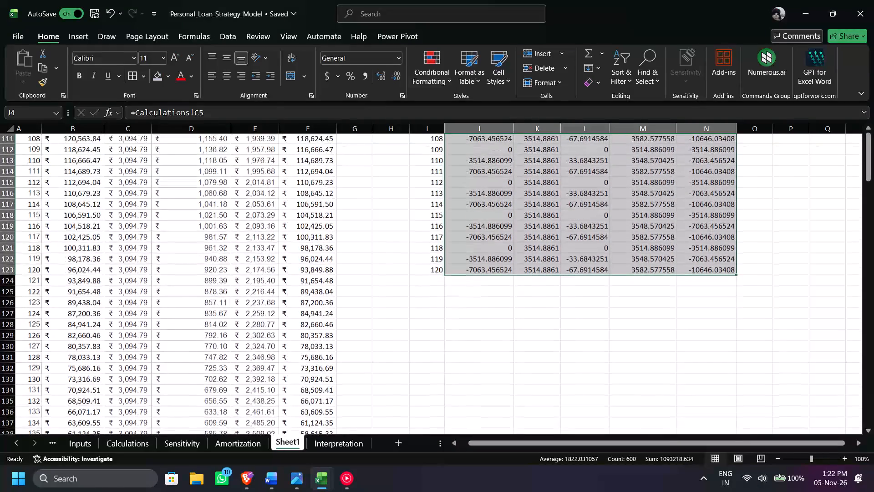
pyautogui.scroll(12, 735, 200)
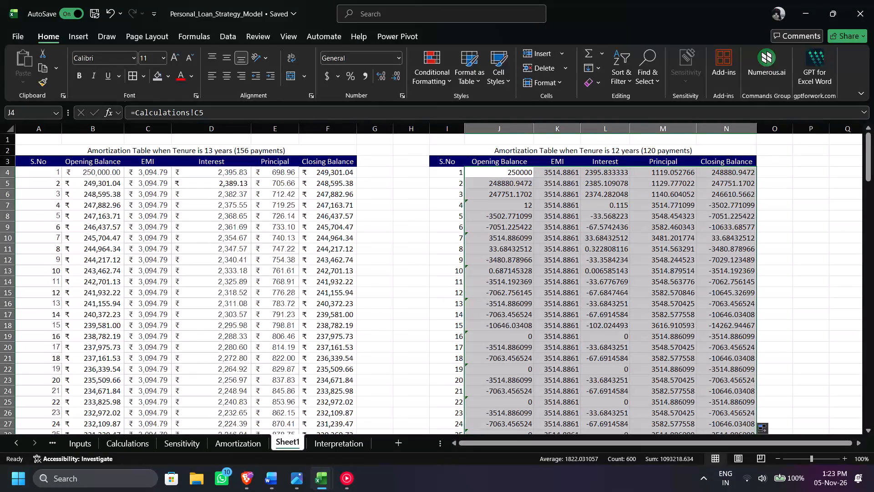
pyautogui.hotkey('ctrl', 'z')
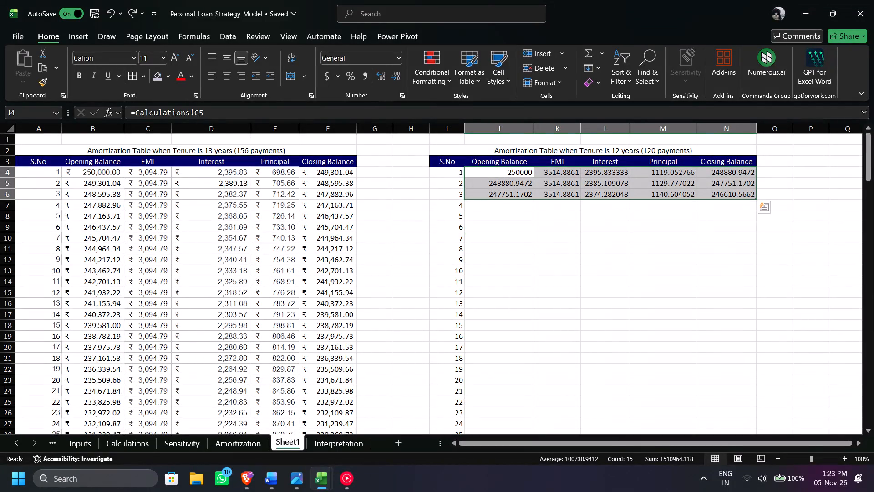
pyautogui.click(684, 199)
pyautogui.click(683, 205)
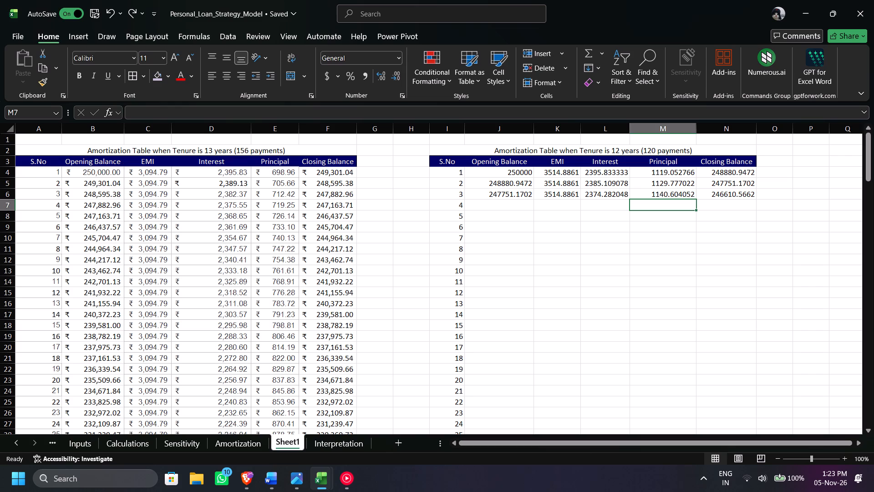
# Compare the Opening Balance formulas of the first two payments between the 156-payment and 120-payment tables.
pyautogui.click(107, 174)
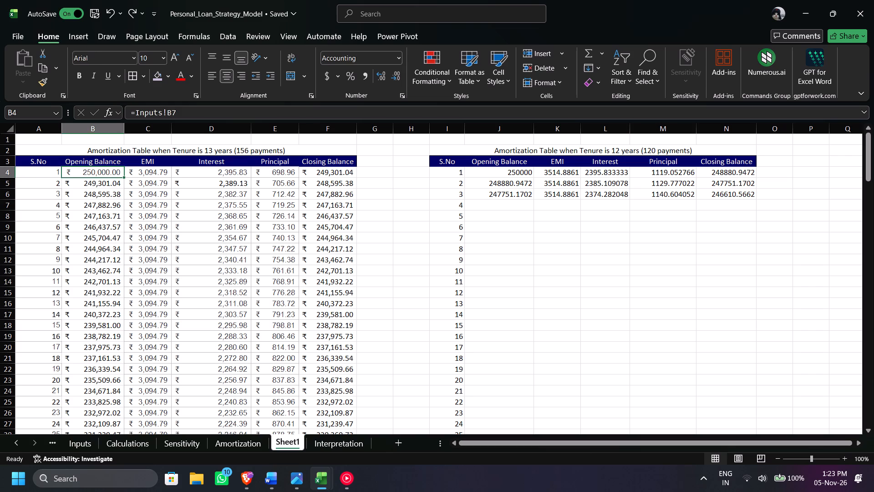
pyautogui.click(514, 171)
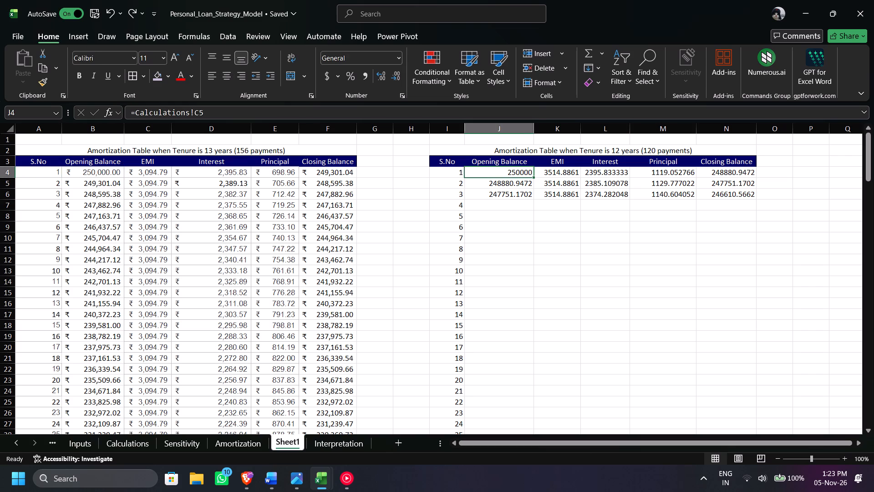
pyautogui.click(88, 171)
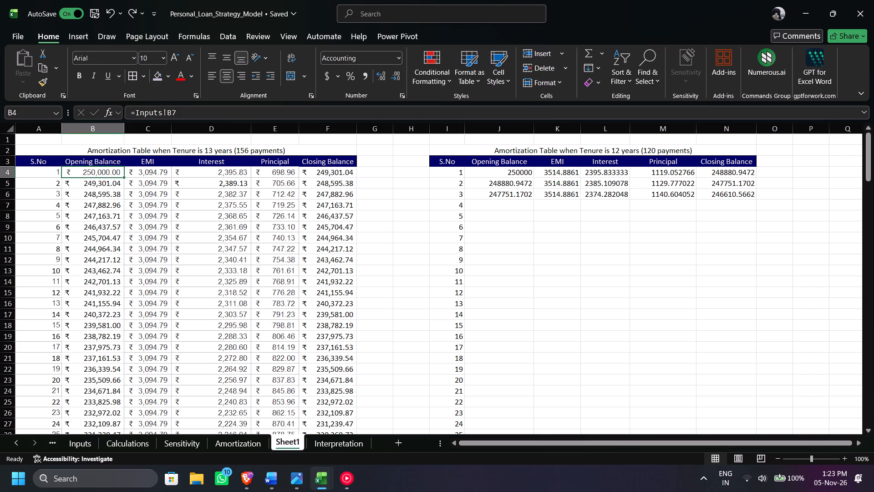
pyautogui.click(522, 177)
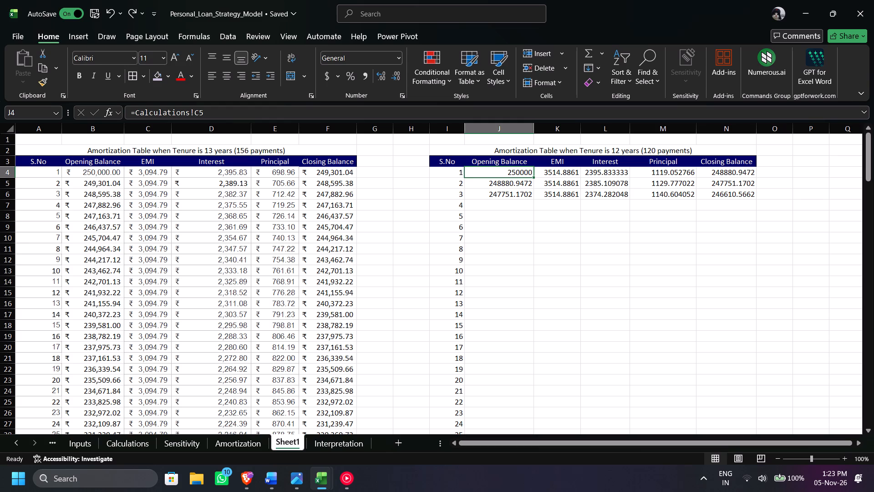
pyautogui.click(78, 170)
pyautogui.click(111, 181)
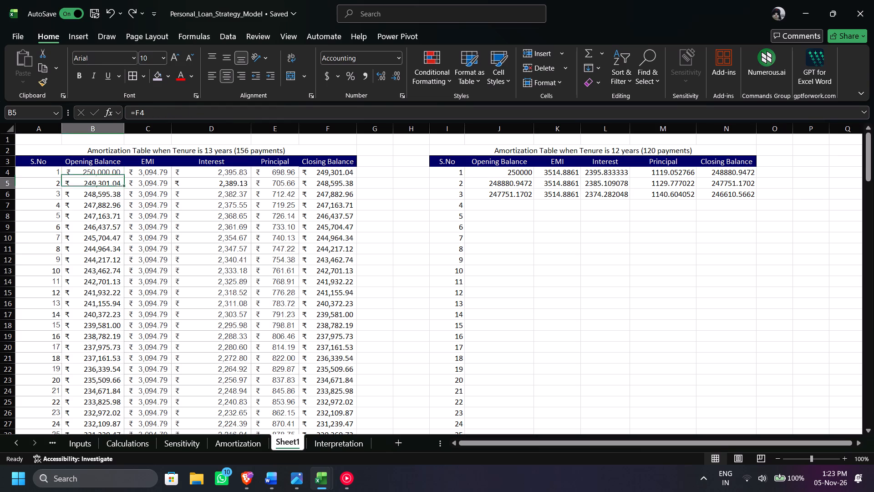
pyautogui.click(515, 188)
pyautogui.click(524, 178)
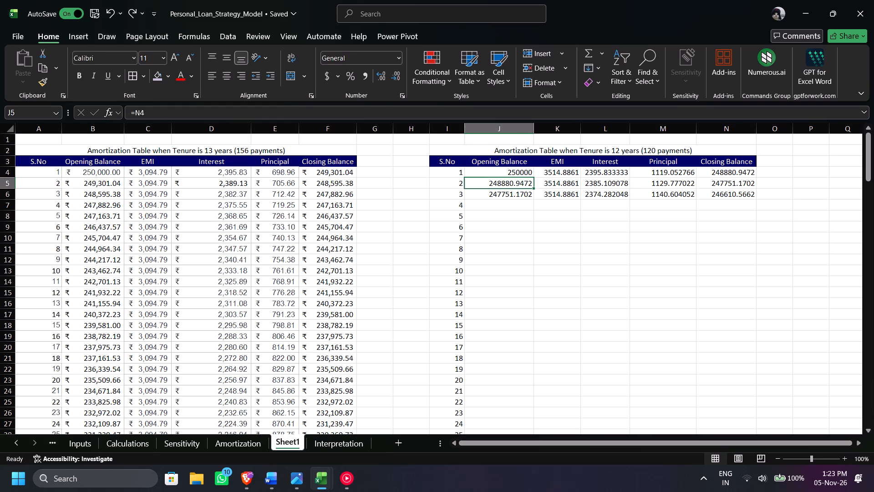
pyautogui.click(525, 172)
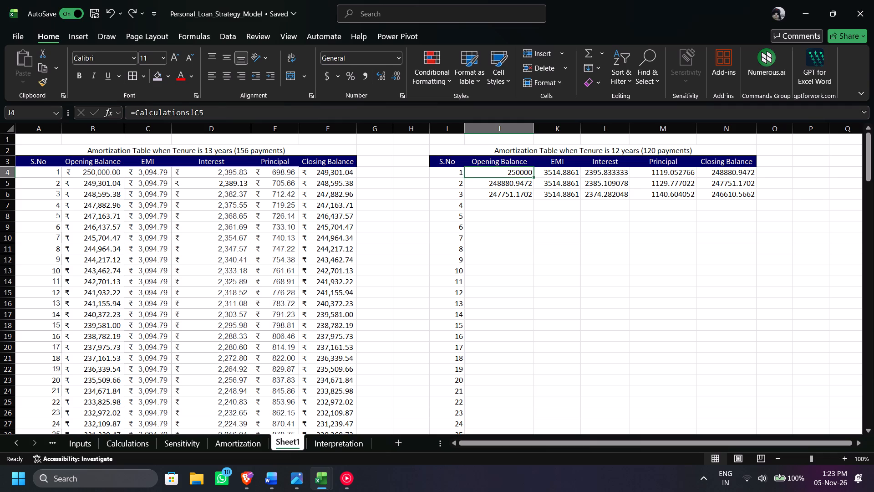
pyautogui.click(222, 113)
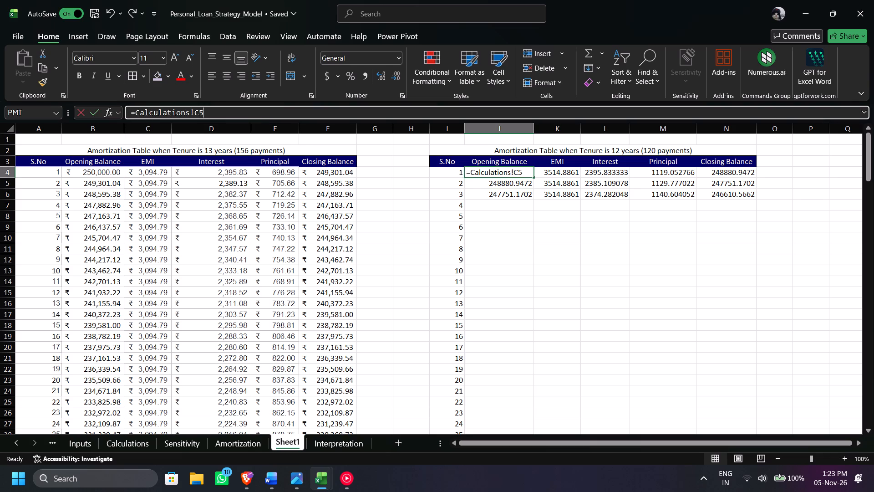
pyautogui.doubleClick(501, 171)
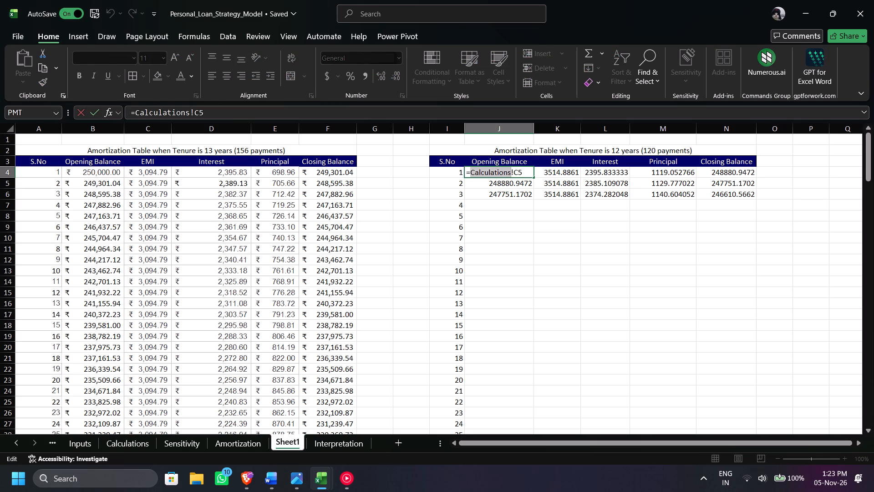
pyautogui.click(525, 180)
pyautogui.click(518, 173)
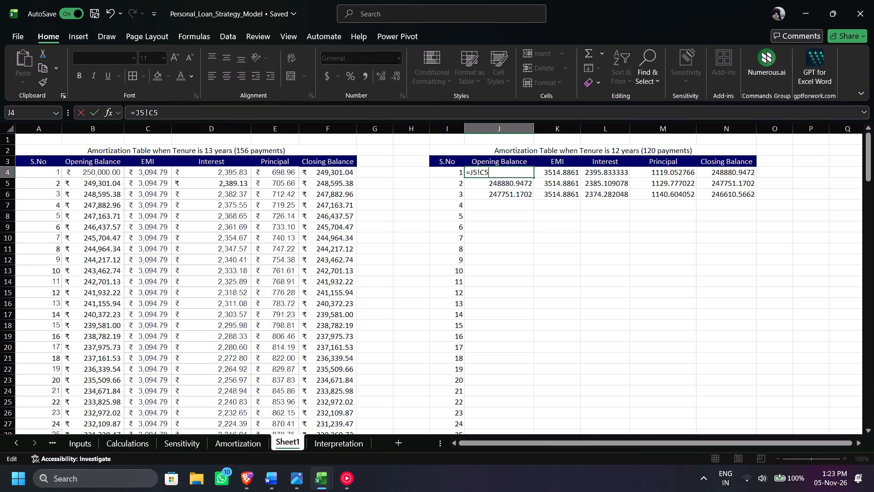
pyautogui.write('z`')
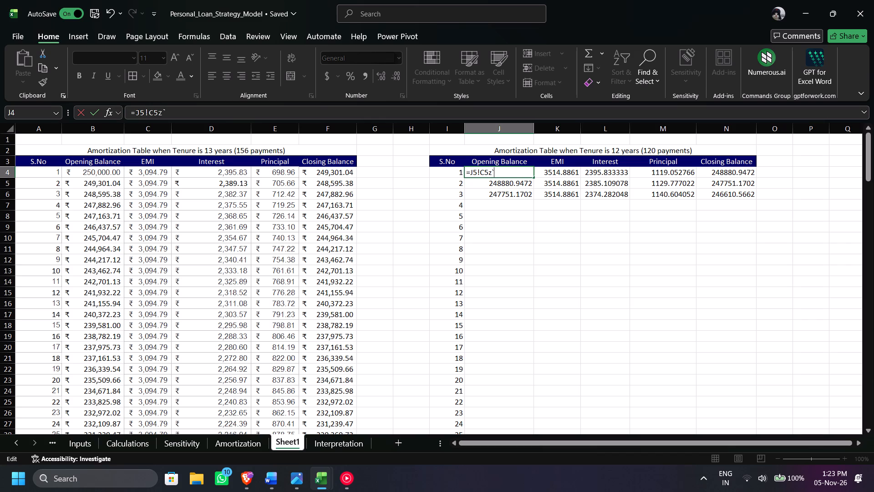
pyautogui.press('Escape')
# Relink the 120-payment table's first Opening Balance, J4, to the loan amount in cell B7 of the Inputs sheet.
pyautogui.tripleClick(524, 172)
pyautogui.click(524, 172)
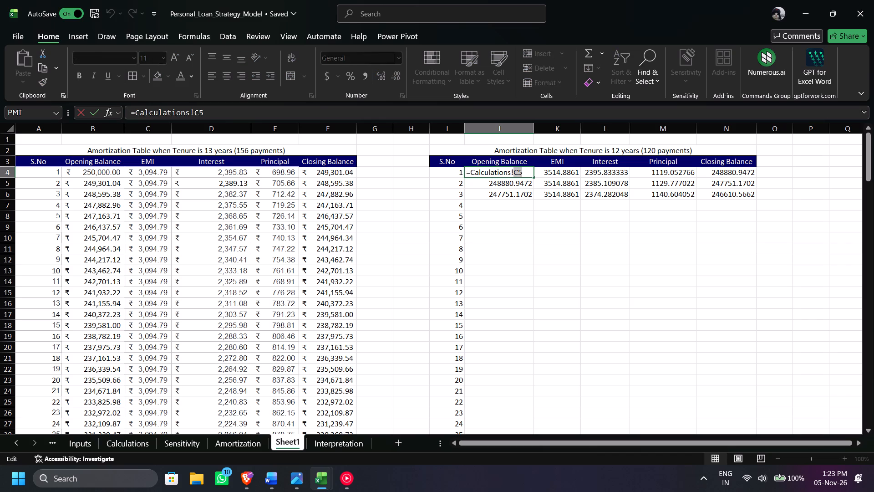
pyautogui.press('BackSpace')
pyautogui.press('BackSpace')
pyautogui.press('BackSpace')
pyautogui.press('BackSpace')
pyautogui.press('BackSpace')
pyautogui.press('BackSpace')
pyautogui.press('BackSpace')
pyautogui.press('BackSpace')
pyautogui.press('BackSpace')
pyautogui.press('BackSpace')
pyautogui.press('BackSpace')
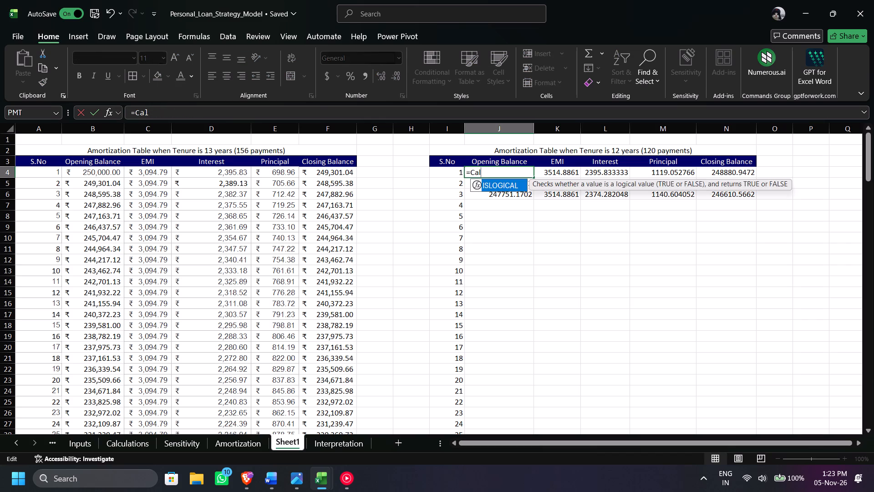
pyautogui.press('BackSpace')
pyautogui.press('BackSpace')
pyautogui.press('BackSpace')
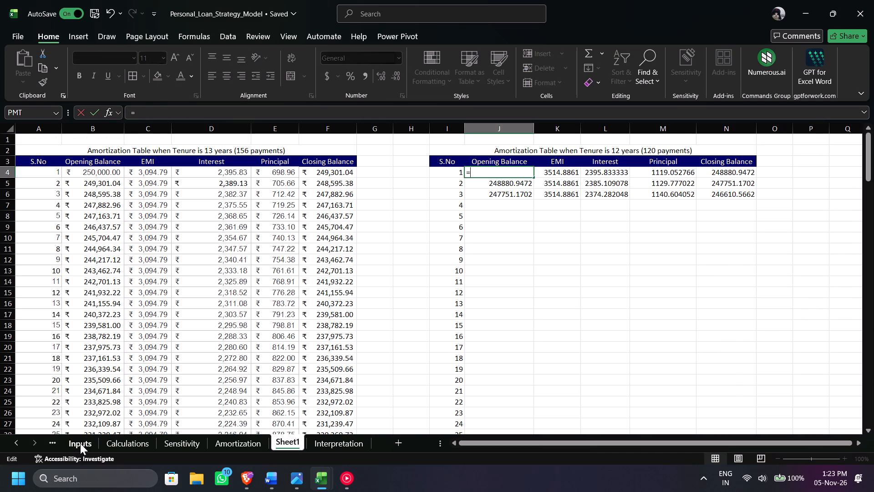
pyautogui.click(80, 443)
pyautogui.click(213, 211)
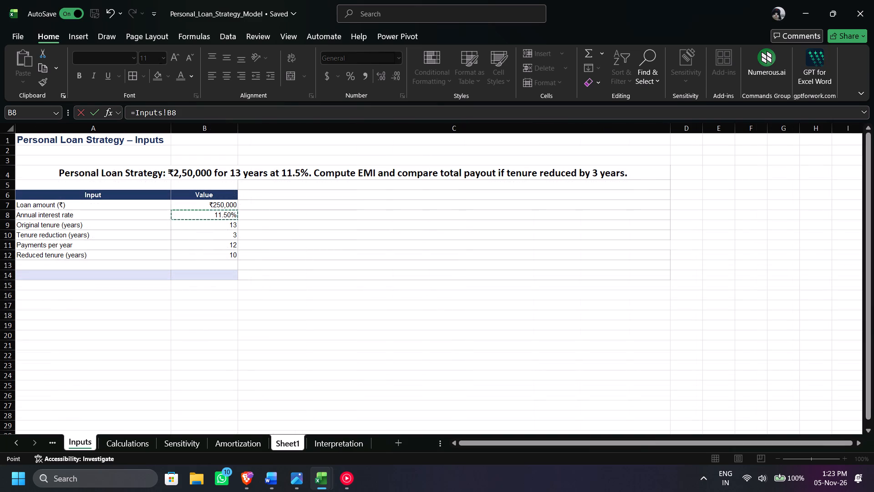
pyautogui.click(217, 206)
pyautogui.press('Return')
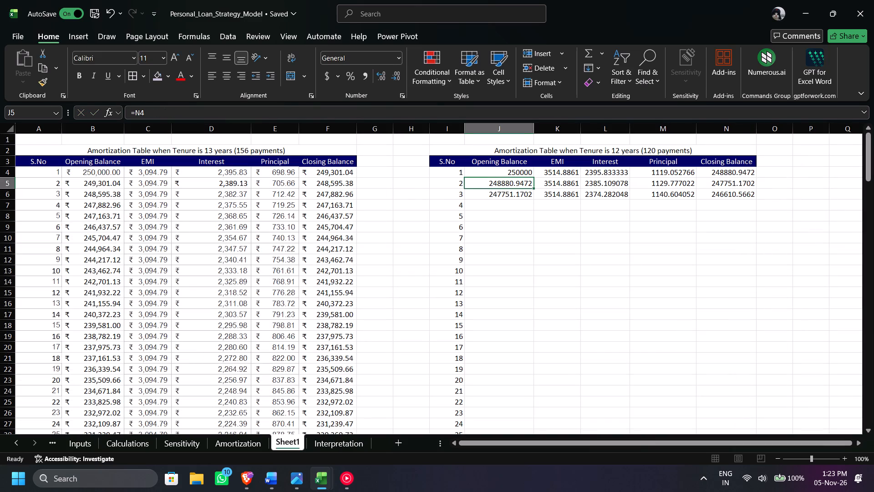
# Compare the first payment's EMI and Principal formulas between the two tables, and check the 120-payment table's Interest formula.
pyautogui.click(547, 171)
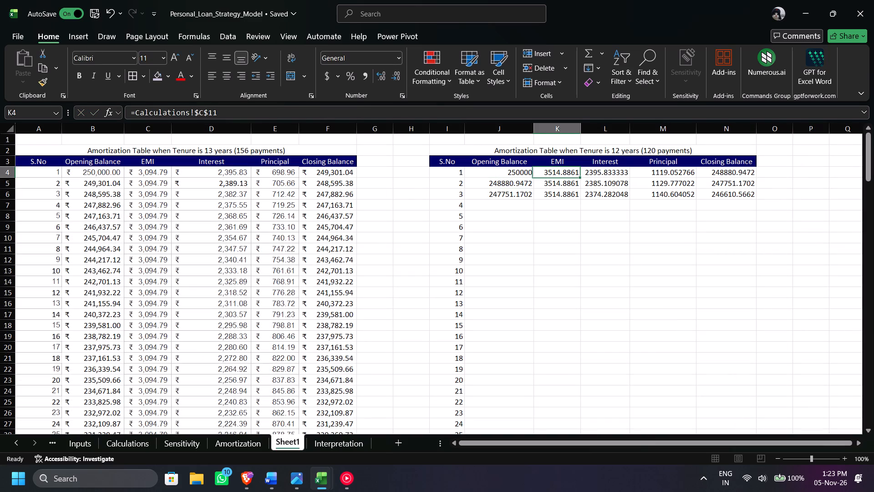
pyautogui.click(136, 172)
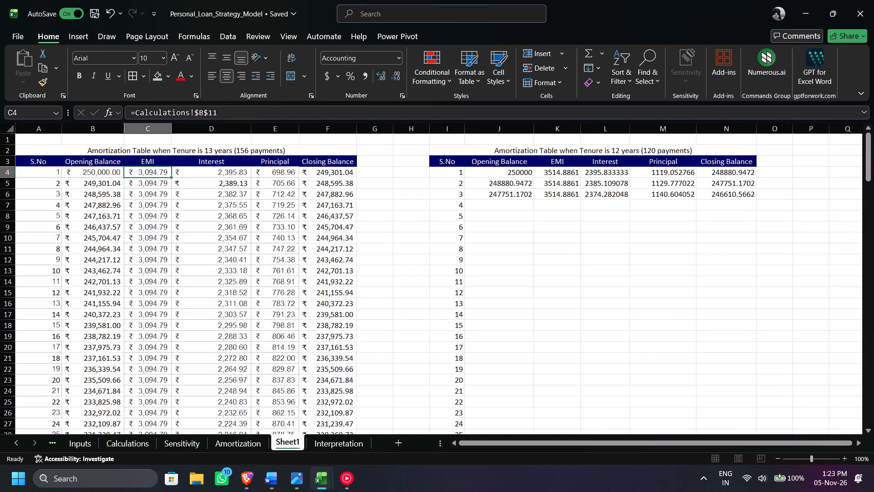
pyautogui.click(576, 176)
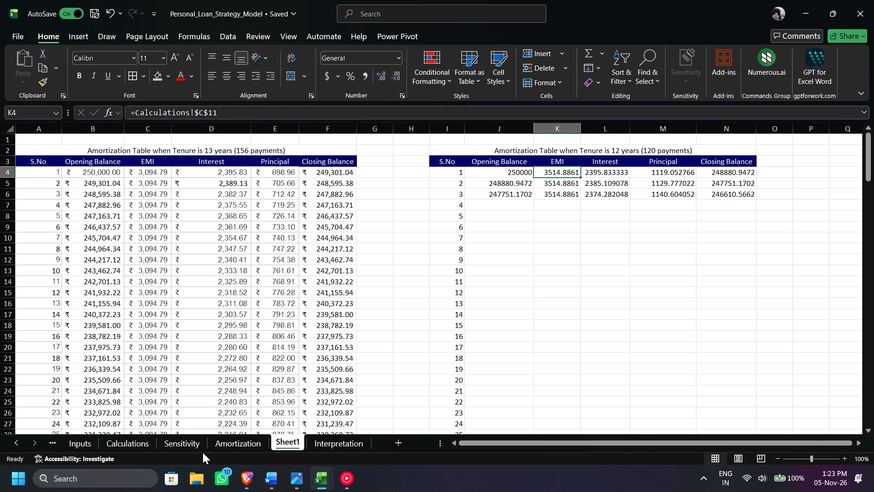
pyautogui.click(615, 176)
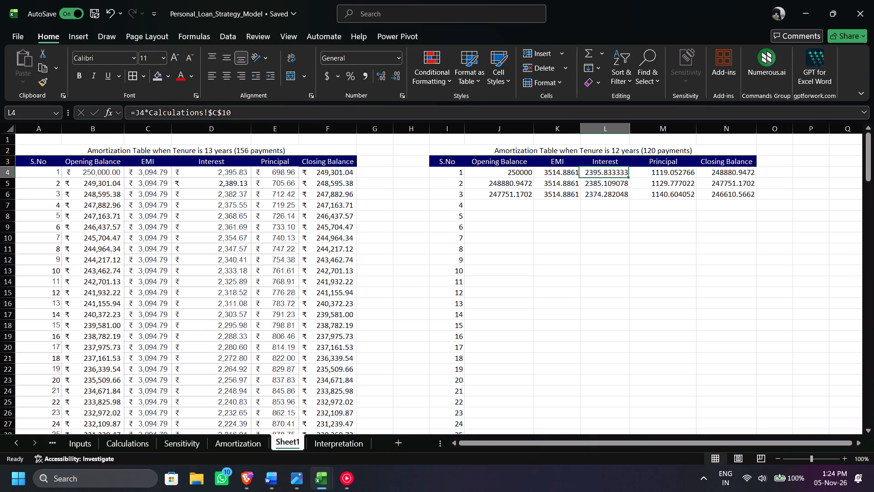
pyautogui.click(279, 174)
pyautogui.doubleClick(277, 174)
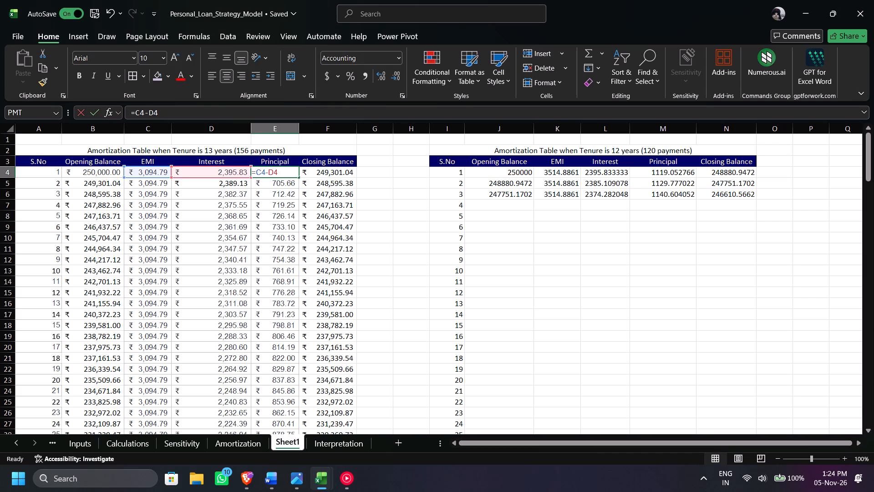
pyautogui.click(660, 173)
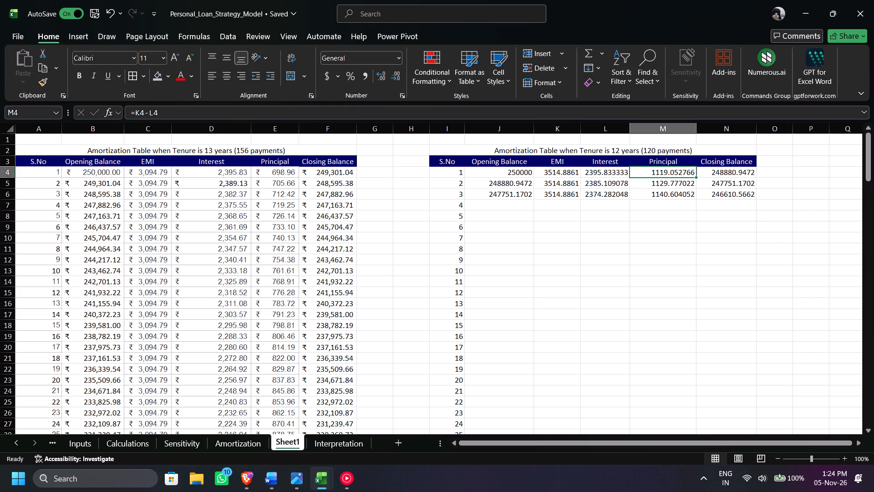
pyautogui.doubleClick(660, 173)
pyautogui.click(692, 209)
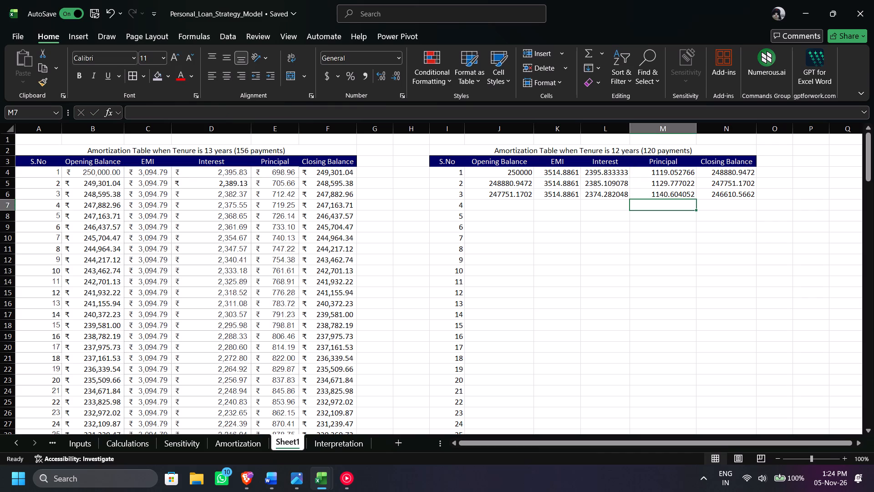
pyautogui.click(277, 170)
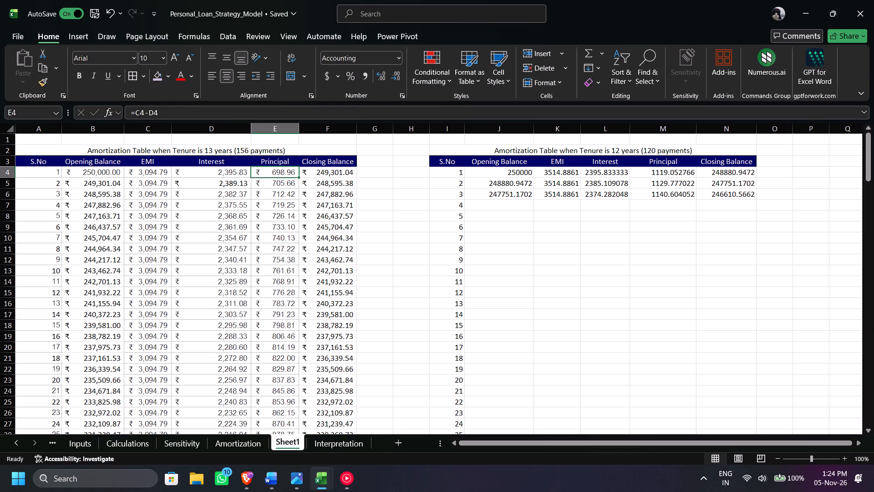
pyautogui.click(569, 179)
pyautogui.click(613, 173)
pyautogui.click(578, 177)
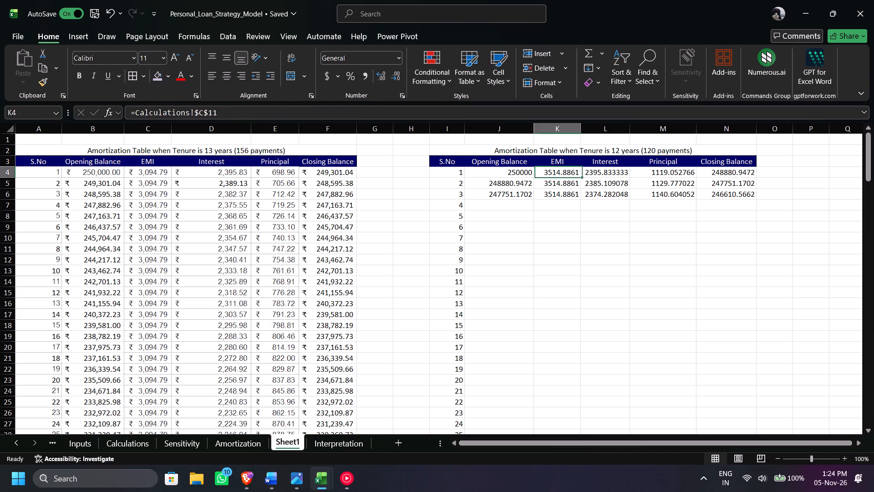
pyautogui.click(666, 176)
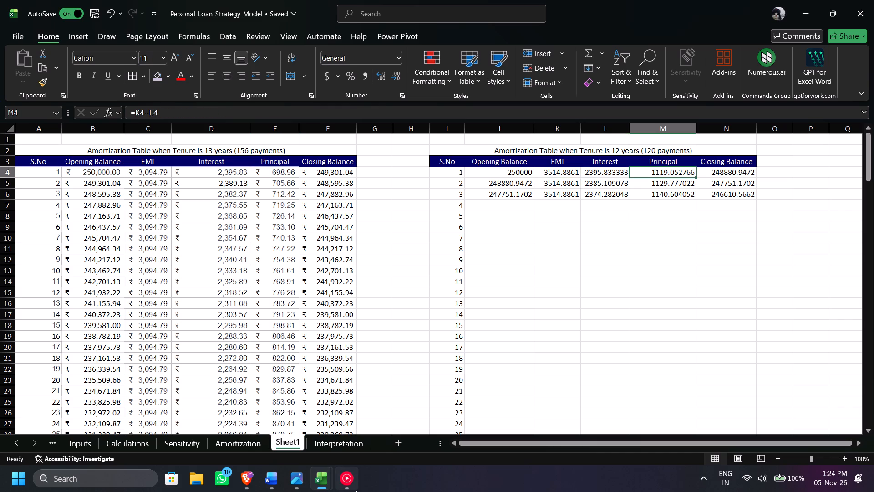
# Switch to YouTube Music, play O Sanam from the Quick picks, and return to the workbook.
pyautogui.click(356, 490)
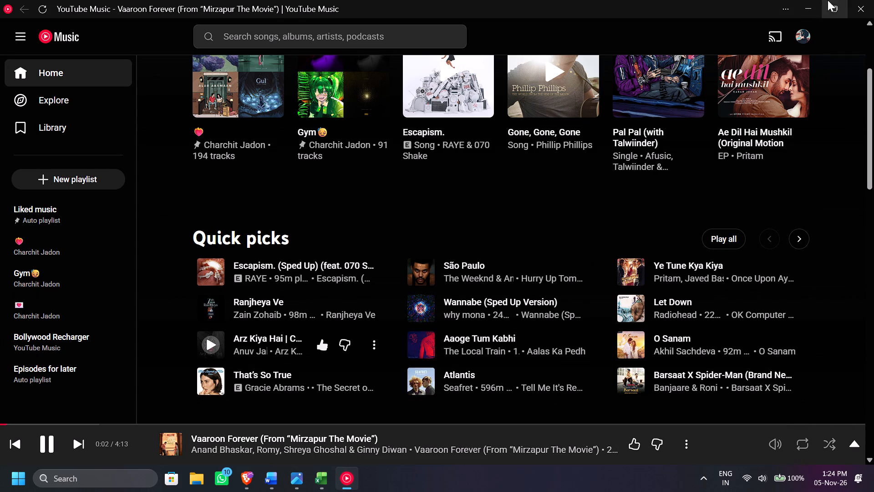
pyautogui.scroll(-1, 535, 261)
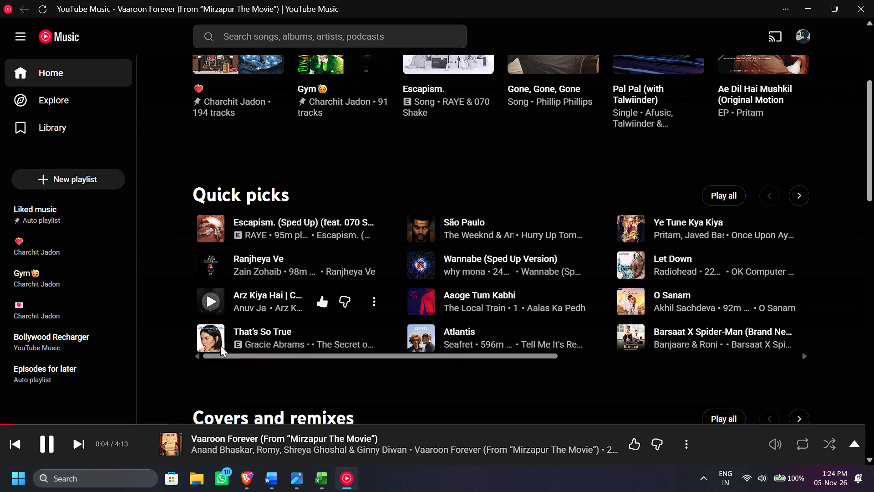
pyautogui.click(637, 302)
pyautogui.click(806, 1)
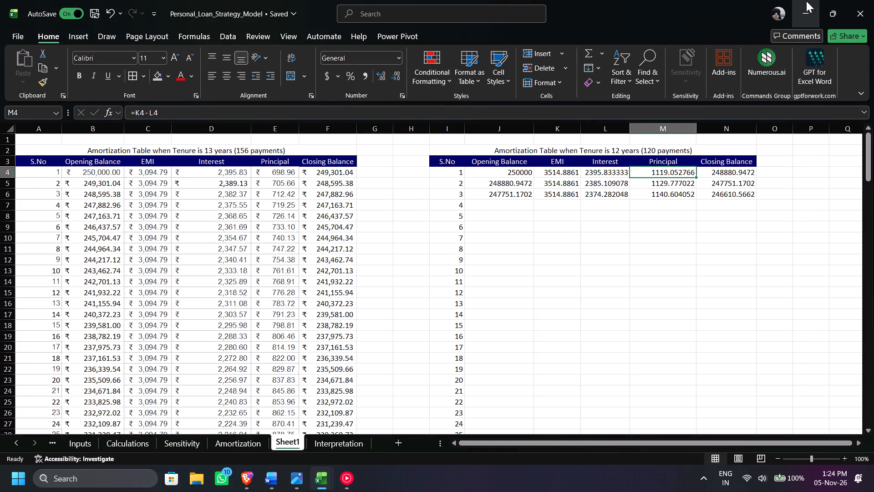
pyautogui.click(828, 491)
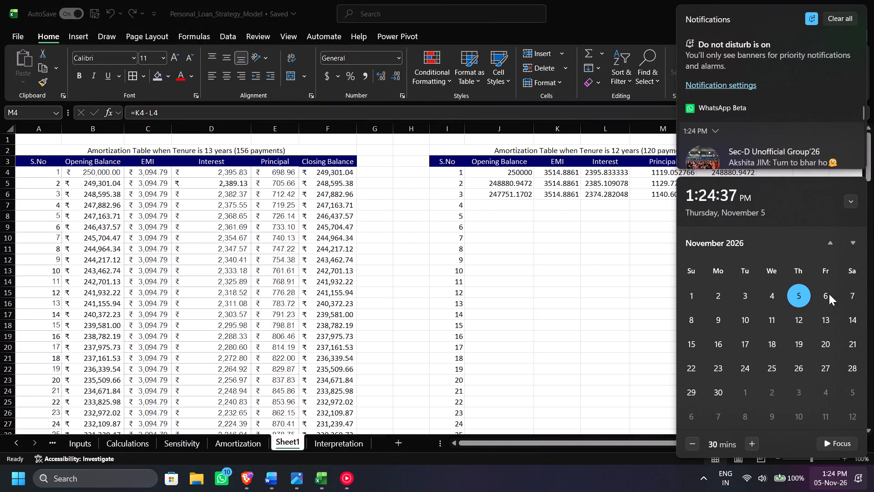
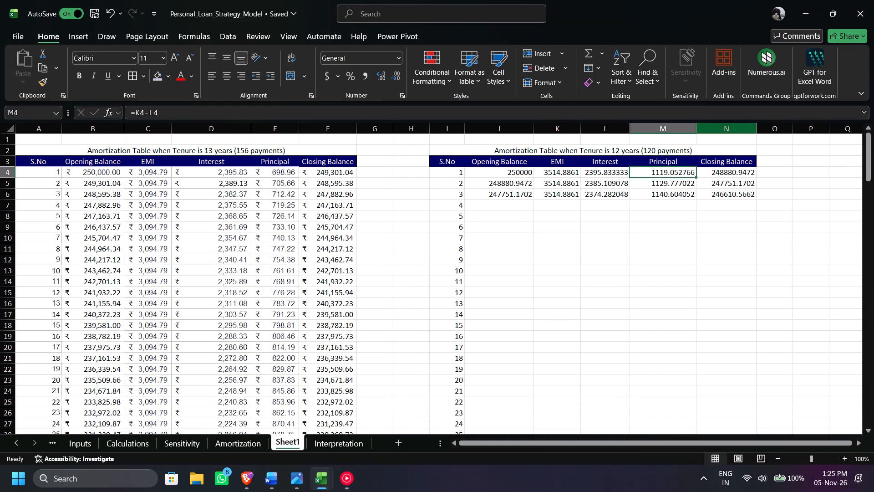
# Compare the opening balance, EMI and interest formulas of the 120-payment table with those of the 156-payment table in the early payment rows.
pyautogui.click(503, 196)
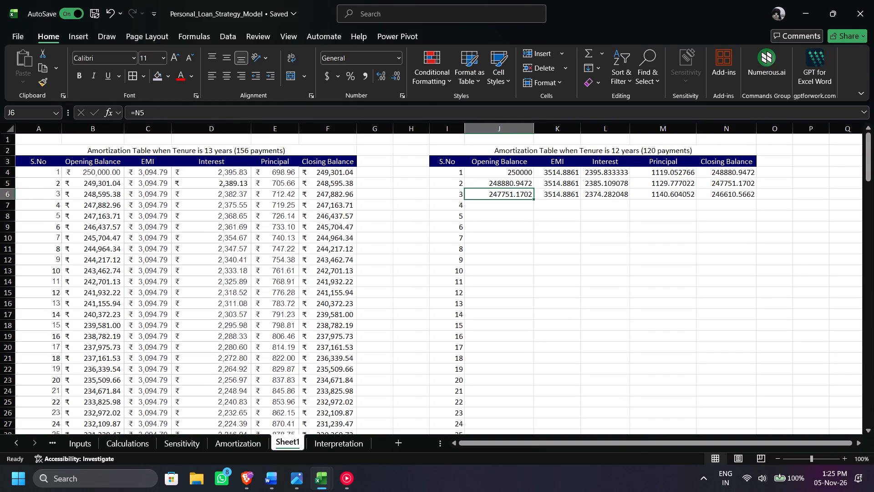
pyautogui.click(571, 196)
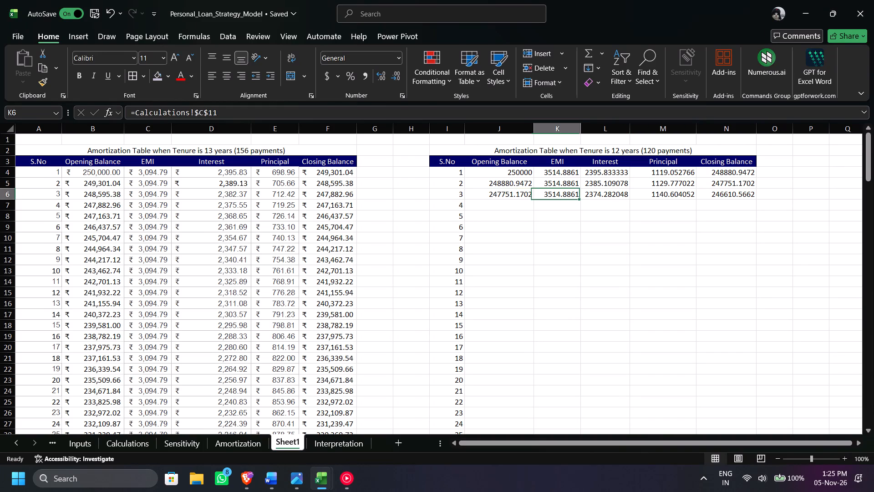
pyautogui.click(523, 199)
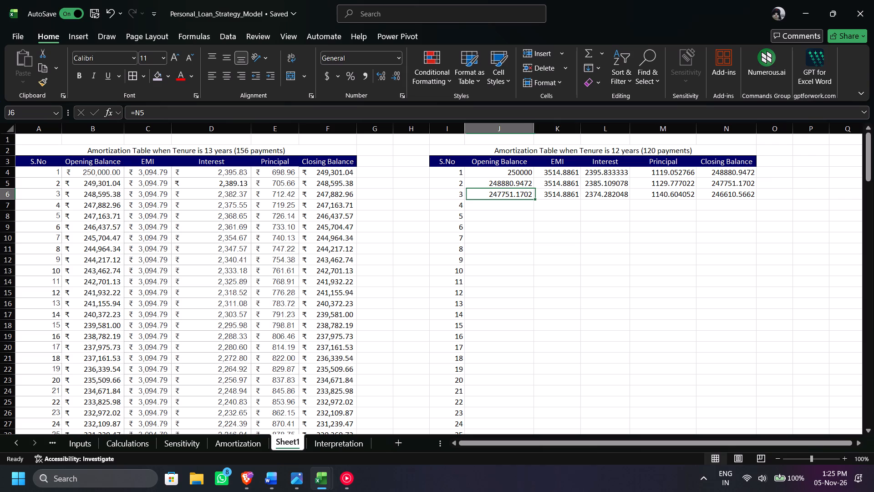
pyautogui.click(522, 182)
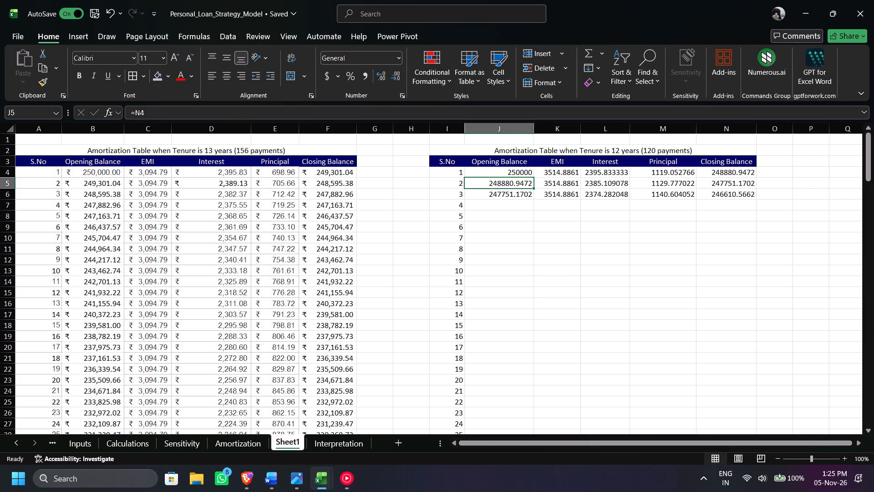
pyautogui.click(93, 191)
pyautogui.click(108, 185)
pyautogui.click(153, 185)
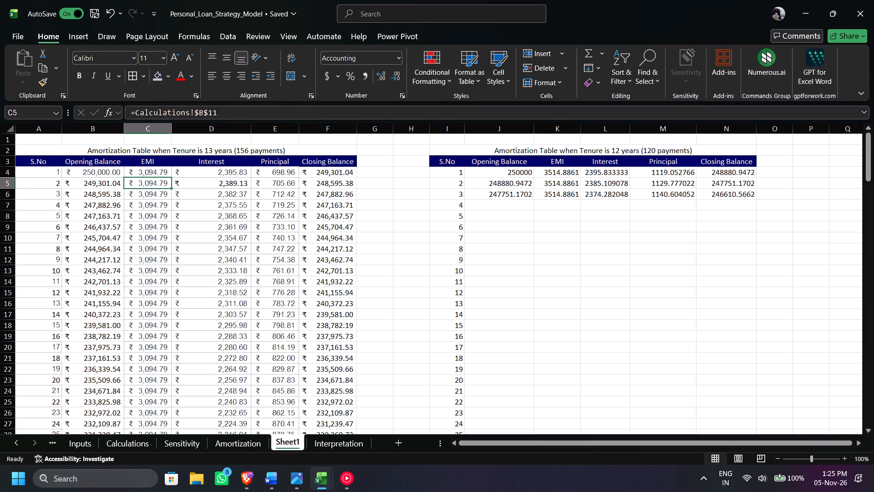
pyautogui.click(554, 183)
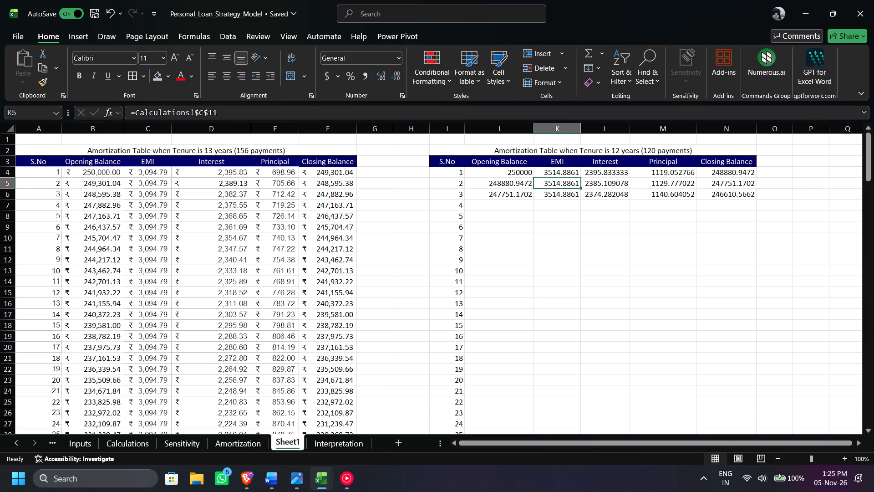
pyautogui.click(211, 184)
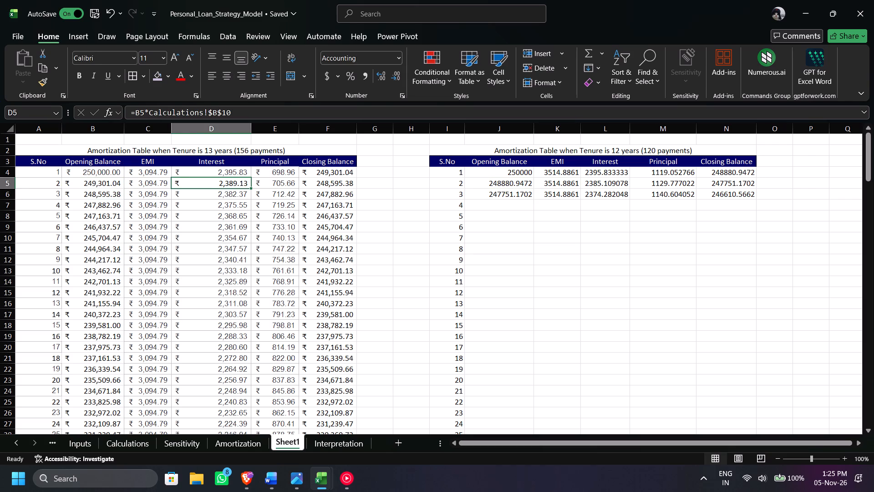
pyautogui.click(621, 186)
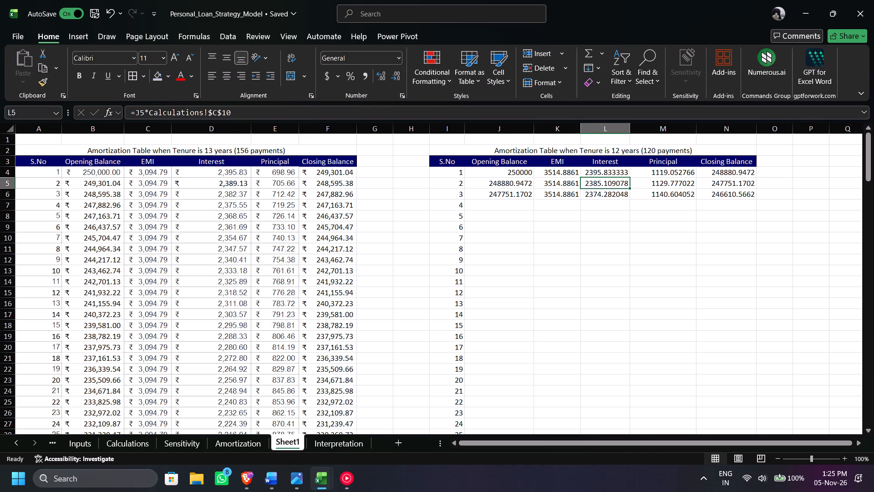
pyautogui.click(566, 185)
pyautogui.click(611, 185)
pyautogui.doubleClick(611, 185)
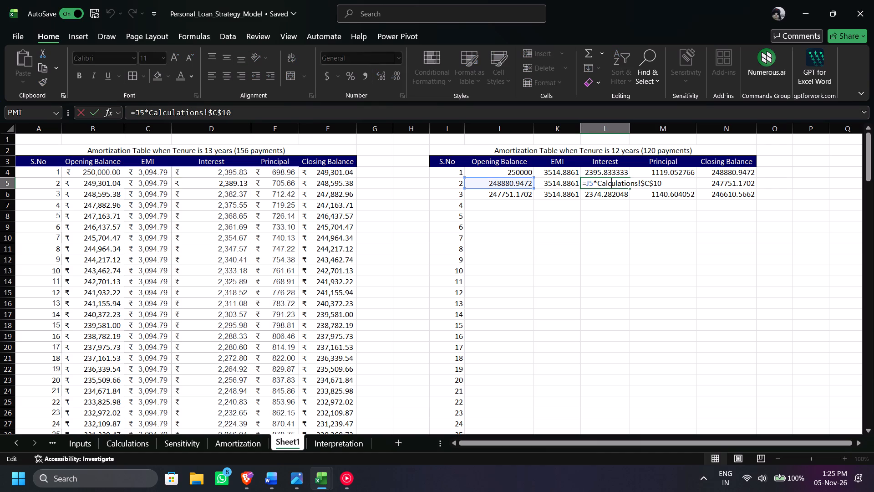
pyautogui.click(574, 242)
pyautogui.doubleClick(226, 180)
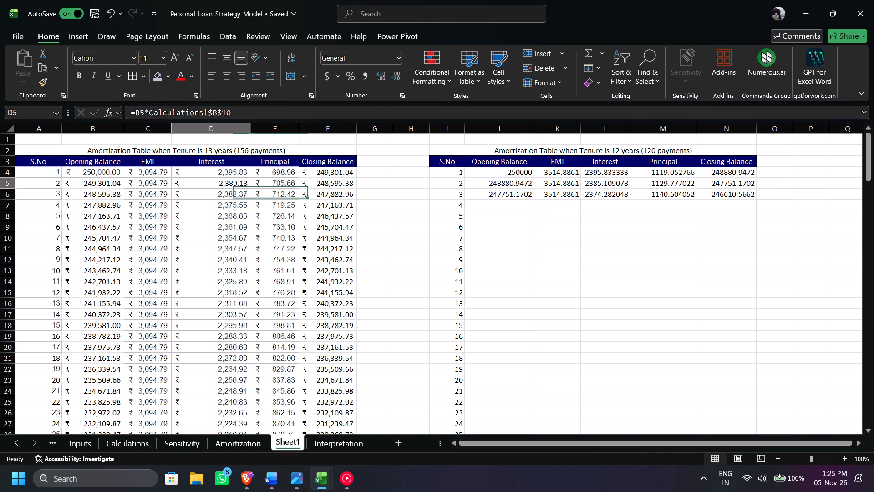
pyautogui.click(446, 200)
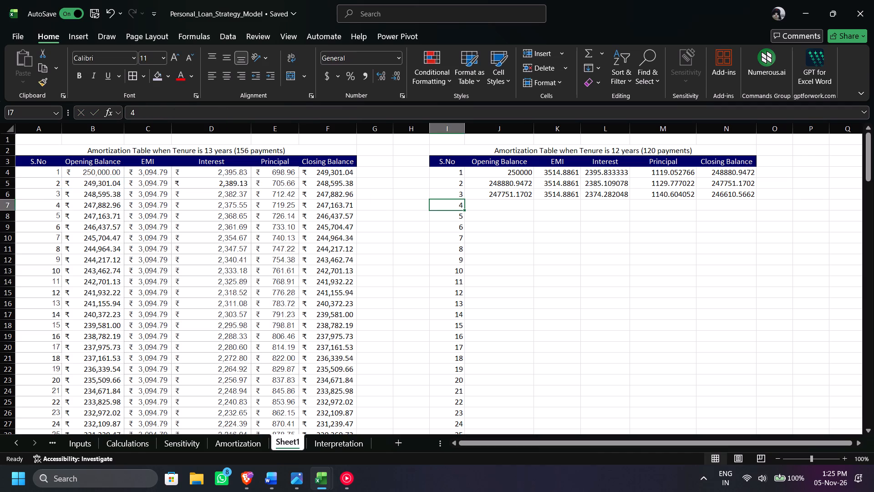
# Review the Calculations and Sensitivity sheets, ending back on Sheet1.
pyautogui.click(131, 445)
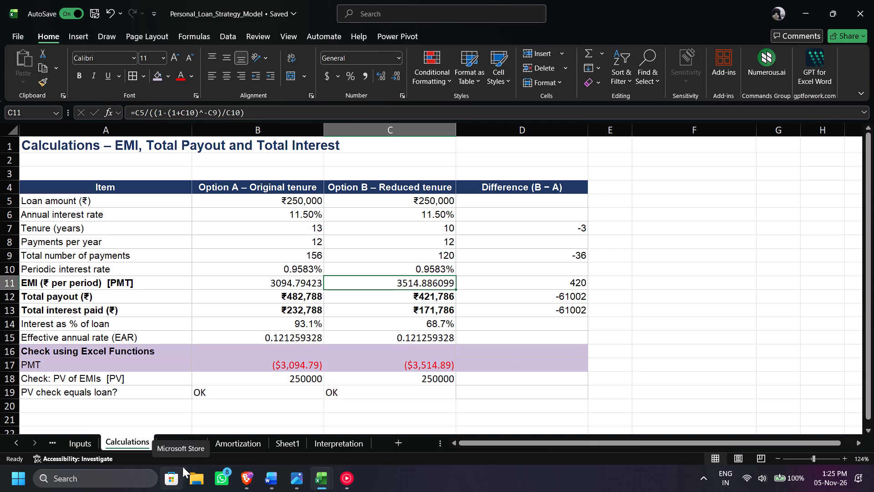
pyautogui.click(189, 446)
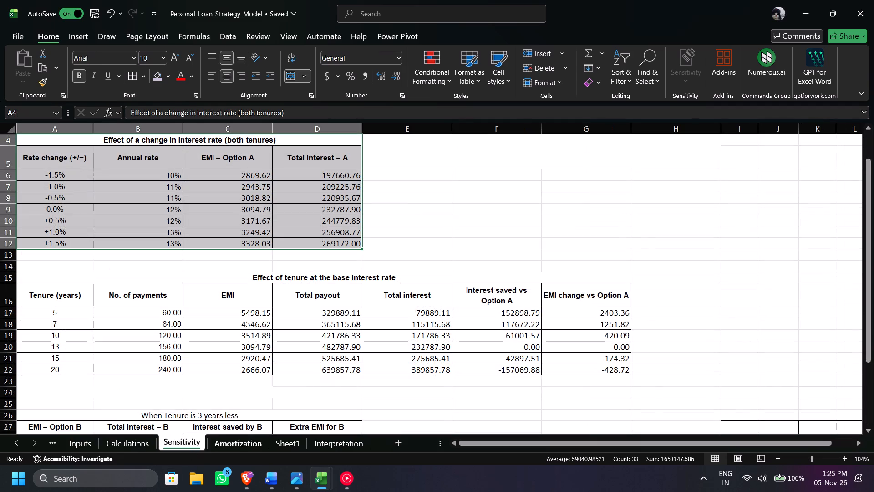
pyautogui.moveTo(242, 441); pyautogui.dragTo(285, 451)
pyautogui.click(285, 451)
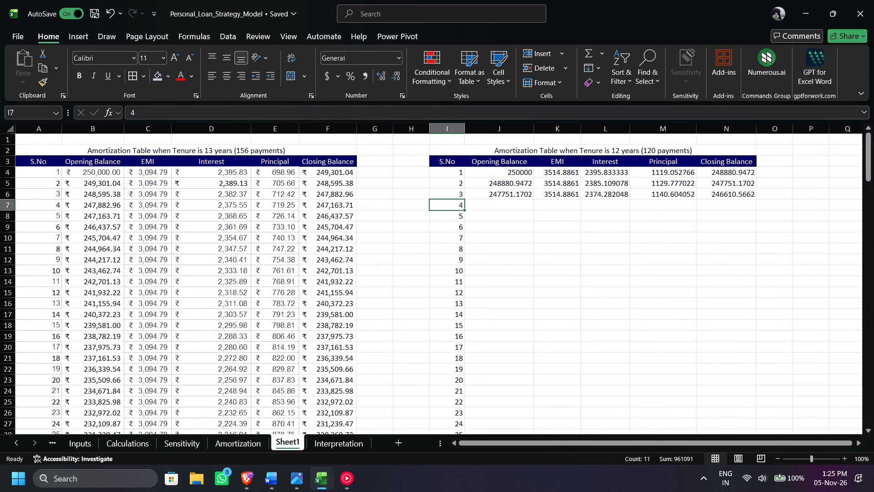
# Check the principal formulas in both amortization tables and trace the first-payment formulas of the 156-payment table back to its opening balance.
pyautogui.click(658, 182)
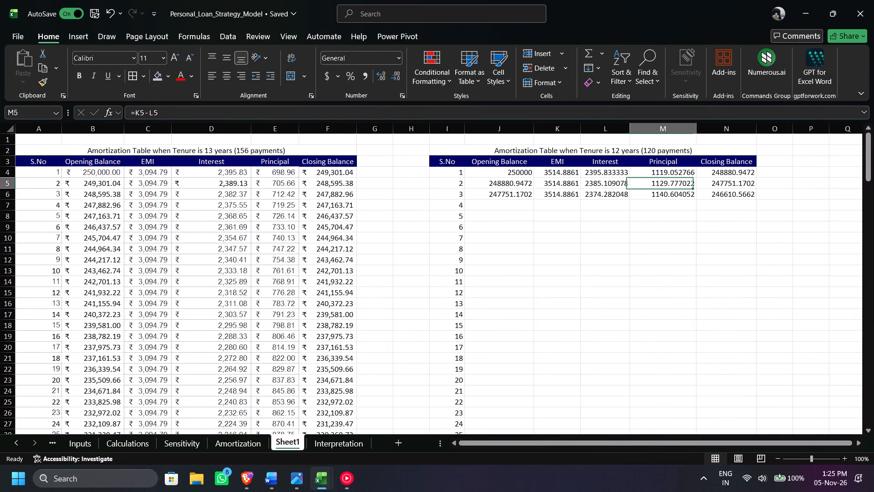
pyautogui.click(663, 191)
pyautogui.click(649, 173)
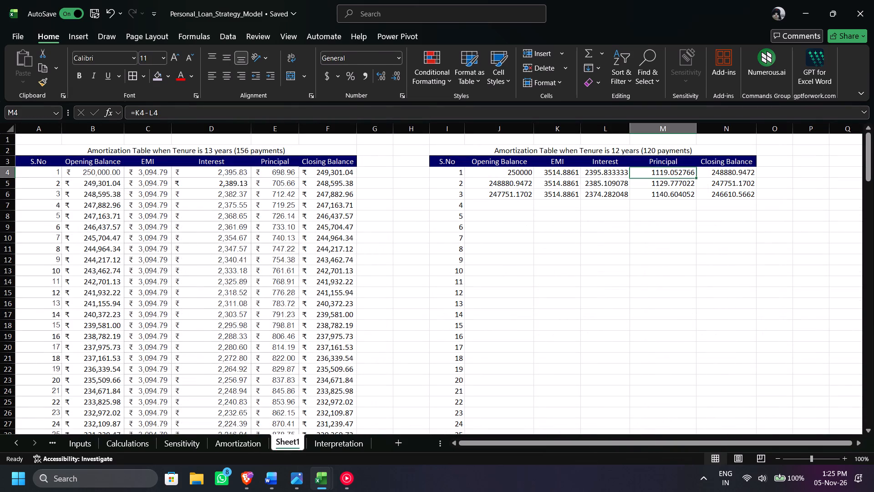
pyautogui.click(273, 171)
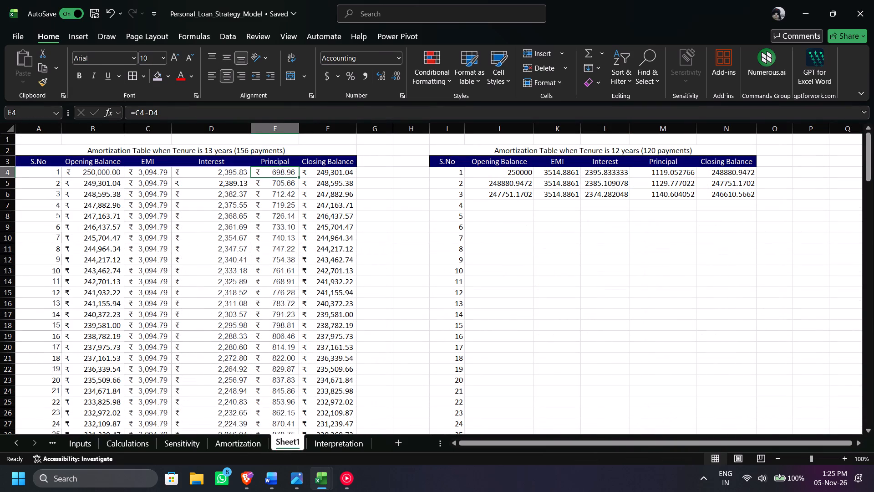
pyautogui.press('Right')
pyautogui.press('Left')
pyautogui.press('Left')
pyautogui.press('Left')
pyautogui.press('Right')
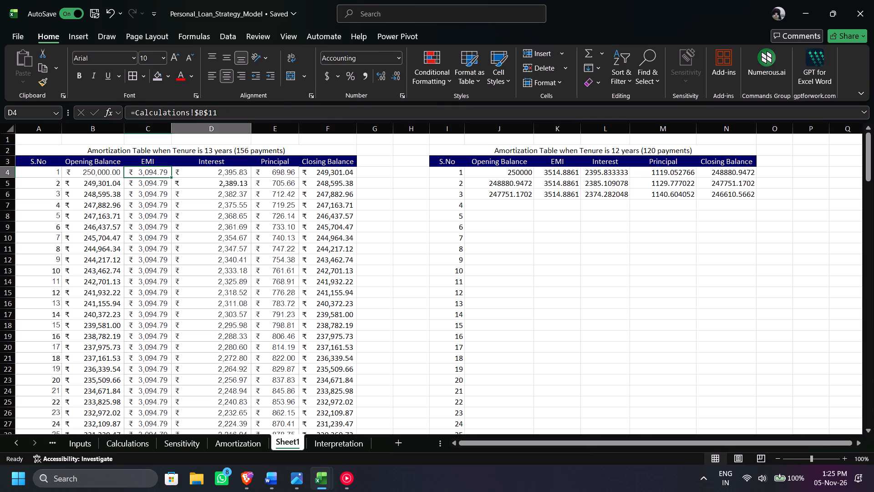
pyautogui.press('Left')
pyautogui.press('Left')
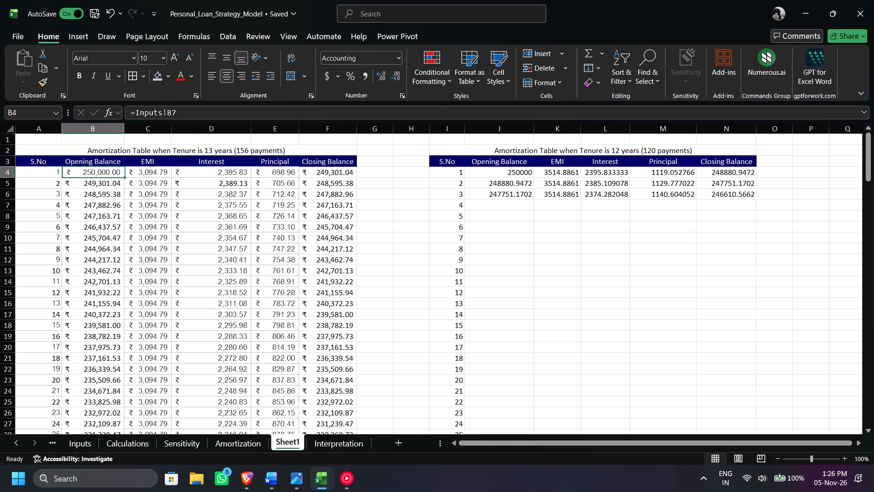
pyautogui.press('0')
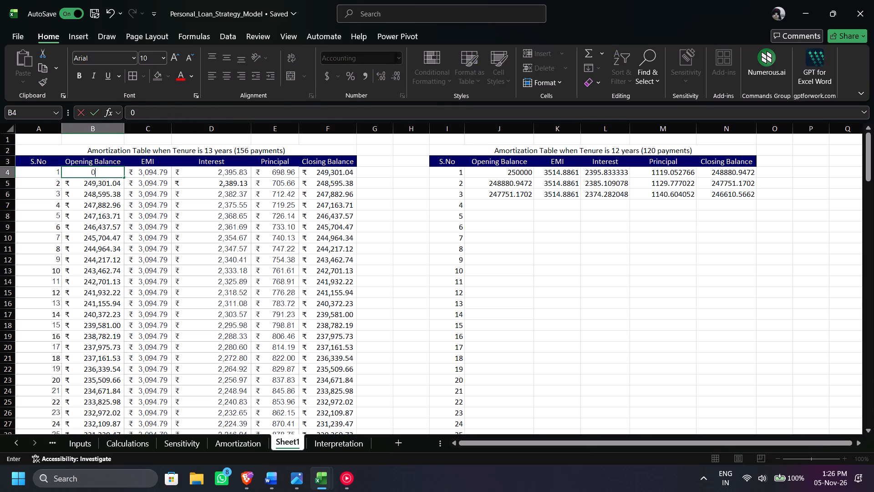
pyautogui.press('Escape')
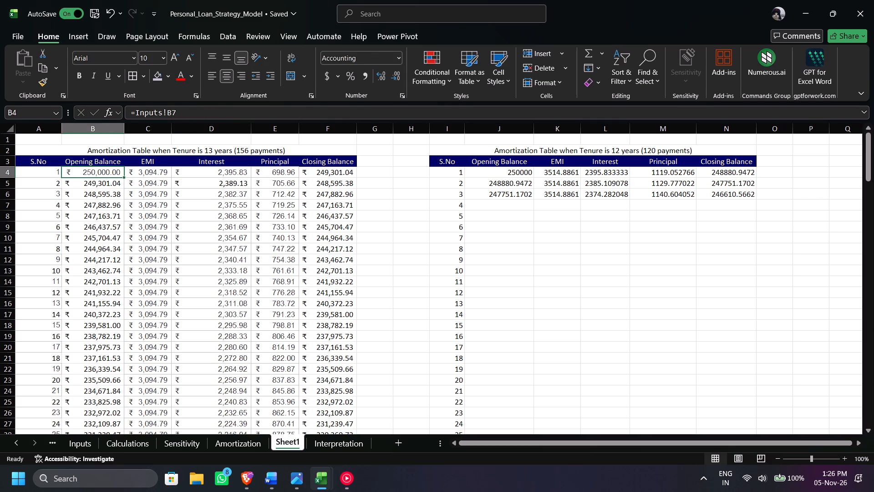
# Compare the first-payment row formulas of the 120-payment table with those of the 156-payment table.
pyautogui.click(480, 171)
pyautogui.press('Right')
pyautogui.press('Left')
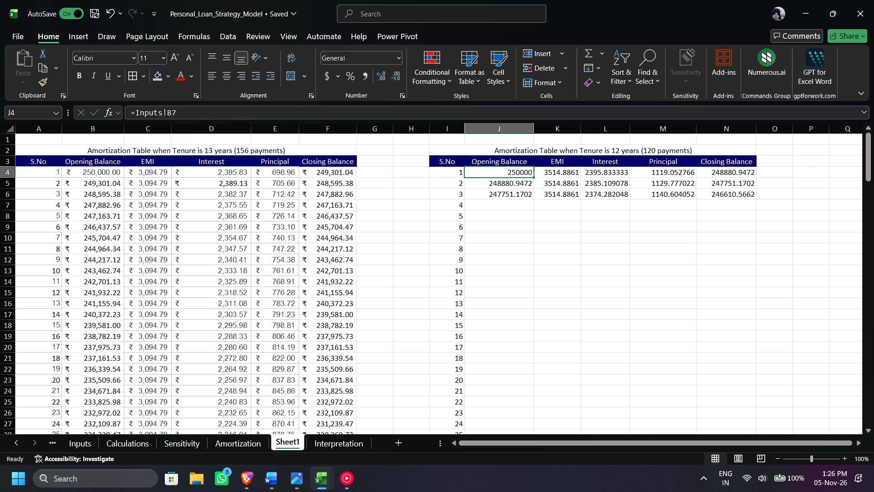
pyautogui.press('Right')
pyautogui.press('Right')
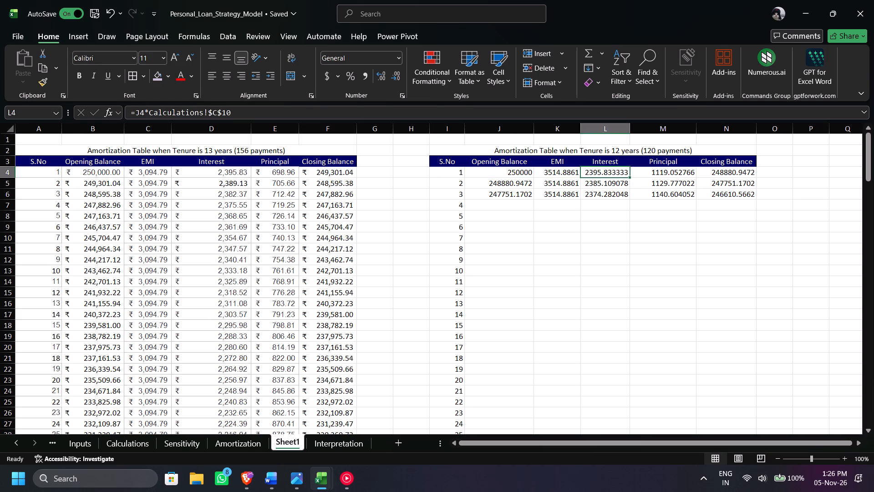
pyautogui.press('Left')
pyautogui.press('Left')
pyautogui.press('Left')
pyautogui.press('Left')
pyautogui.press('Left')
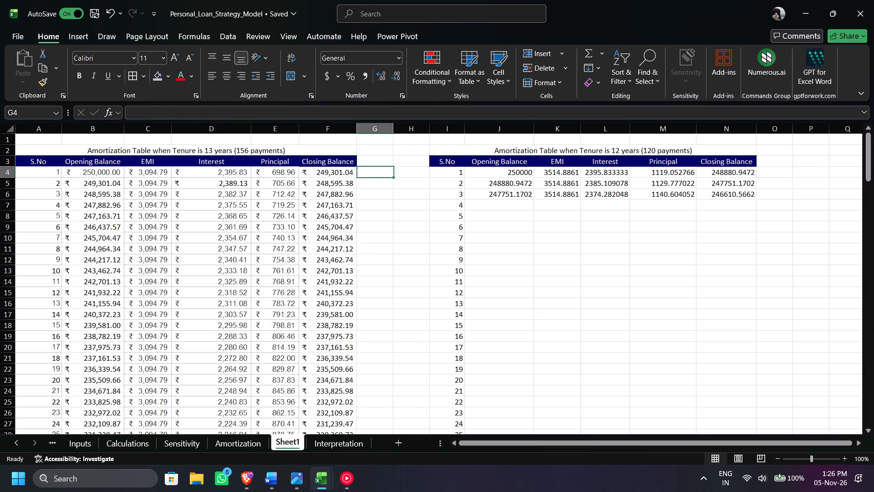
pyautogui.press('Left')
pyautogui.press('Left')
pyautogui.press('Left')
pyautogui.press('Right')
pyautogui.press('Right')
pyautogui.press('Right')
pyautogui.press('Right')
pyautogui.press('Right')
pyautogui.press('Right')
pyautogui.press('Right')
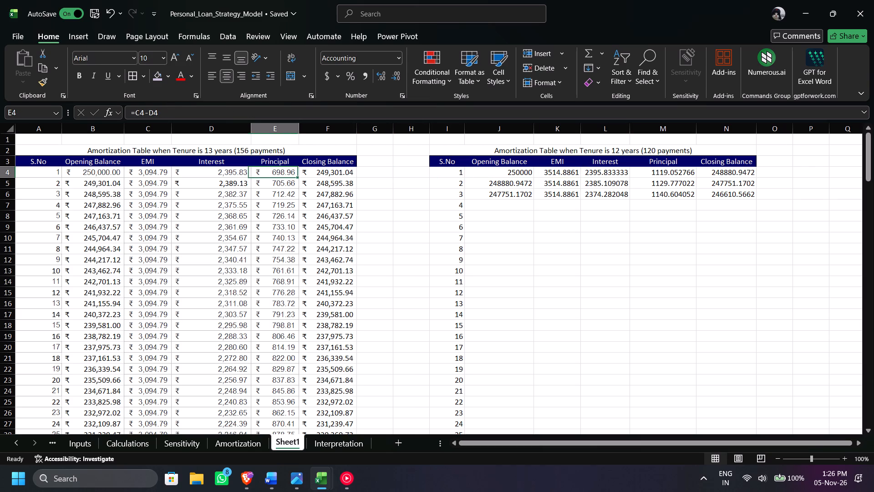
pyautogui.press('Right')
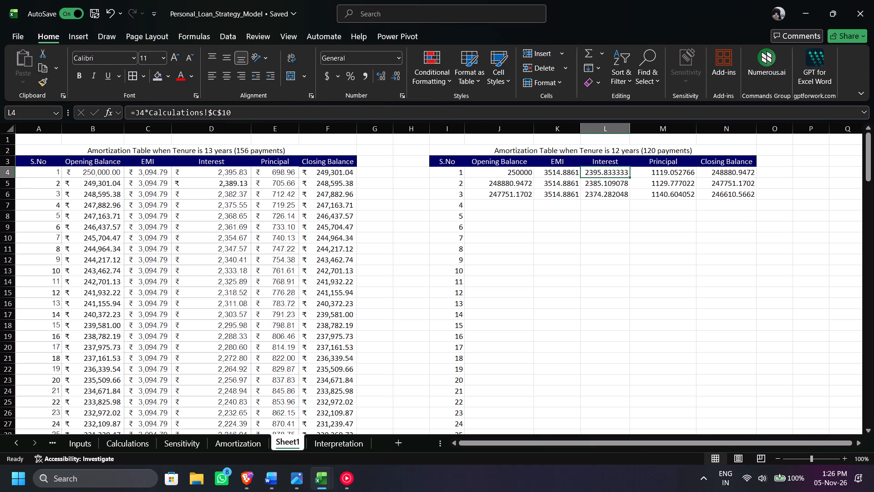
# Examine the second-payment row formulas of the 120-payment table, from opening balance through closing balance.
pyautogui.press('Left')
pyautogui.press('Down')
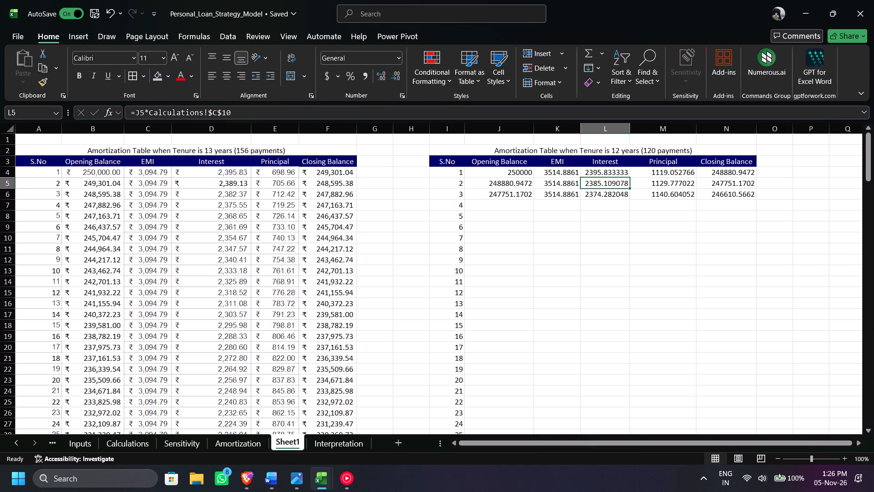
pyautogui.press('Up')
pyautogui.press('Down')
pyautogui.press('Left')
pyautogui.press('Left')
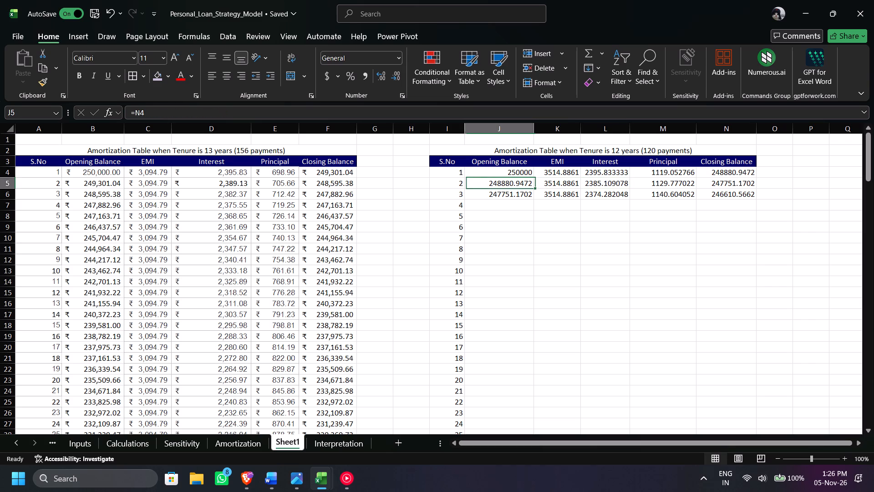
pyautogui.press('Right')
pyautogui.press('Right')
pyautogui.press('Right')
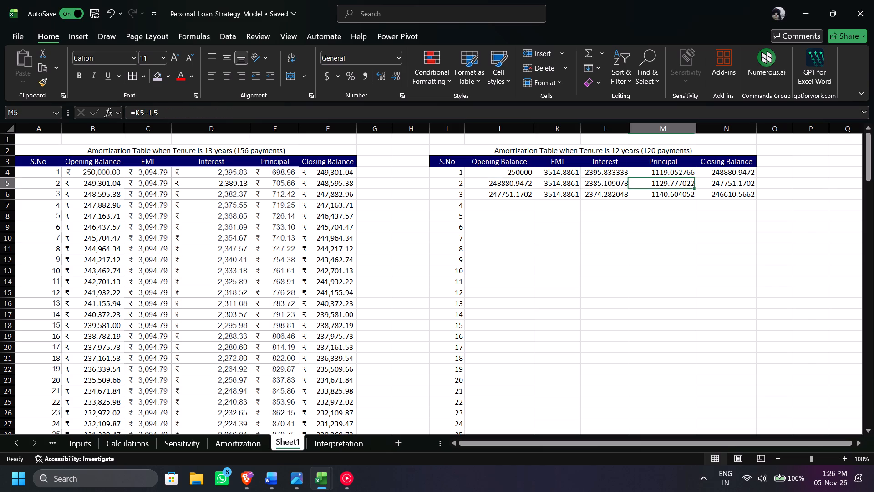
pyautogui.press('Right')
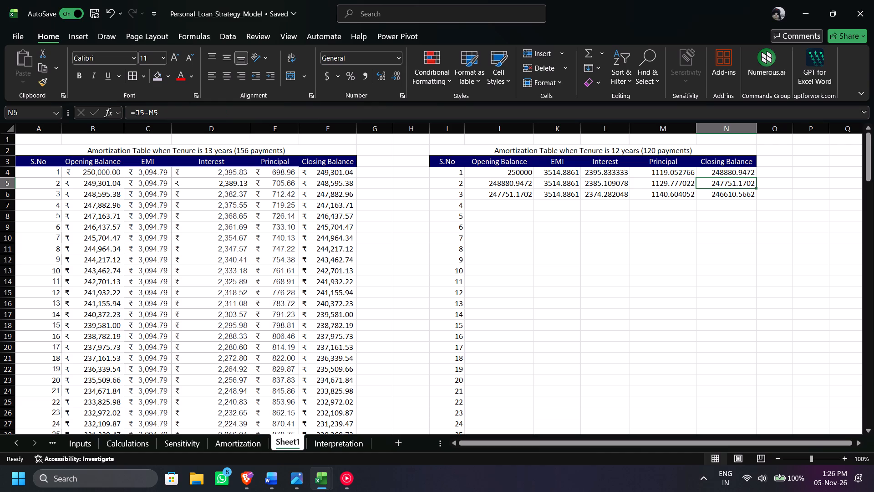
# Compare the second- and third-payment Closing Balance formulas of the 120-payment table with the second-payment one in the 156-payment table.
pyautogui.doubleClick(335, 185)
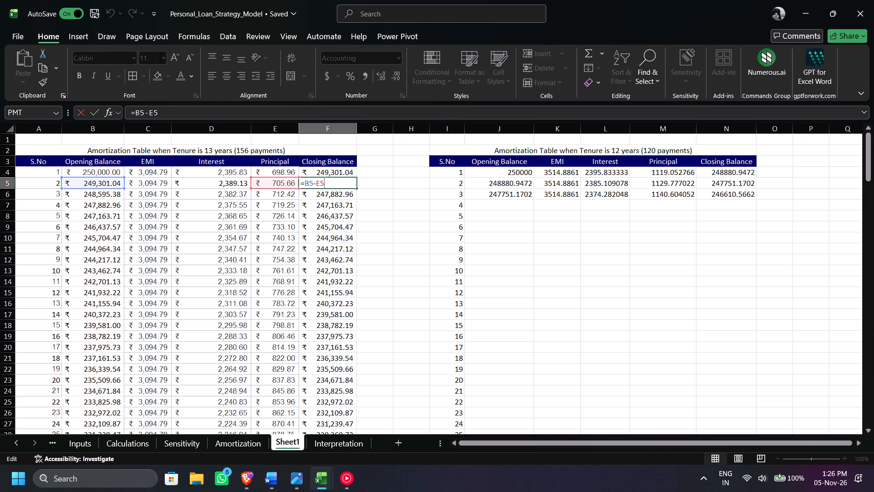
pyautogui.click(736, 191)
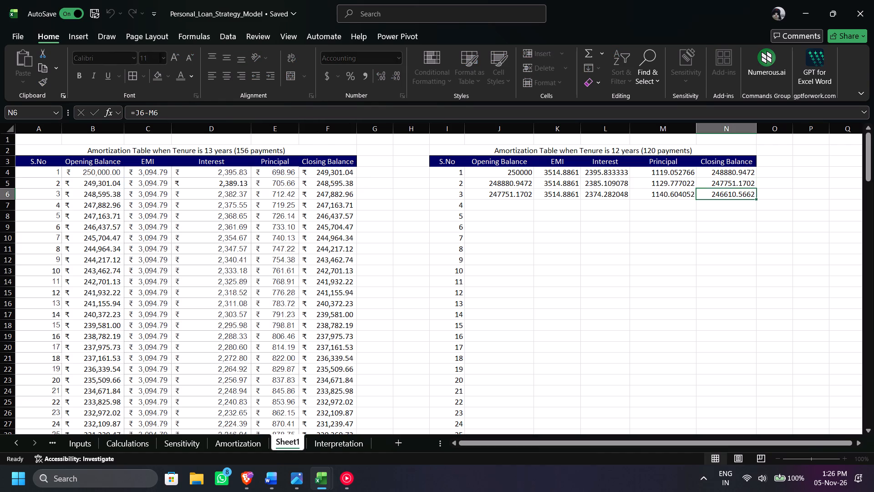
pyautogui.doubleClick(736, 187)
pyautogui.doubleClick(736, 187)
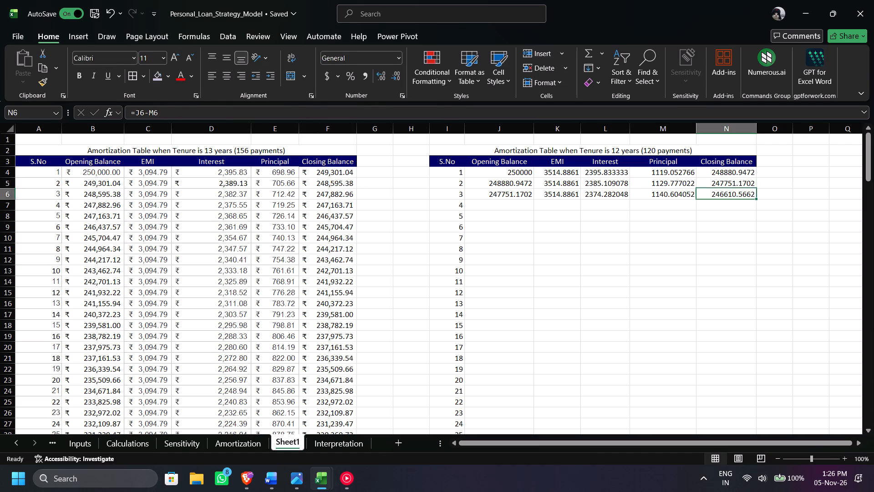
pyautogui.doubleClick(736, 187)
pyautogui.doubleClick(736, 180)
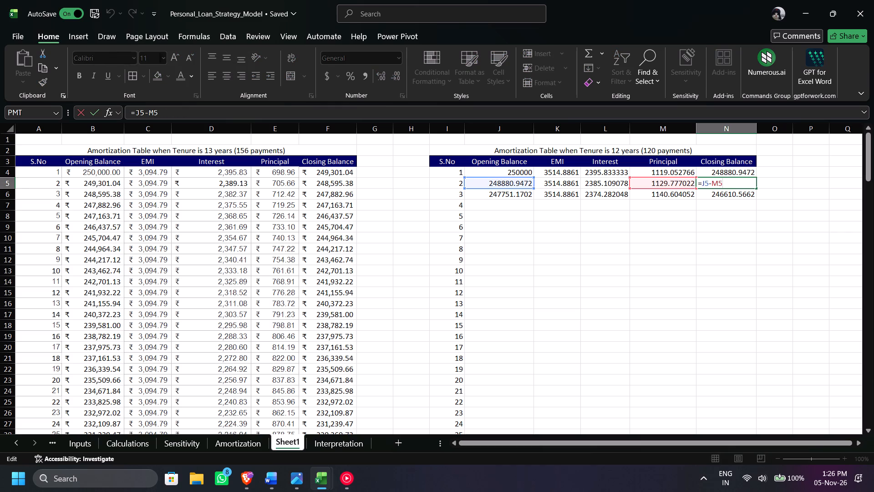
pyautogui.click(757, 198)
pyautogui.click(748, 196)
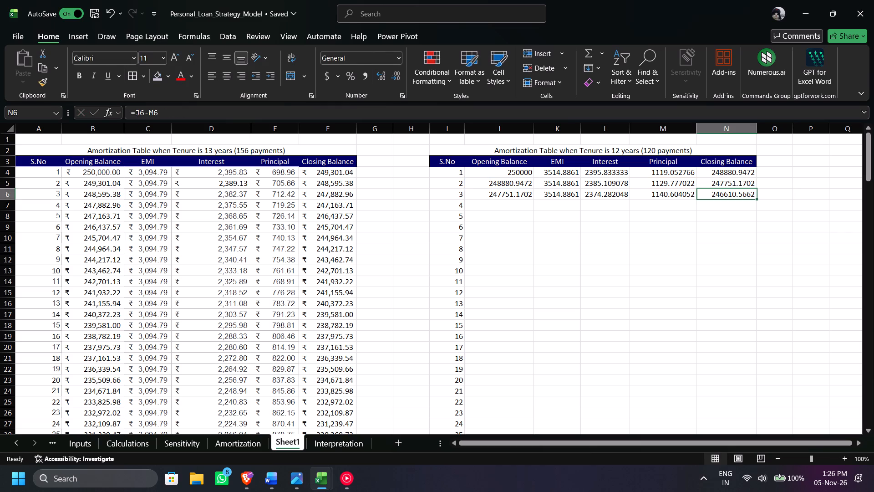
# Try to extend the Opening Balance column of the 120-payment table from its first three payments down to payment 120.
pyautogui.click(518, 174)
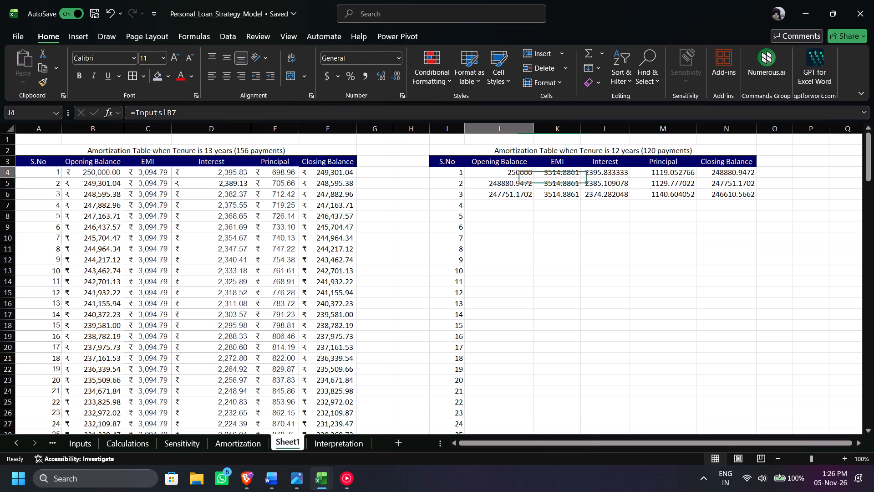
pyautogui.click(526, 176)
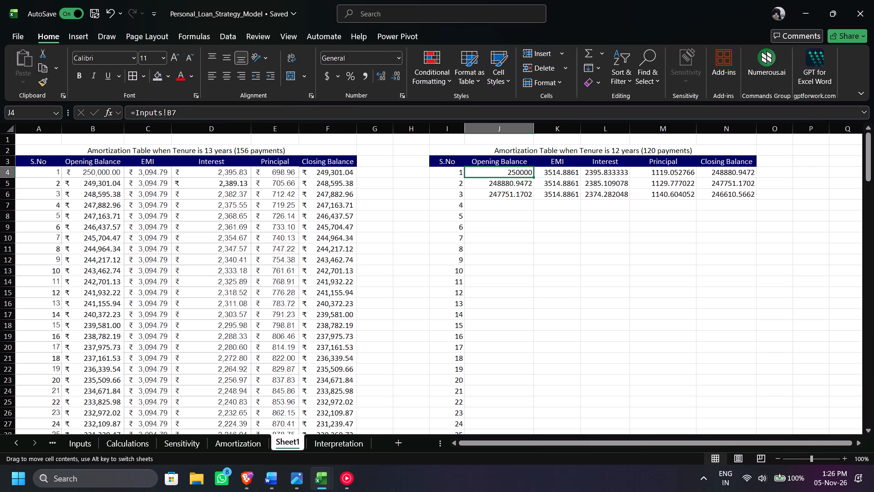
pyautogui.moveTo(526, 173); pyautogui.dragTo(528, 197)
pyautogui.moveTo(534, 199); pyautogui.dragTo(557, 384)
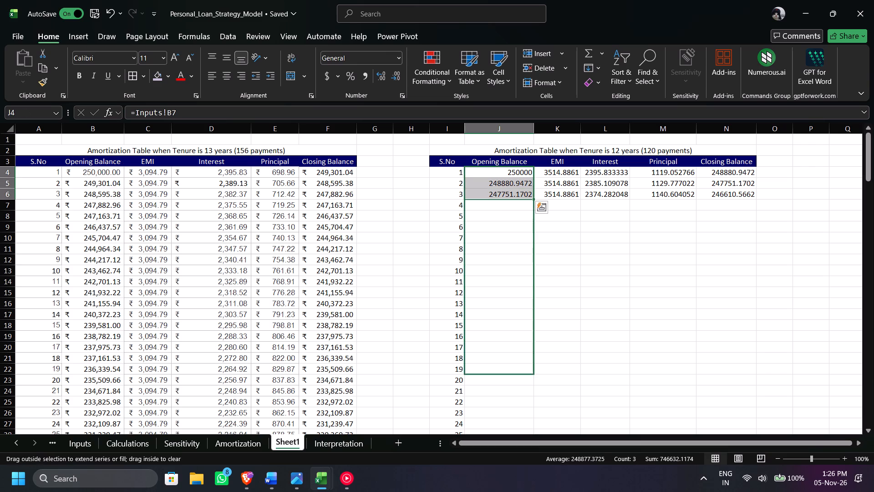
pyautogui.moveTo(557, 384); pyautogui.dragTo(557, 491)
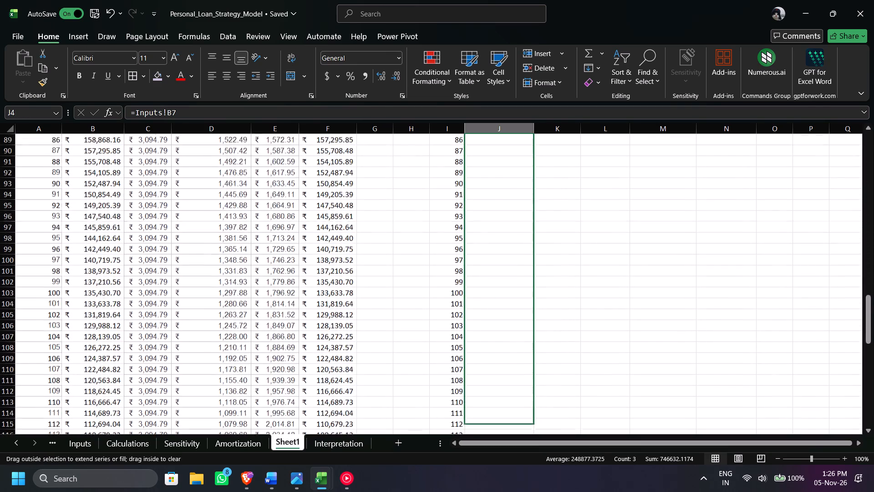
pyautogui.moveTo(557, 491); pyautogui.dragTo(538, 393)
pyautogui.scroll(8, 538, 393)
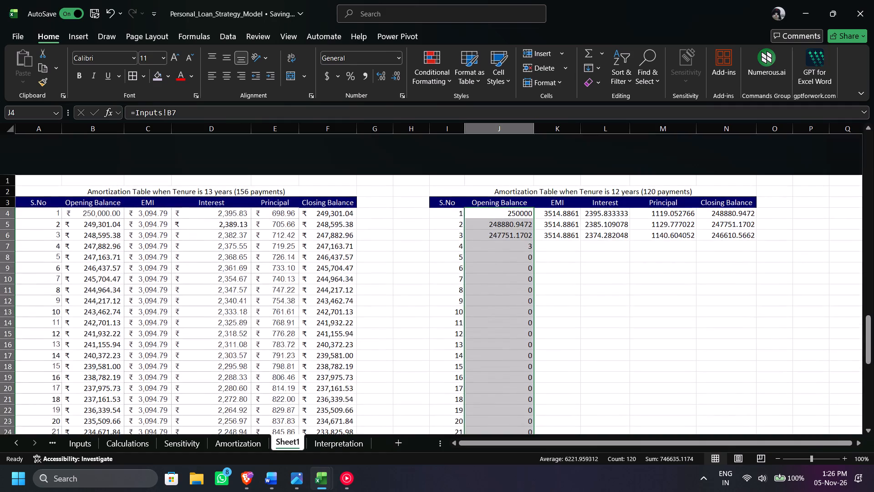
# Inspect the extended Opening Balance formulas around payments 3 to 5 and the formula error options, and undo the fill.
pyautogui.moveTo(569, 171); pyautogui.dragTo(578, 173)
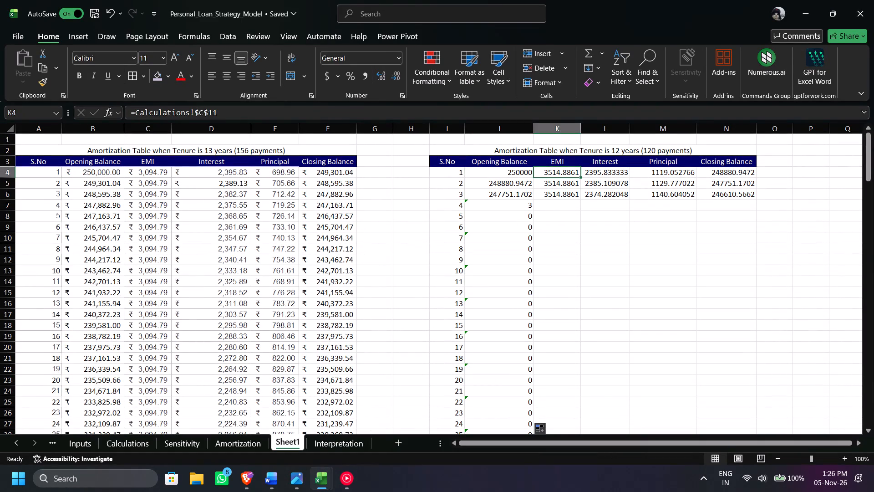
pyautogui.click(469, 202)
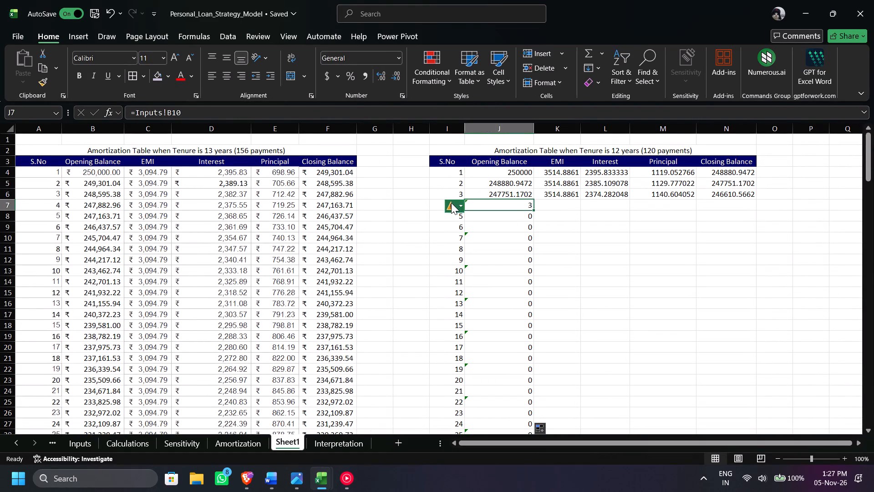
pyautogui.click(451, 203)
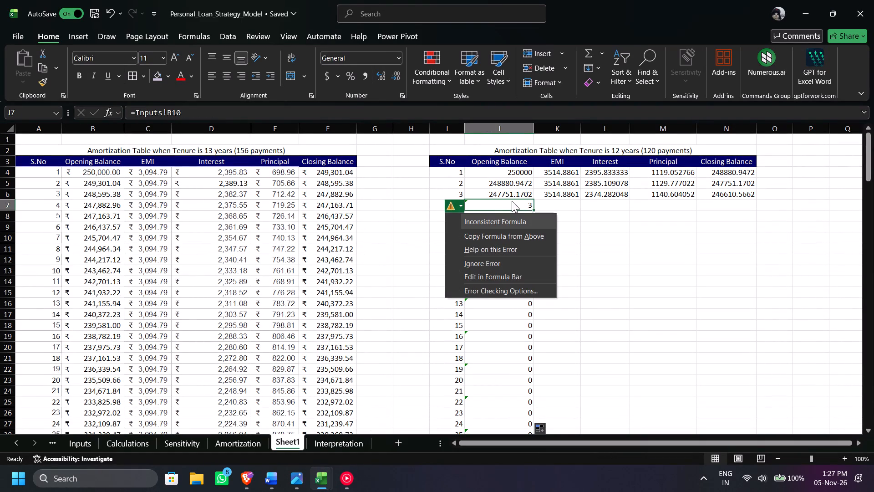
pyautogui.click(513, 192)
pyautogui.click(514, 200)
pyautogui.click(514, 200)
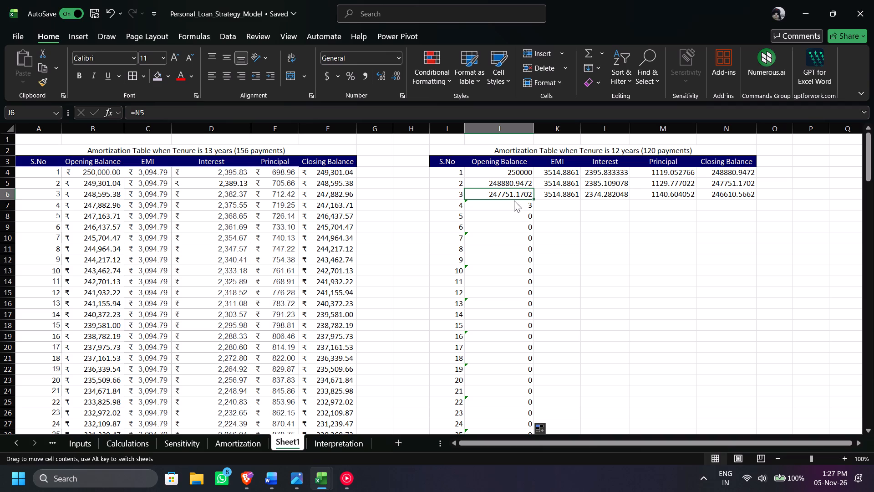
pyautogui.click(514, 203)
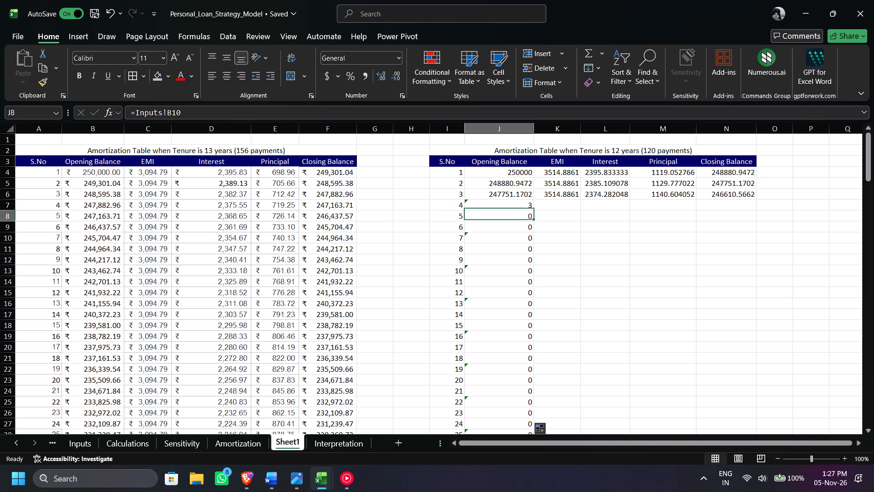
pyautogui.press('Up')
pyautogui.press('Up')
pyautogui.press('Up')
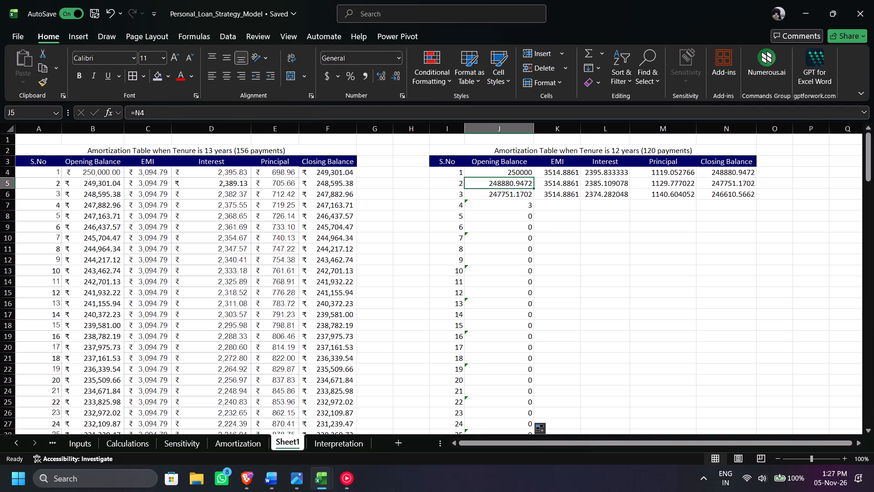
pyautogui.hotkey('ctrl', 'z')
# Recheck the first Opening Balance formulas and fill the 120-payment table's Opening Balance column down from payments 2 and 3 to payment 120.
pyautogui.click(525, 179)
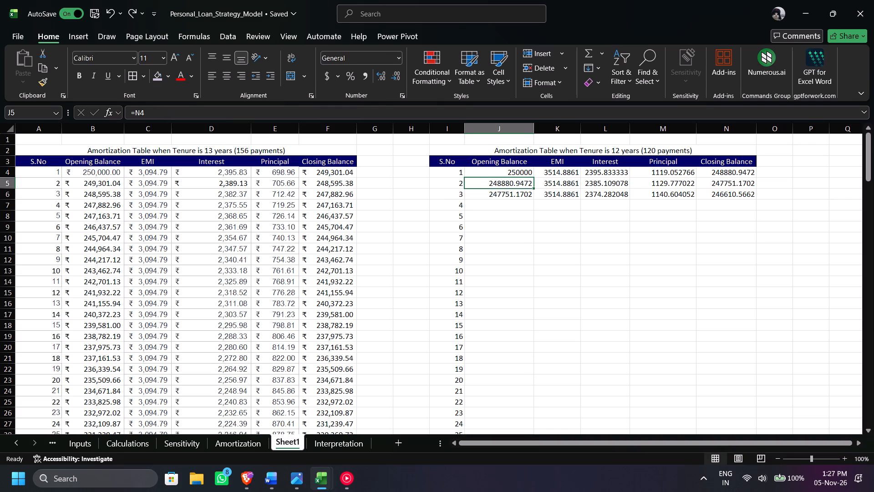
pyautogui.click(523, 176)
pyautogui.click(523, 169)
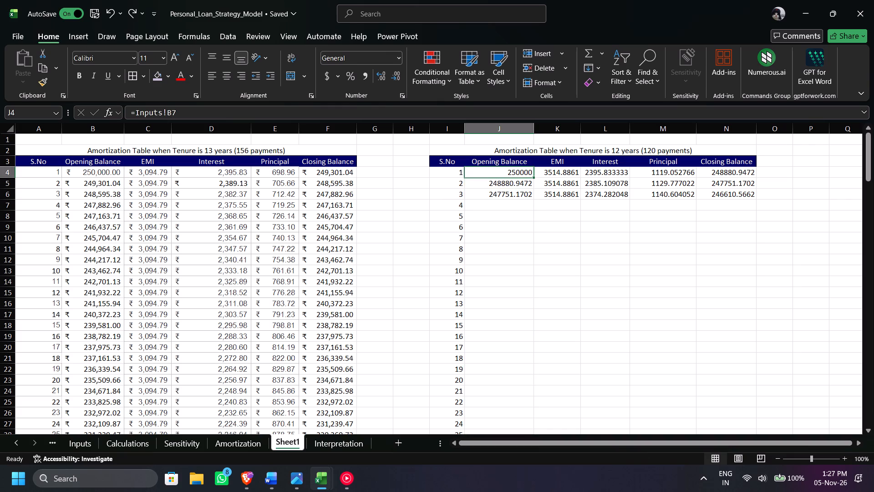
pyautogui.click(520, 179)
pyautogui.click(119, 184)
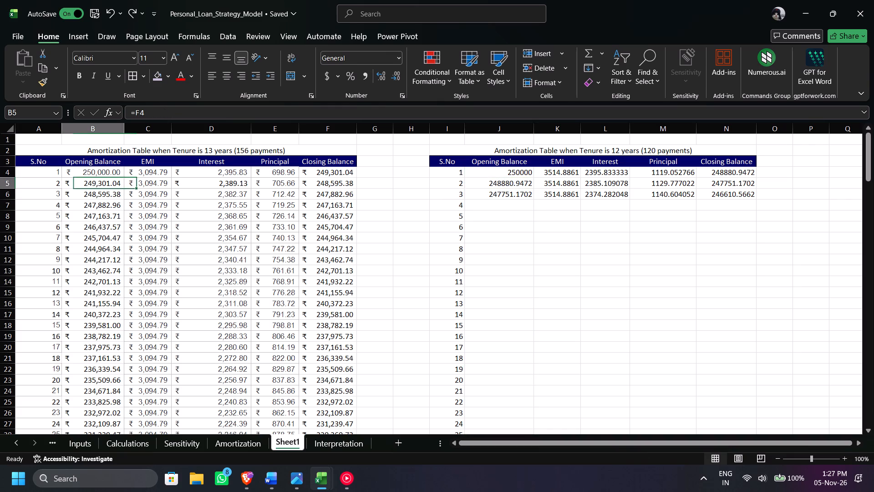
pyautogui.moveTo(508, 180); pyautogui.dragTo(712, 179)
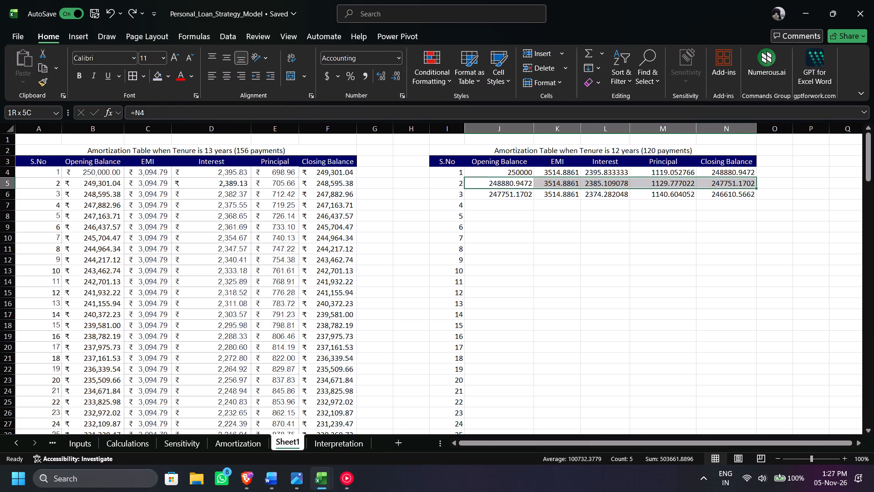
pyautogui.moveTo(712, 179); pyautogui.dragTo(720, 181)
pyautogui.click(504, 190)
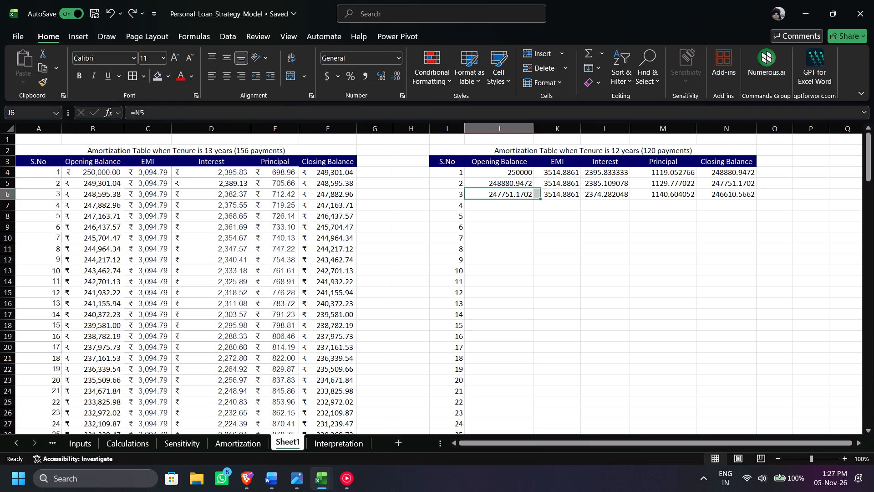
pyautogui.moveTo(530, 184); pyautogui.dragTo(529, 199)
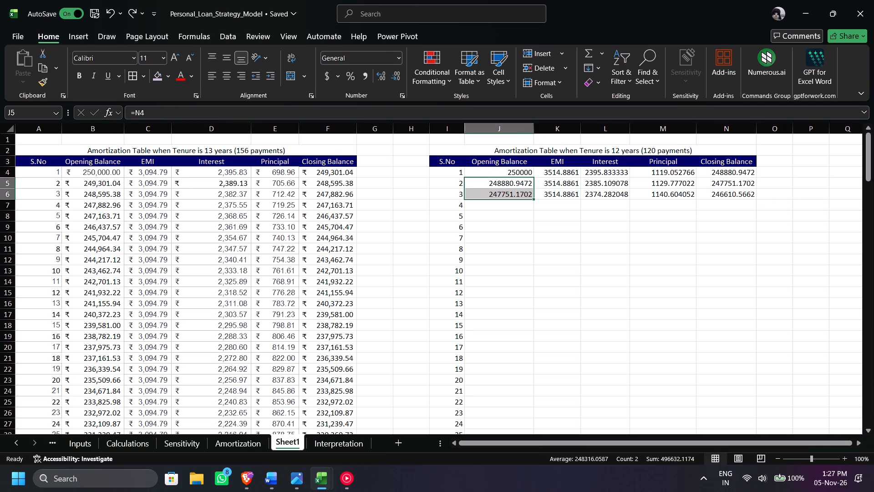
pyautogui.doubleClick(532, 198)
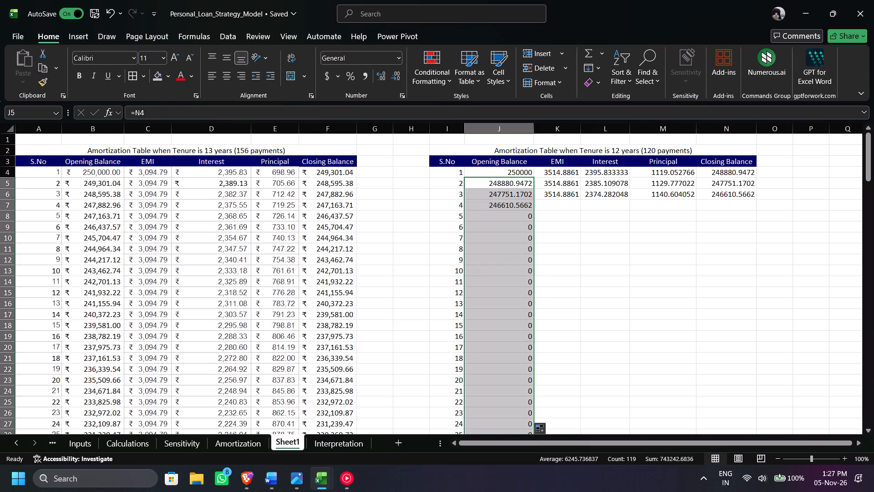
# Fill the EMI formula of the 120-payment table down from payment 3 to payment 120.
pyautogui.click(578, 187)
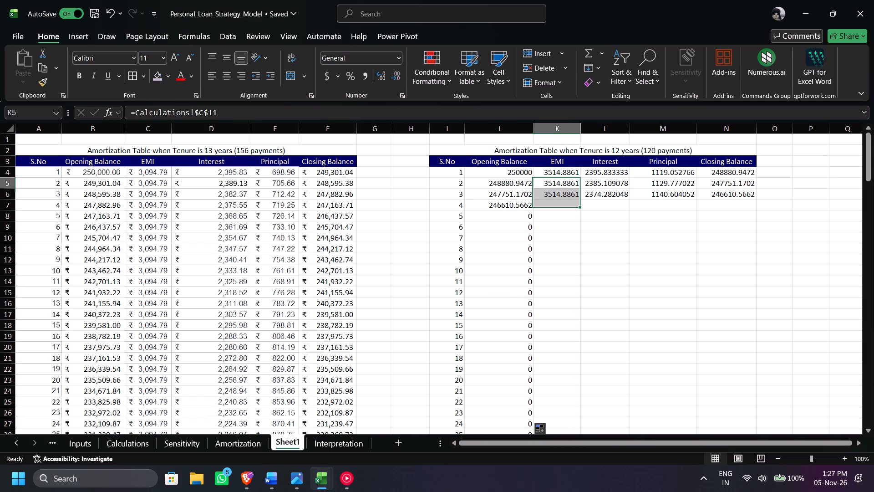
pyautogui.click(569, 194)
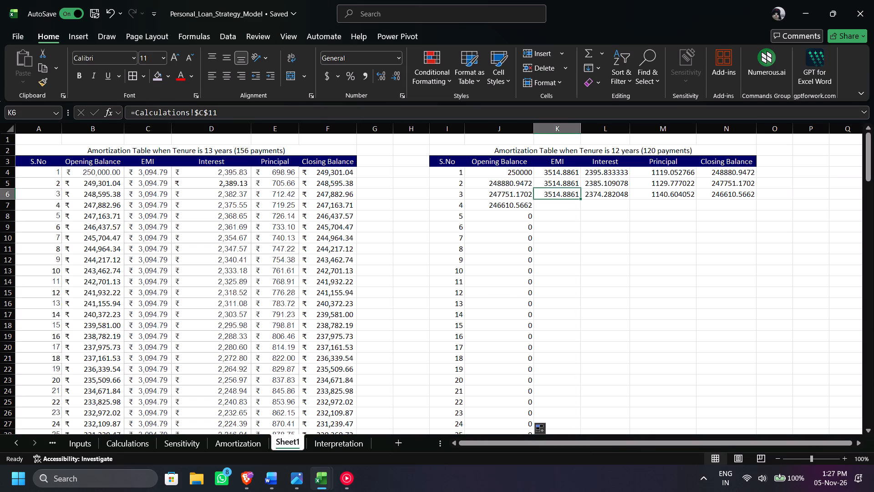
pyautogui.doubleClick(580, 198)
# Check the second-payment Interest formula and fill the 120-payment table's Interest column down from payments 2 and 3.
pyautogui.moveTo(610, 197); pyautogui.dragTo(615, 184)
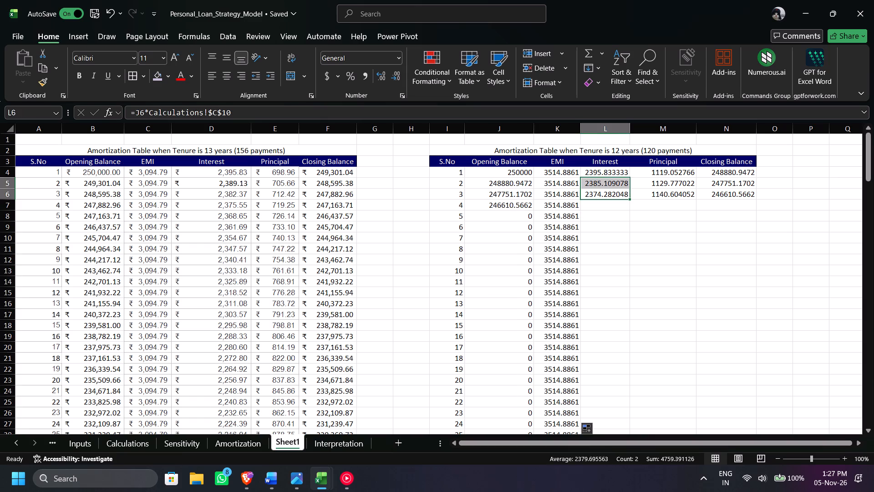
pyautogui.click(615, 184)
pyautogui.click(615, 184)
pyautogui.click(614, 187)
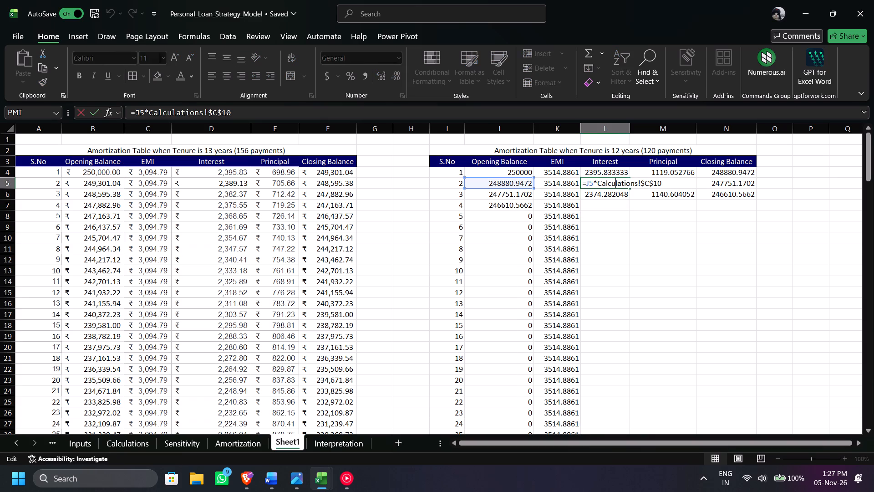
pyautogui.click(616, 191)
pyautogui.moveTo(616, 185); pyautogui.dragTo(616, 193)
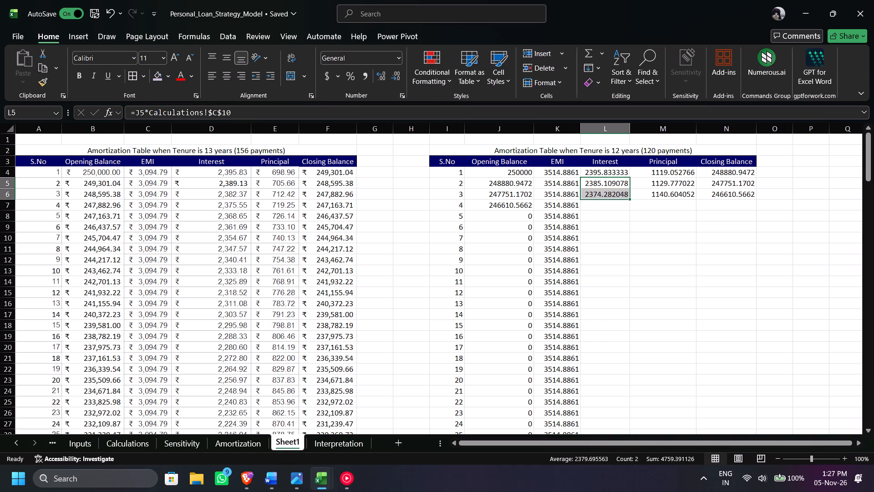
pyautogui.doubleClick(630, 197)
# Fill the Principal and Closing Balance columns of the 120-payment table down from payments 2 and 3 to payment 120.
pyautogui.moveTo(681, 186); pyautogui.dragTo(683, 195)
pyautogui.doubleClick(696, 197)
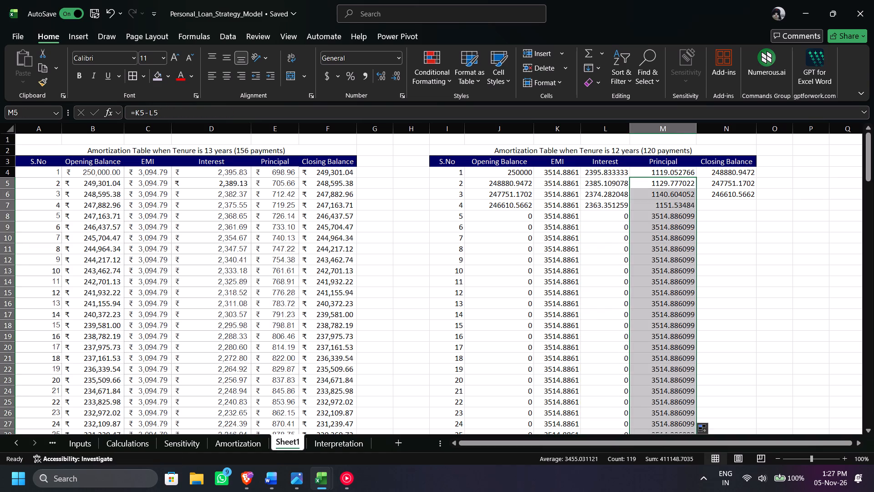
pyautogui.moveTo(747, 179); pyautogui.dragTo(748, 189)
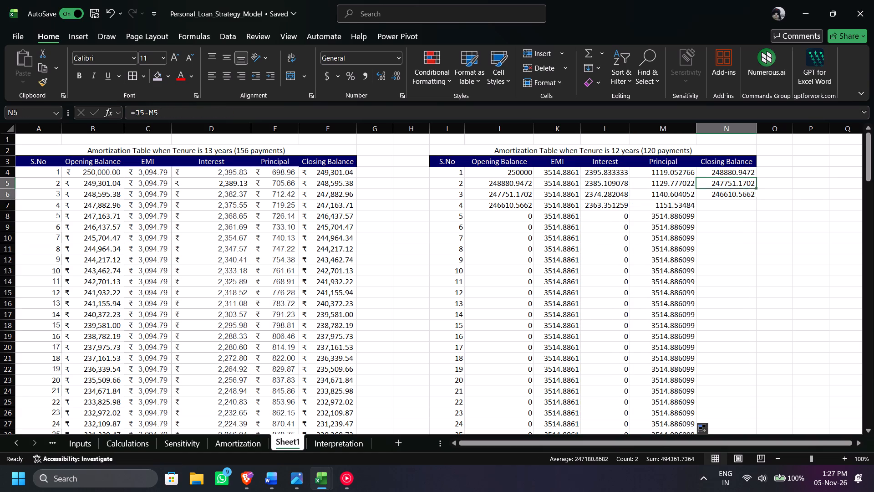
pyautogui.moveTo(748, 189); pyautogui.dragTo(748, 191)
pyautogui.doubleClick(754, 197)
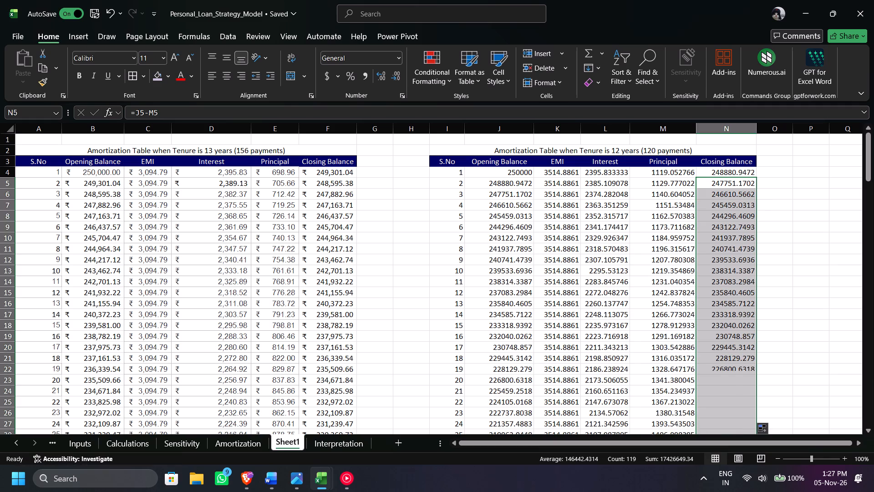
# Check the completed 120-payment table through its final payment rows and return to its first rows.
pyautogui.scroll(-7, 716, 252)
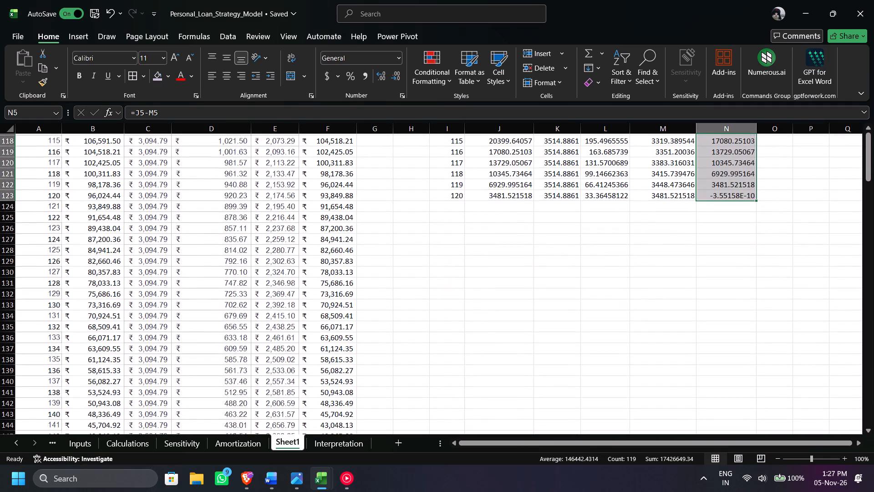
pyautogui.scroll(-1, 716, 252)
pyautogui.scroll(2, 716, 252)
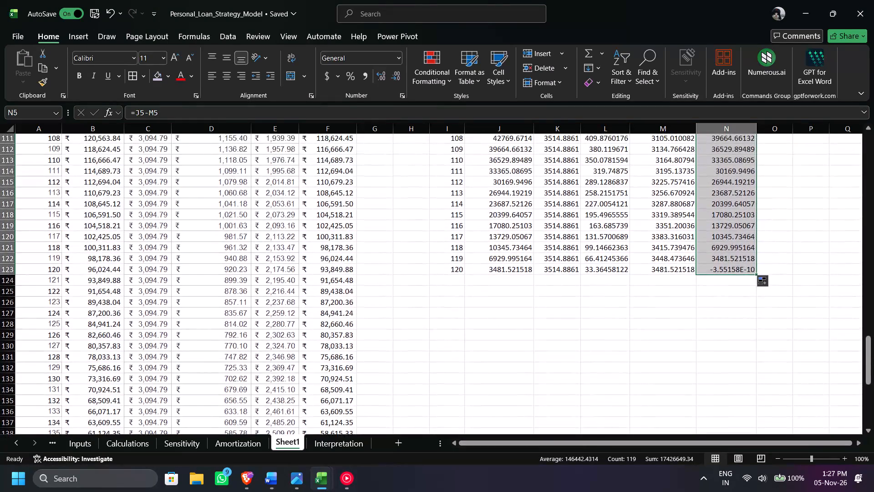
pyautogui.scroll(7, 716, 252)
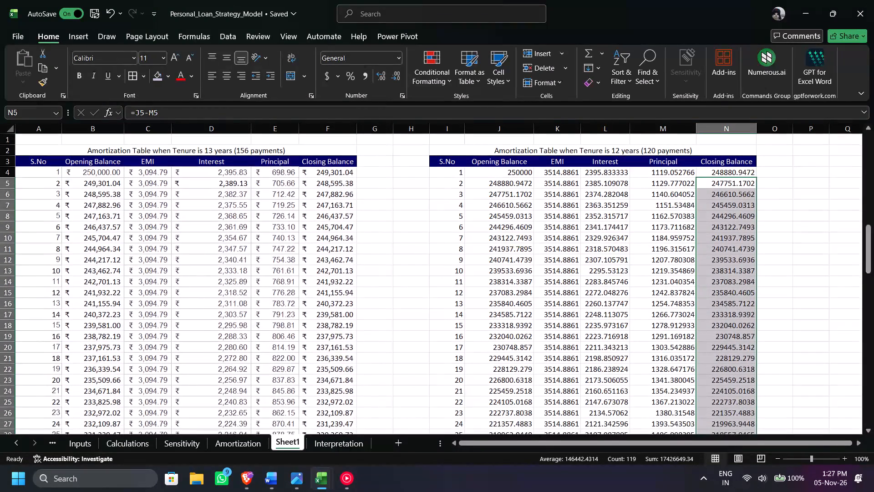
# Apply the ₹ English (India) accounting format to the 120-payment table from Opening Balance through Closing Balance, down to payment 120.
pyautogui.click(451, 162)
pyautogui.moveTo(505, 165); pyautogui.dragTo(671, 173)
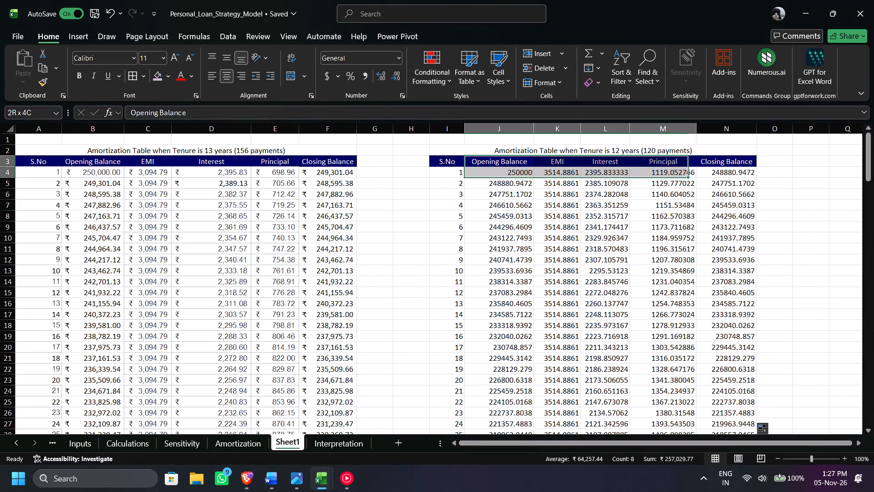
pyautogui.moveTo(671, 173); pyautogui.dragTo(719, 174)
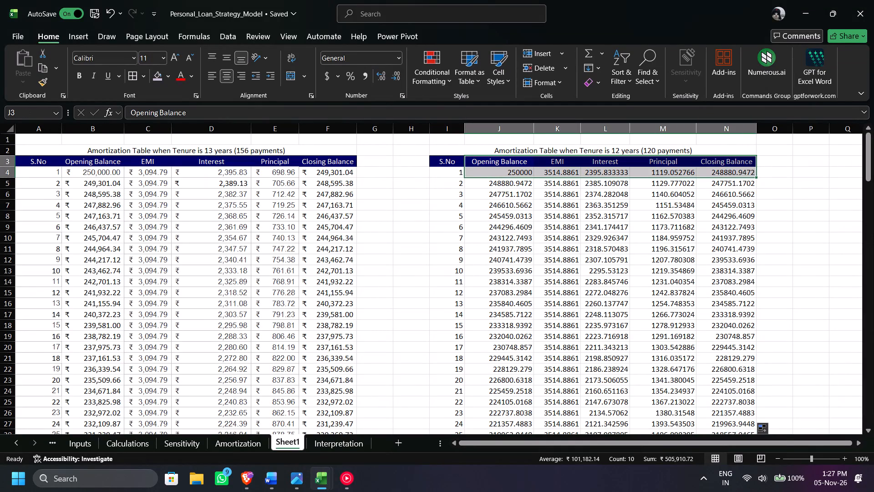
pyautogui.hotkey('ctrl', 'shift', 'Down')
pyautogui.scroll(5, 450, 219)
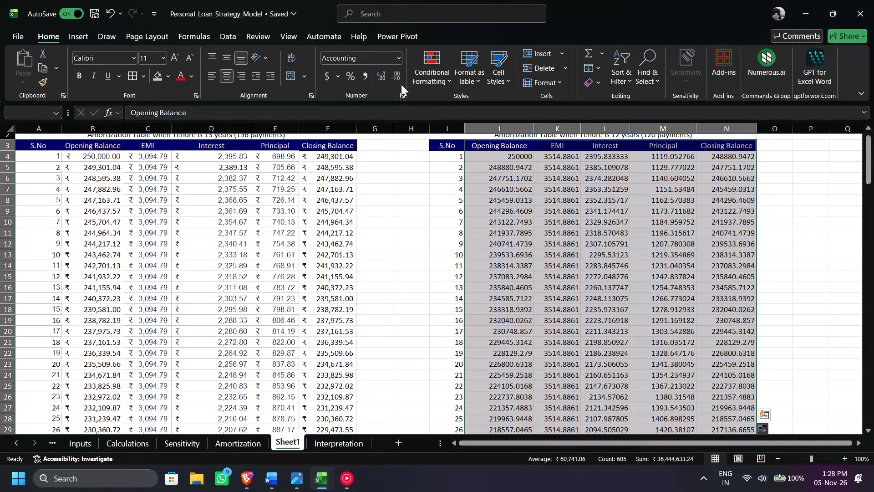
pyautogui.click(336, 77)
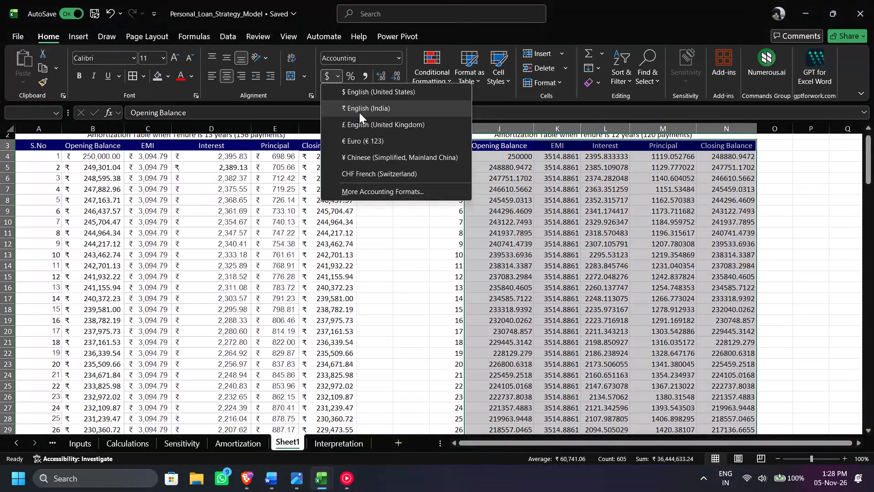
pyautogui.doubleClick(359, 113)
pyautogui.scroll(-8, 691, 287)
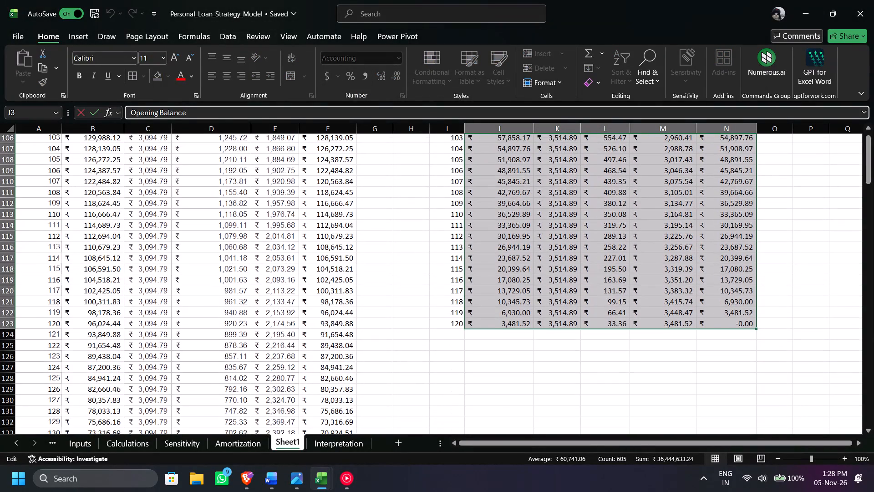
pyautogui.click(737, 369)
pyautogui.scroll(4, 737, 369)
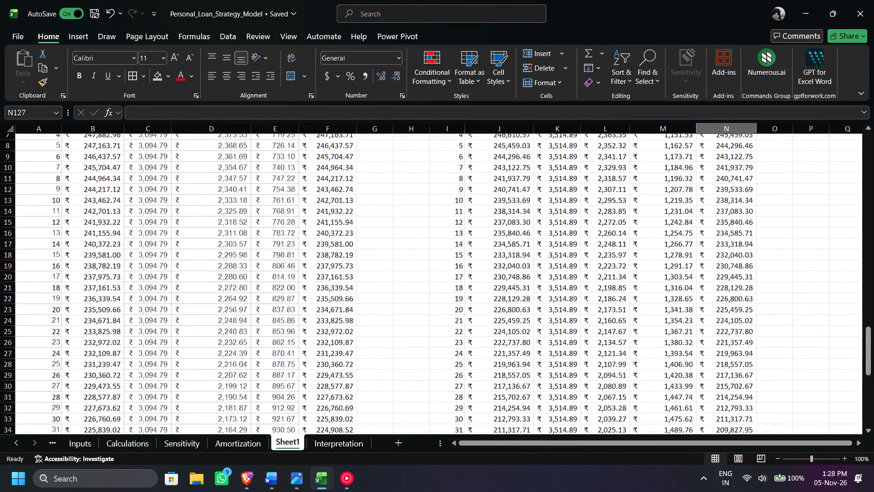
pyautogui.scroll(1, 737, 369)
pyautogui.scroll(-2, 737, 369)
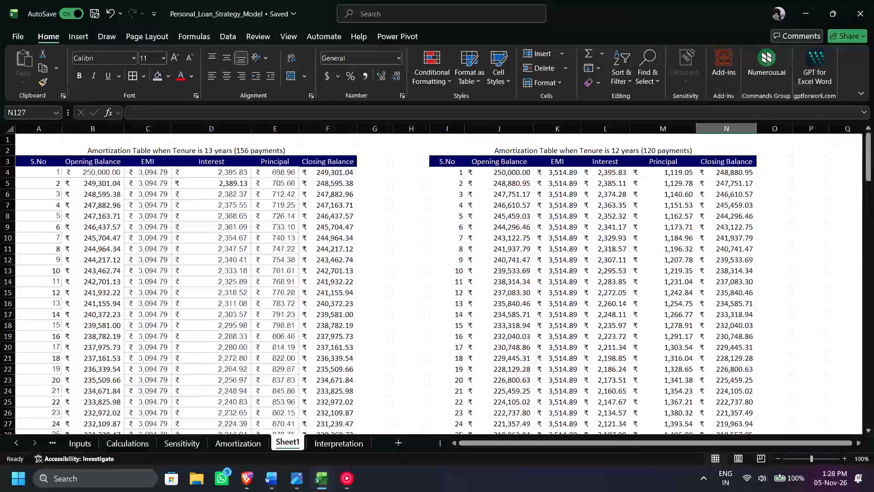